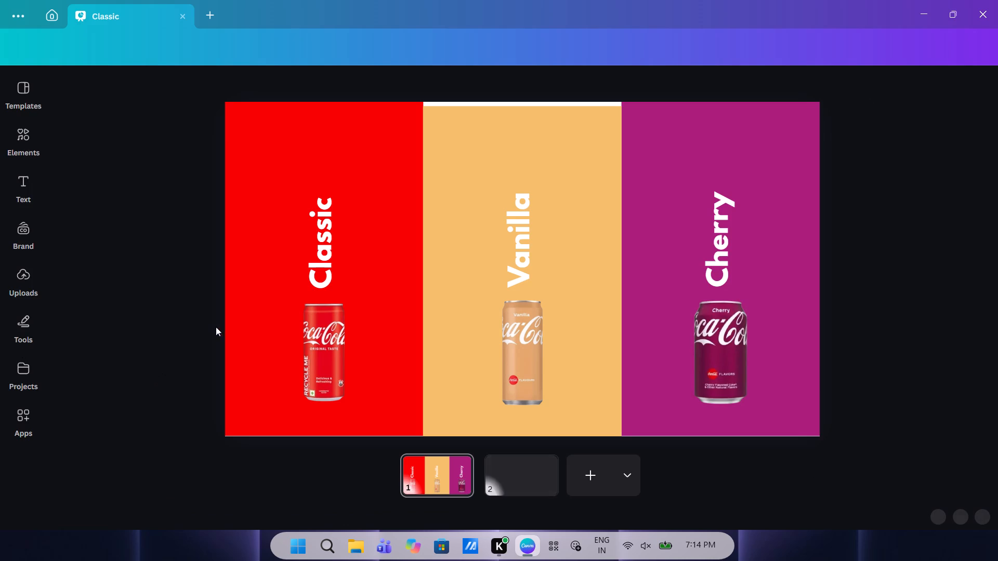
Close the Classic design and create a new blank presentation.
click(181, 9)
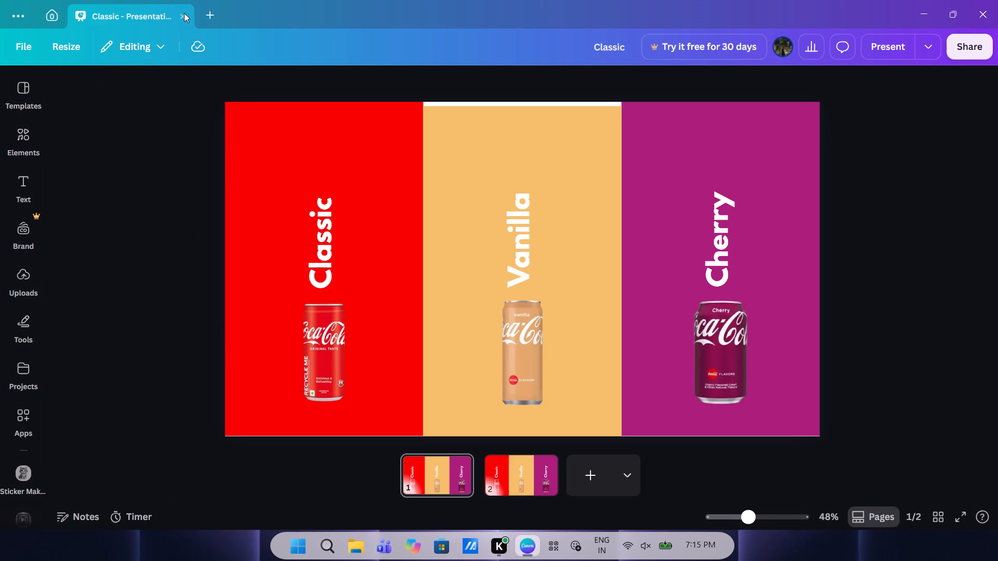
click(183, 13)
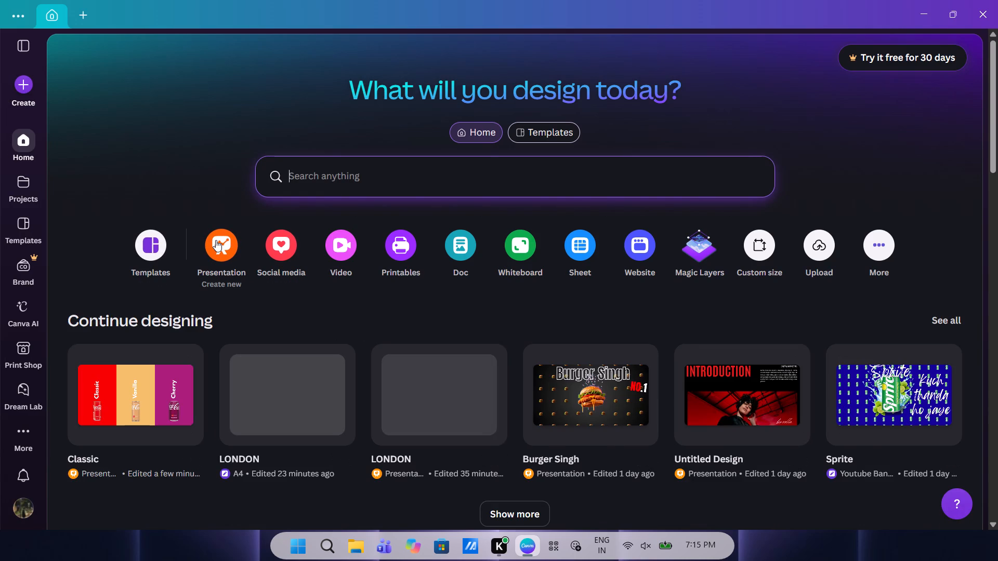
click(216, 240)
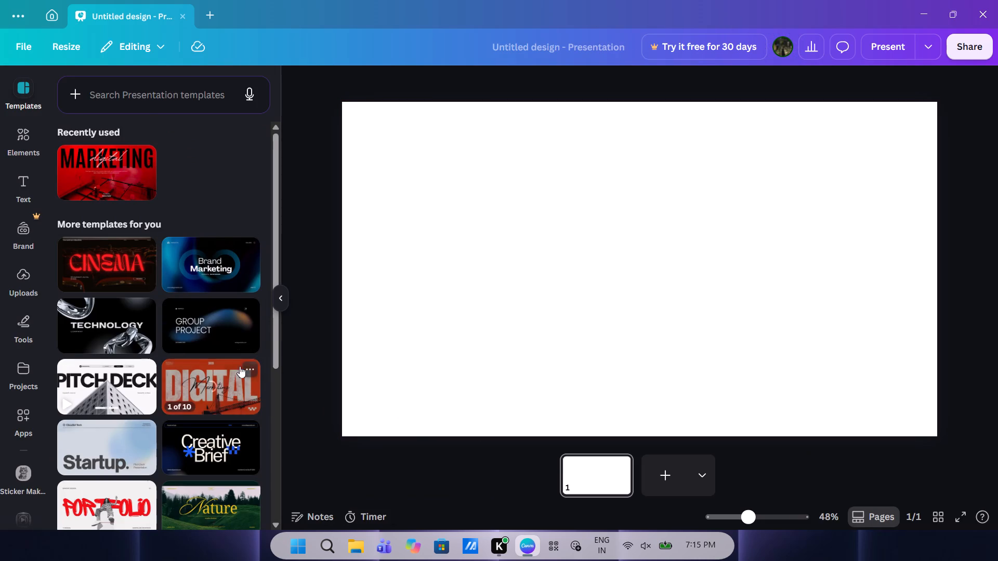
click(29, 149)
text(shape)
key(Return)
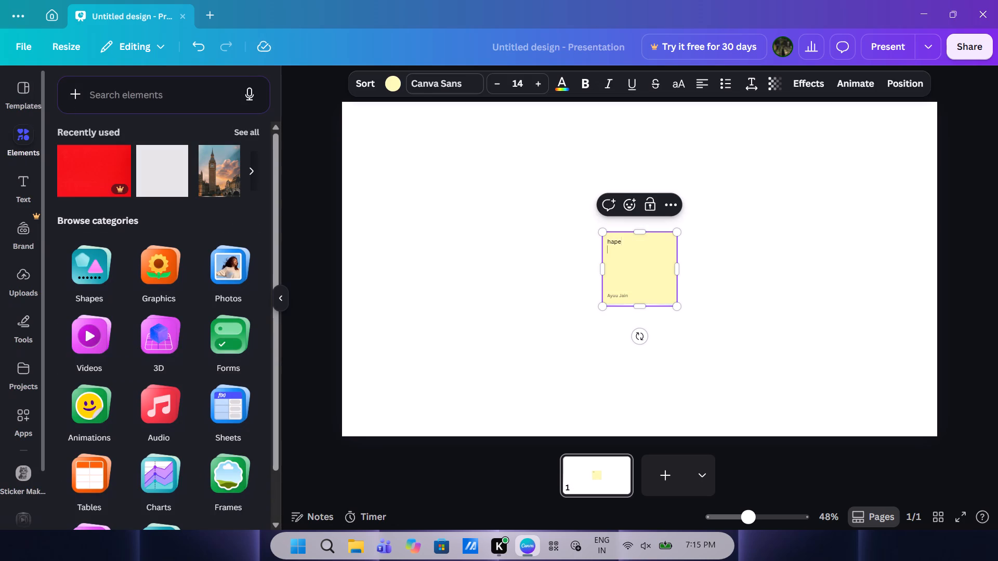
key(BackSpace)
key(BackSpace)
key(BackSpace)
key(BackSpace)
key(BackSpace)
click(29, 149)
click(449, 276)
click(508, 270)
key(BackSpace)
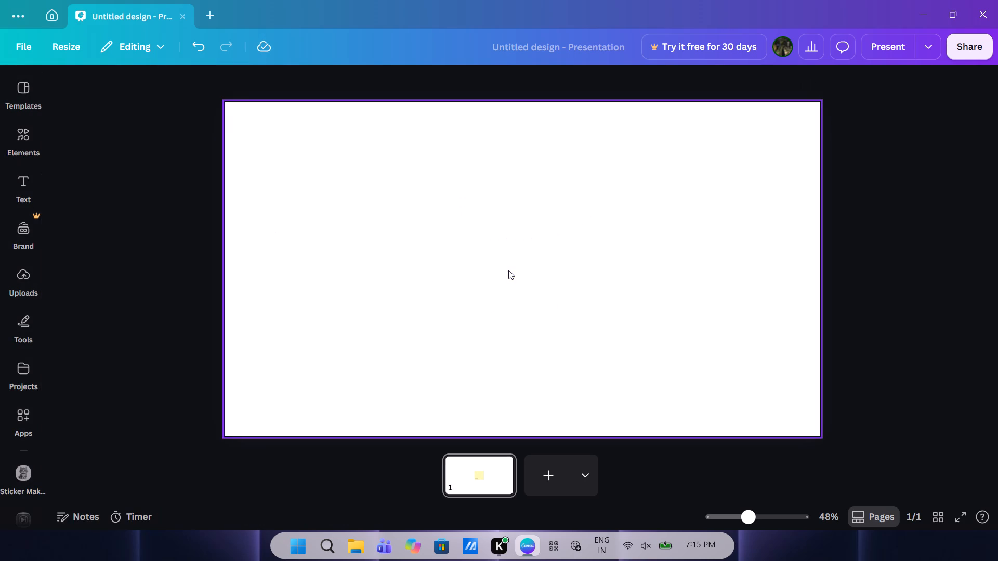
Search the elements library for "shape" and narrow the results to the Shapes category.
click(17, 129)
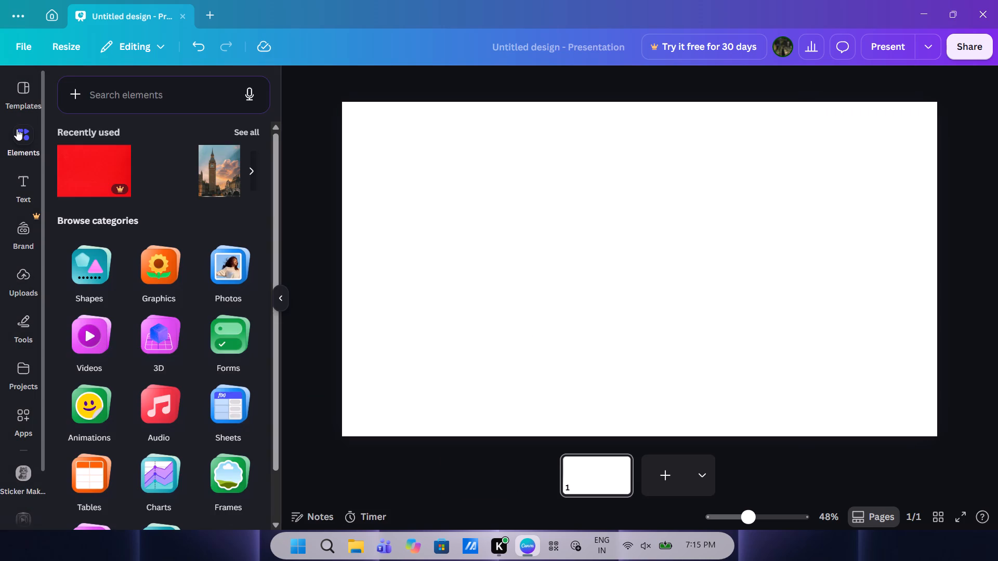
click(130, 82)
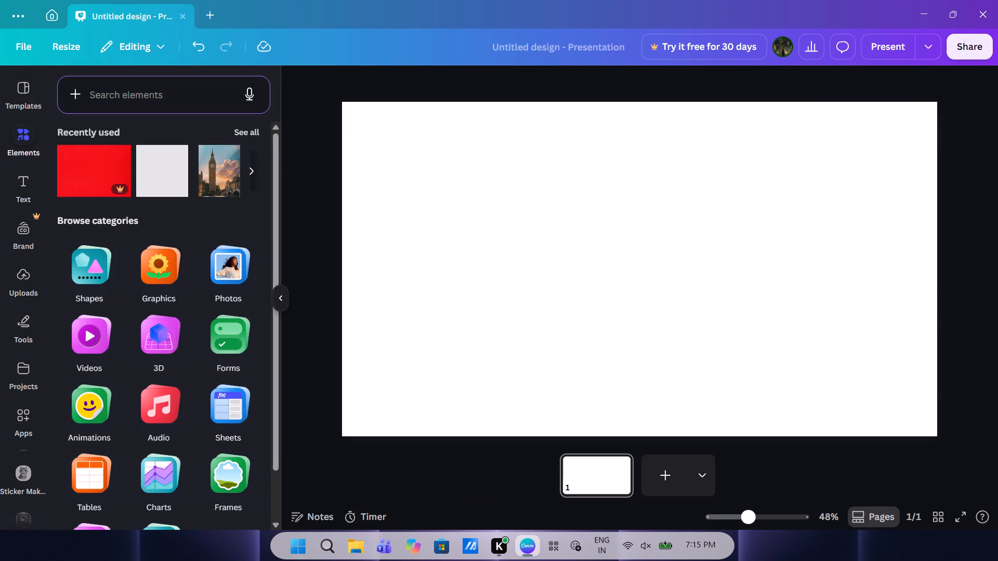
click(117, 99)
text(shape)
key(shift+Return)
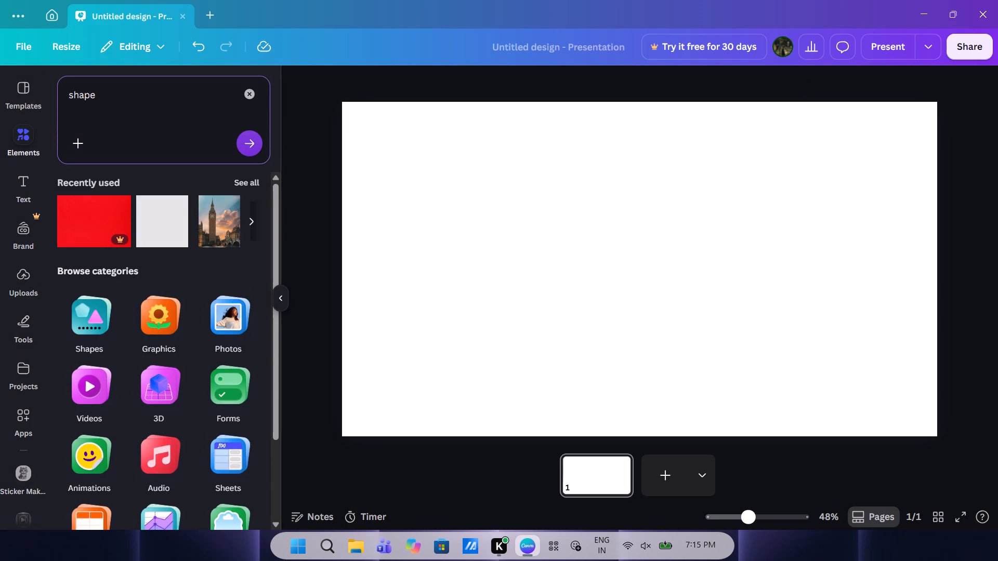
key(Return)
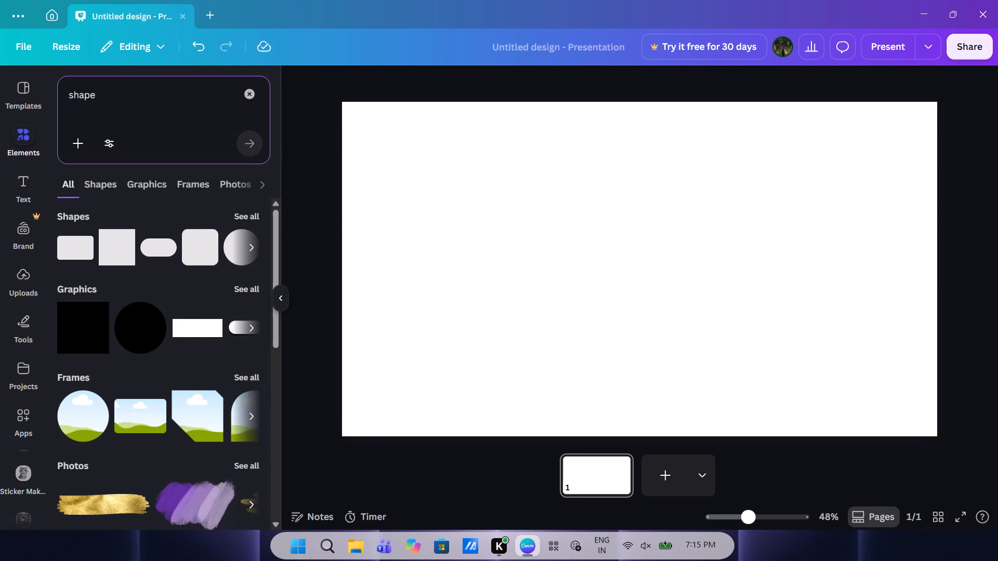
click(101, 196)
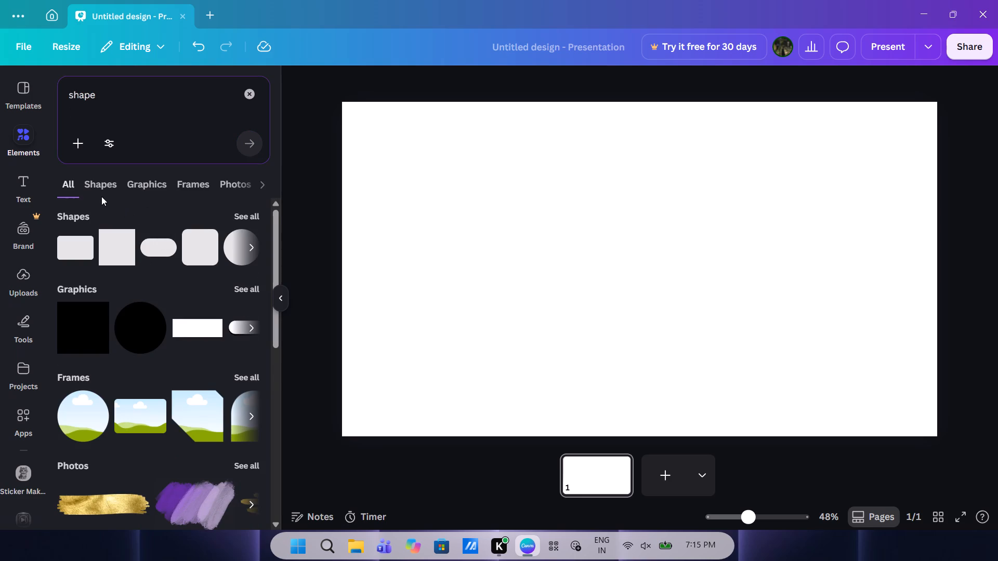
click(94, 185)
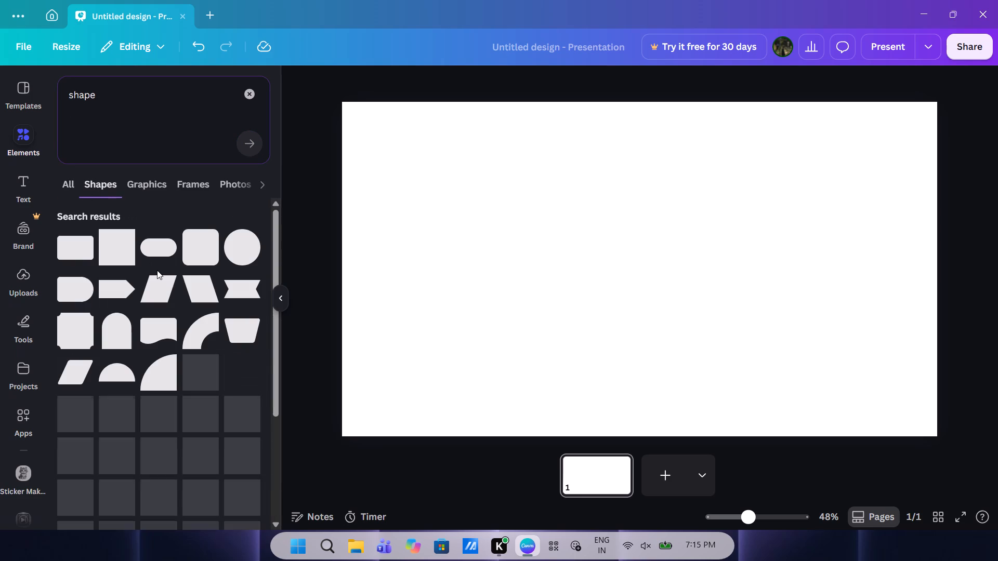
scroll(157, 270, down, 2)
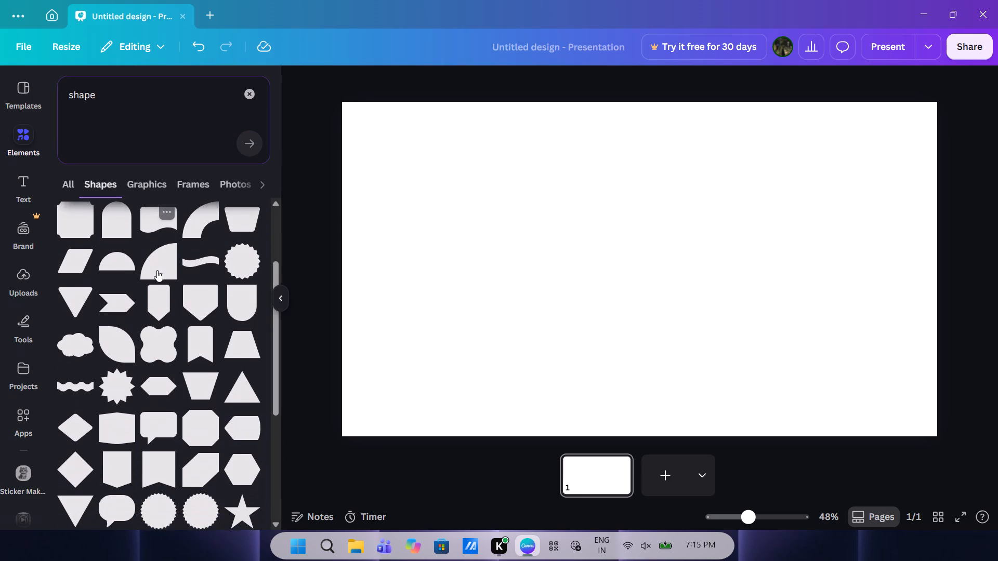
scroll(157, 270, down, 1)
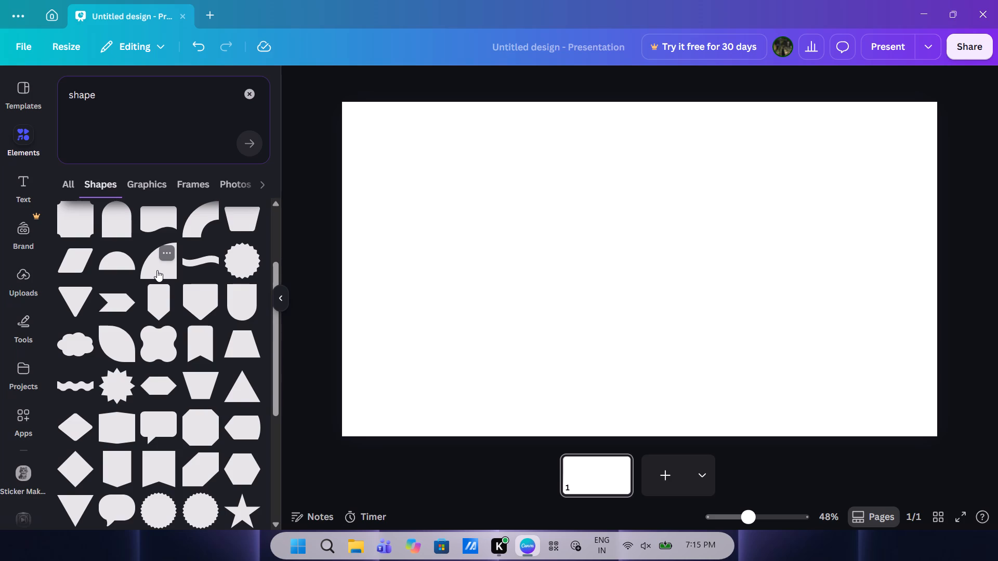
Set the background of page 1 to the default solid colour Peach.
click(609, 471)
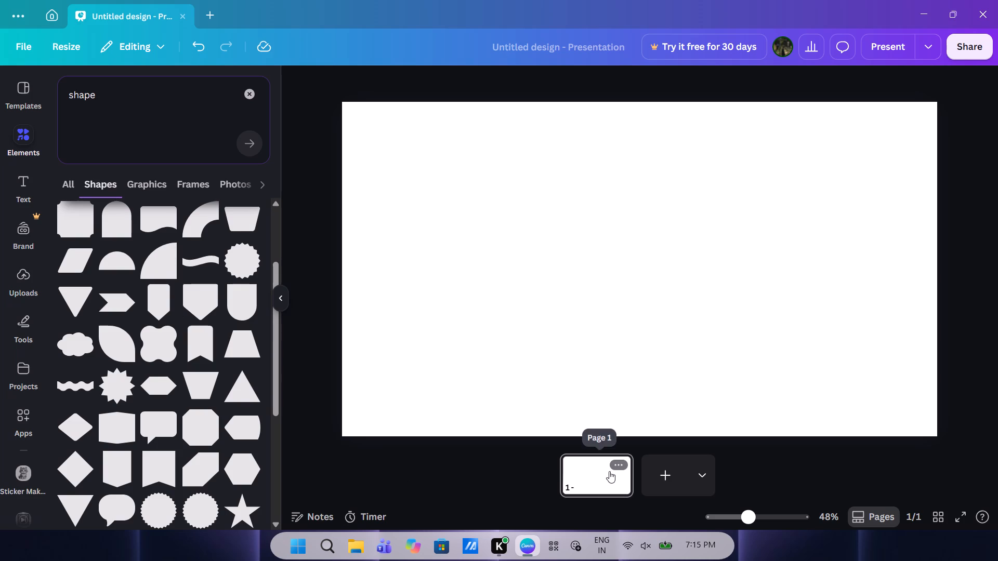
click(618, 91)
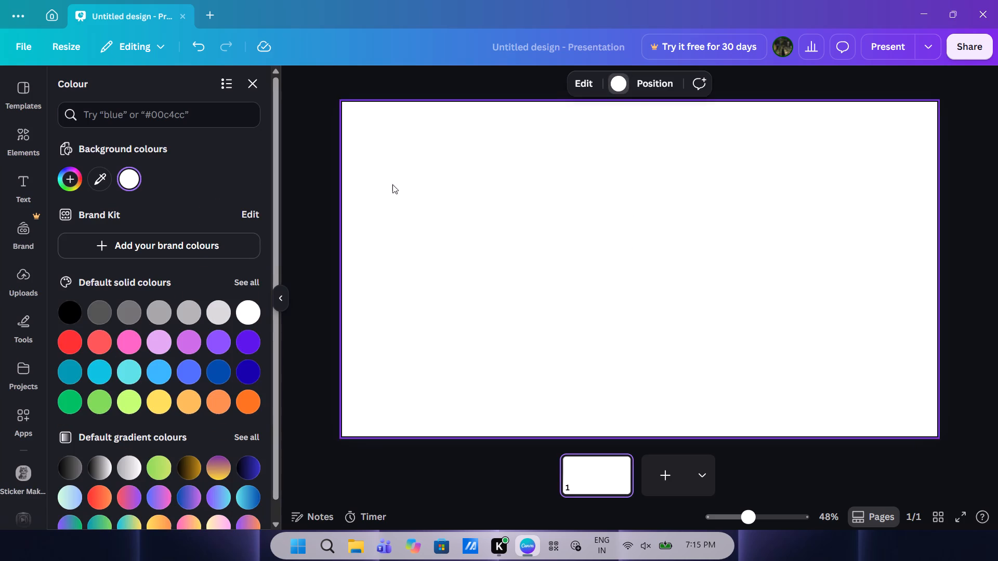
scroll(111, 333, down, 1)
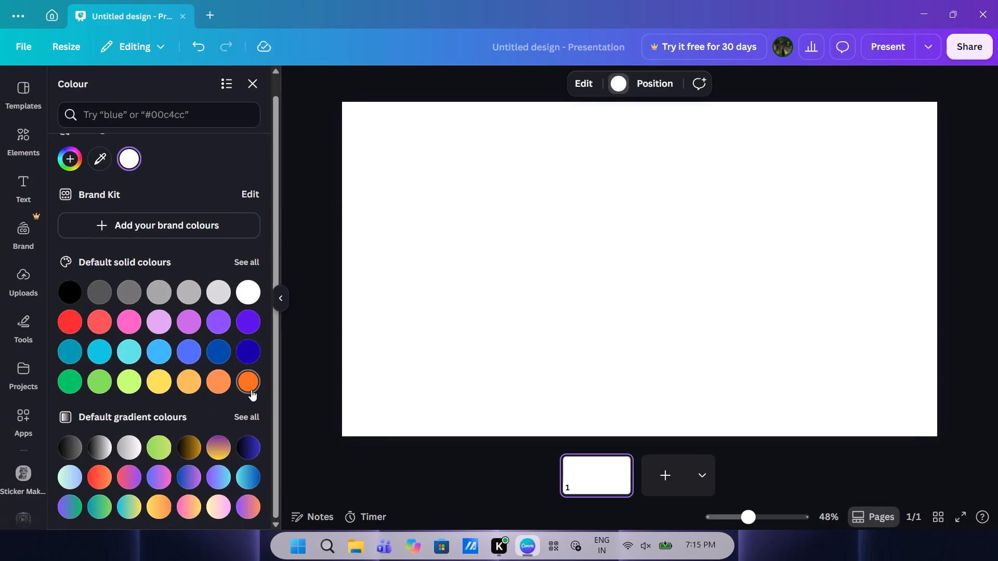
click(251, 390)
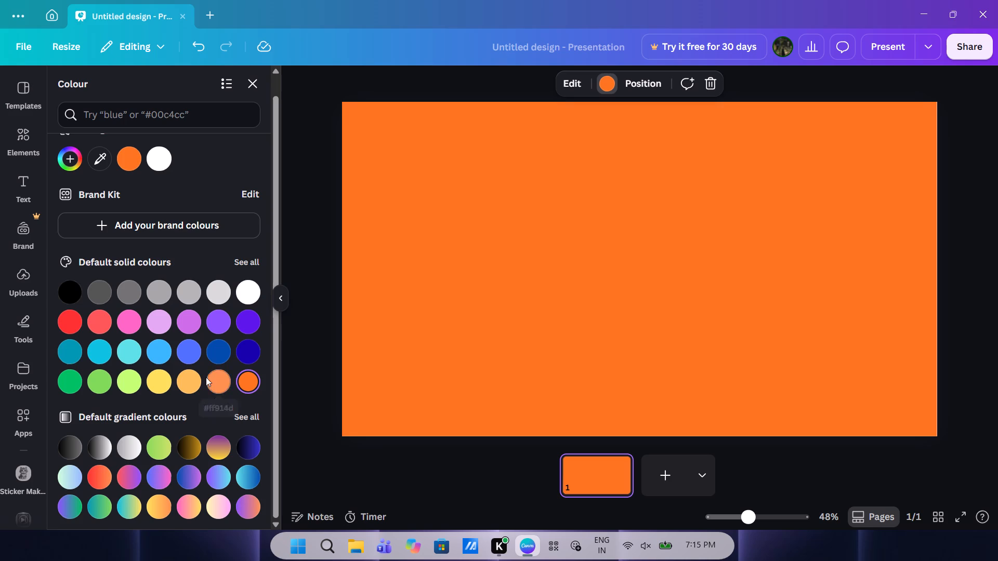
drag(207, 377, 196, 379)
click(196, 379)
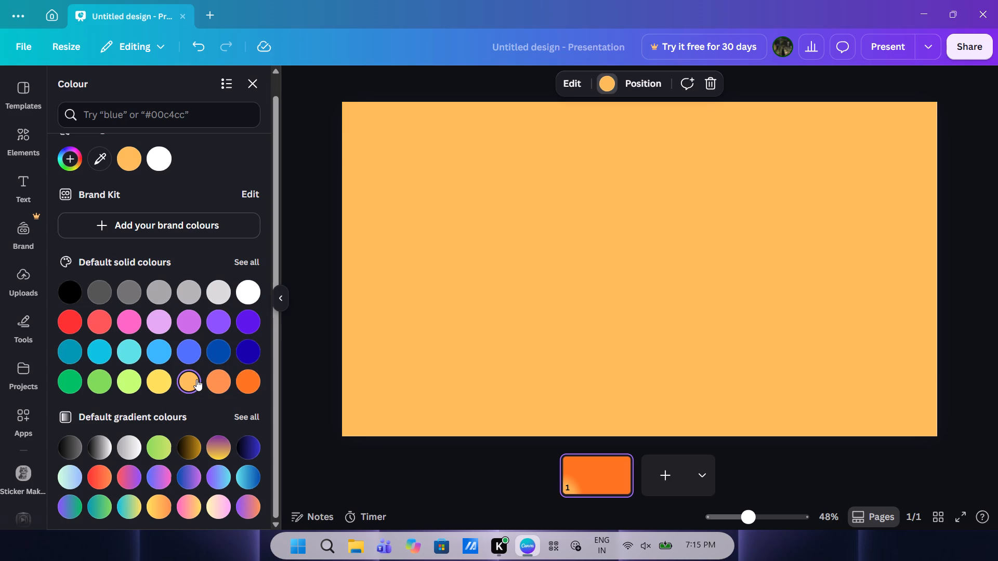
Adjust the page background to a custom dark orange solid colour, #C57700.
click(611, 85)
click(607, 76)
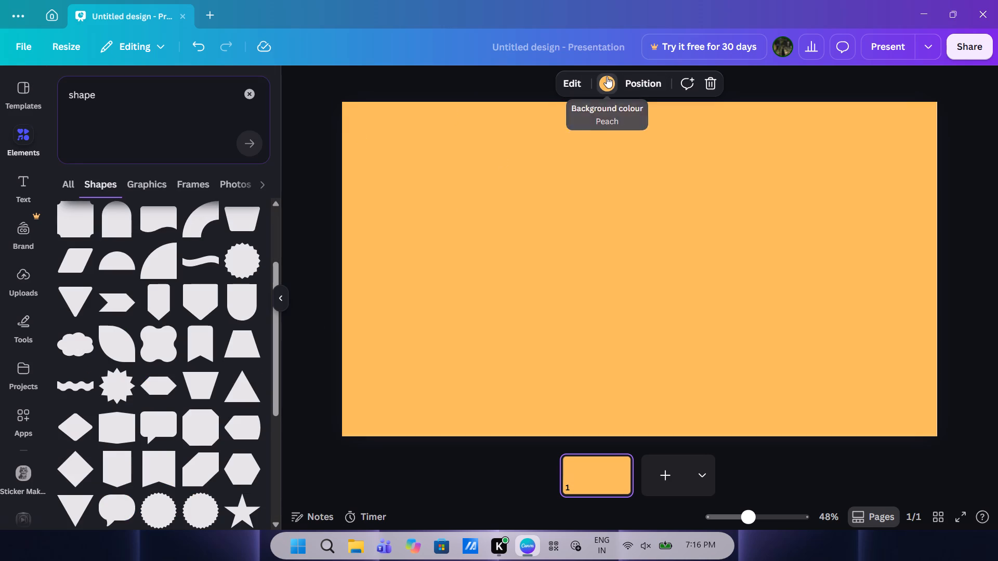
click(68, 178)
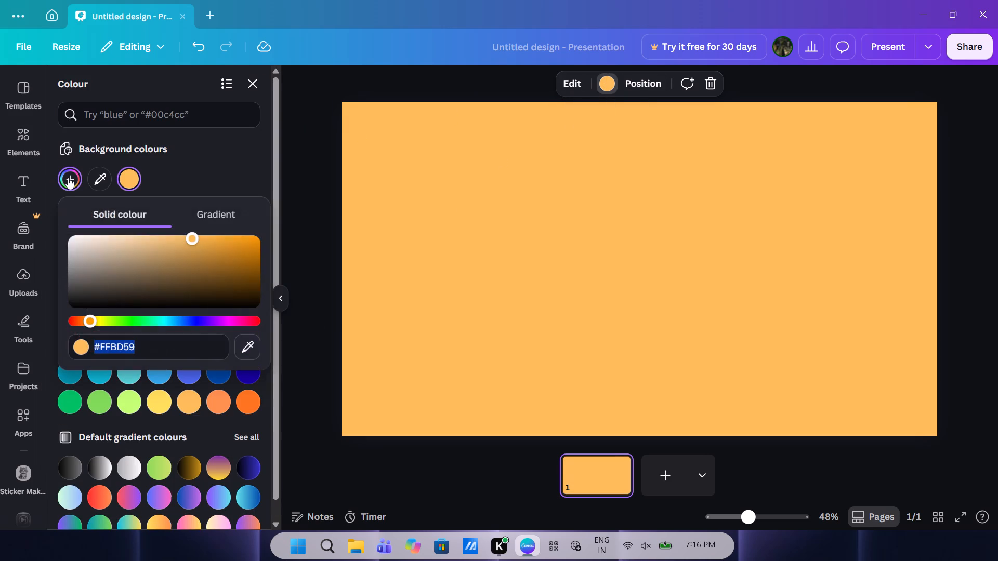
drag(193, 237, 217, 271)
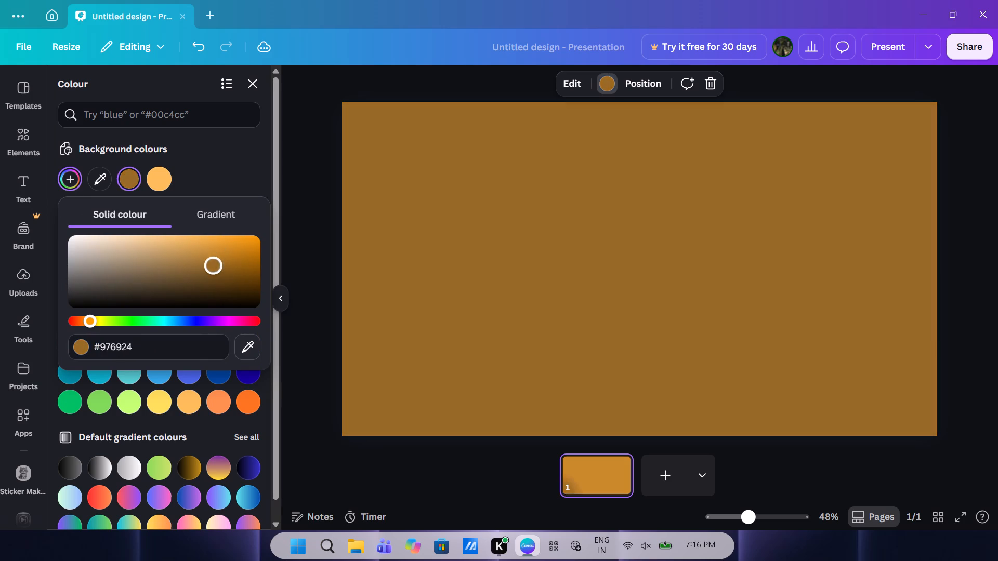
drag(217, 271, 205, 254)
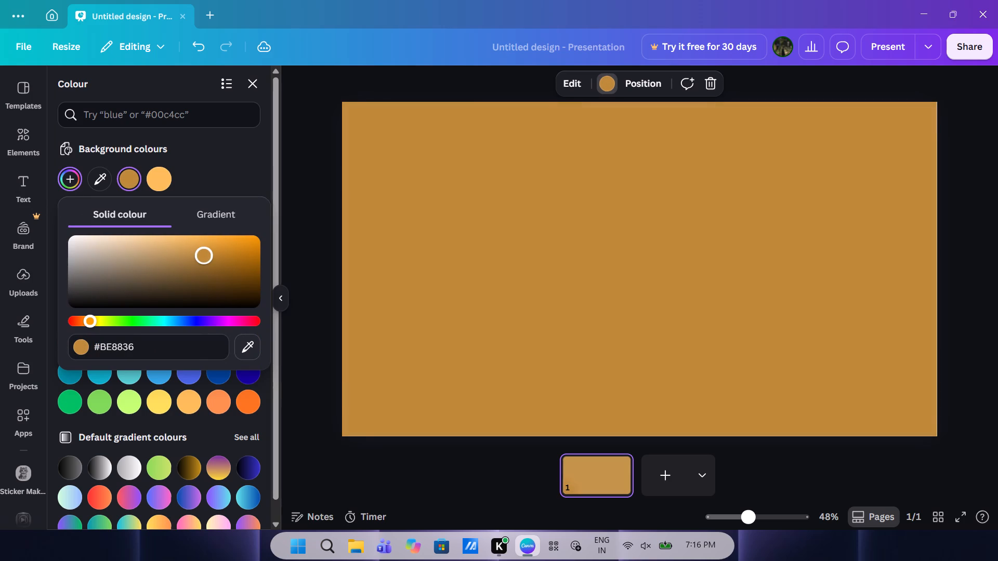
drag(205, 254, 206, 254)
drag(219, 248, 278, 241)
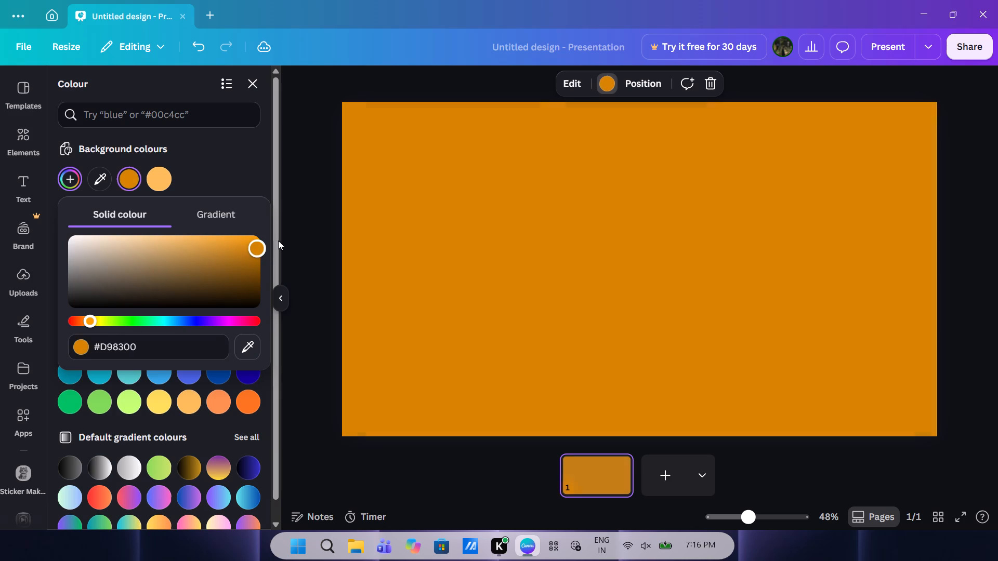
drag(278, 241, 277, 252)
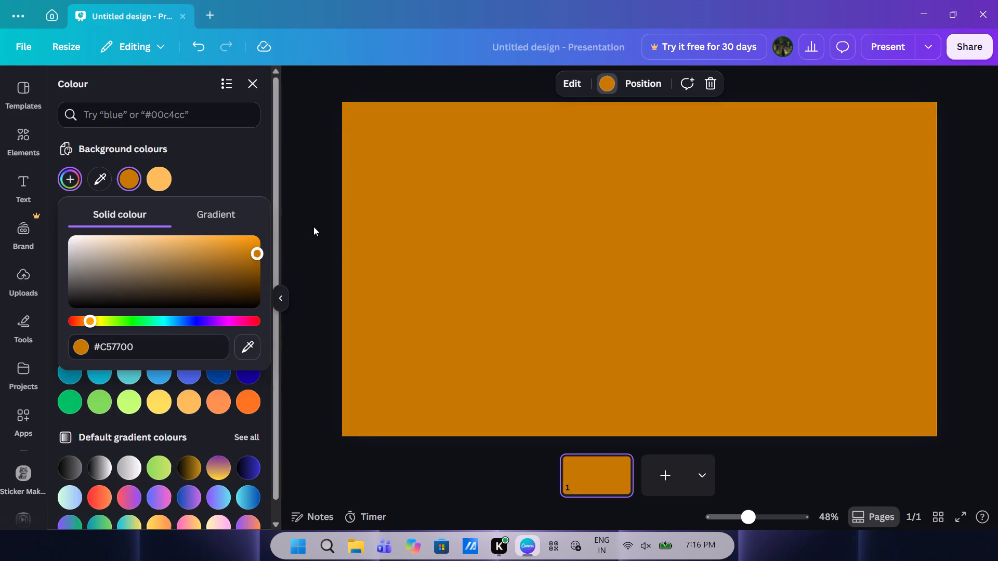
click(313, 226)
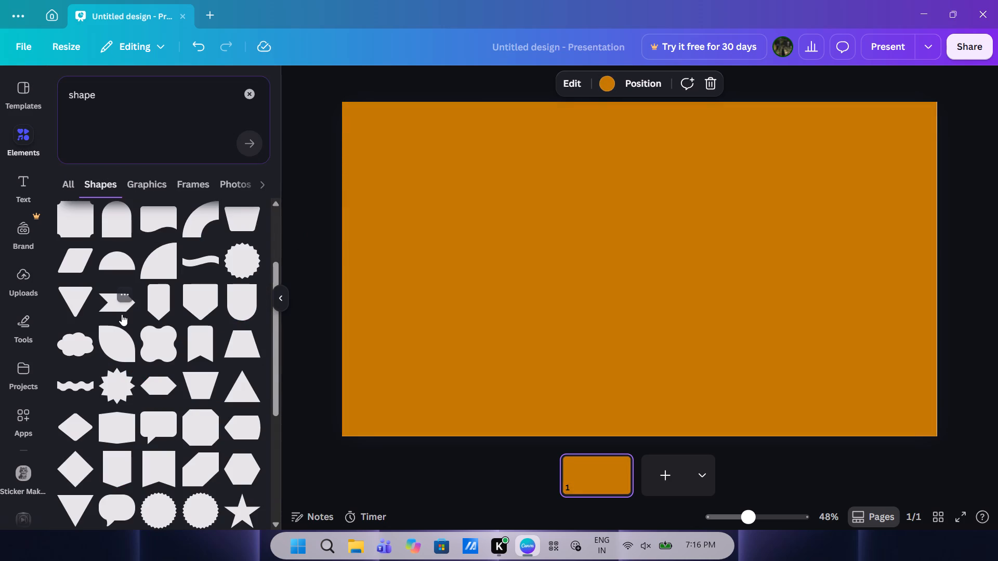
Add a plain square from the shape results to the page and leave its text empty.
scroll(133, 429, down, 1)
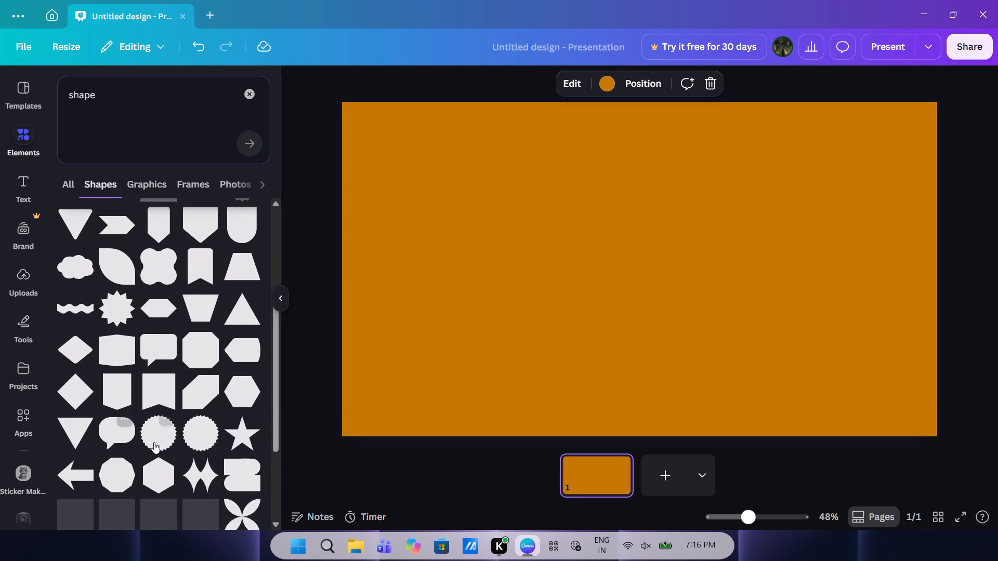
scroll(154, 442, down, 1)
scroll(209, 376, down, 1)
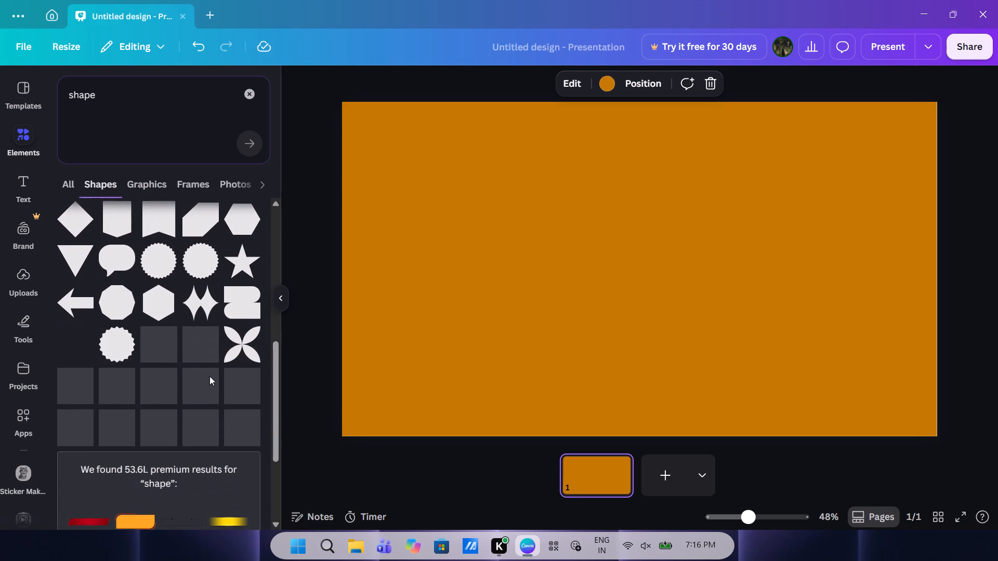
scroll(101, 352, down, 1)
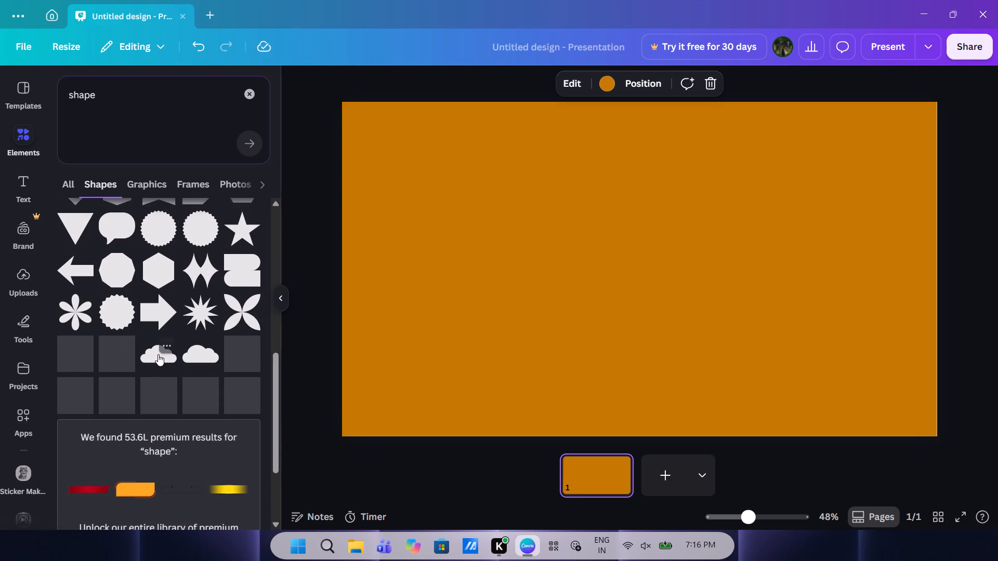
scroll(158, 354, down, 1)
scroll(158, 354, up, 4)
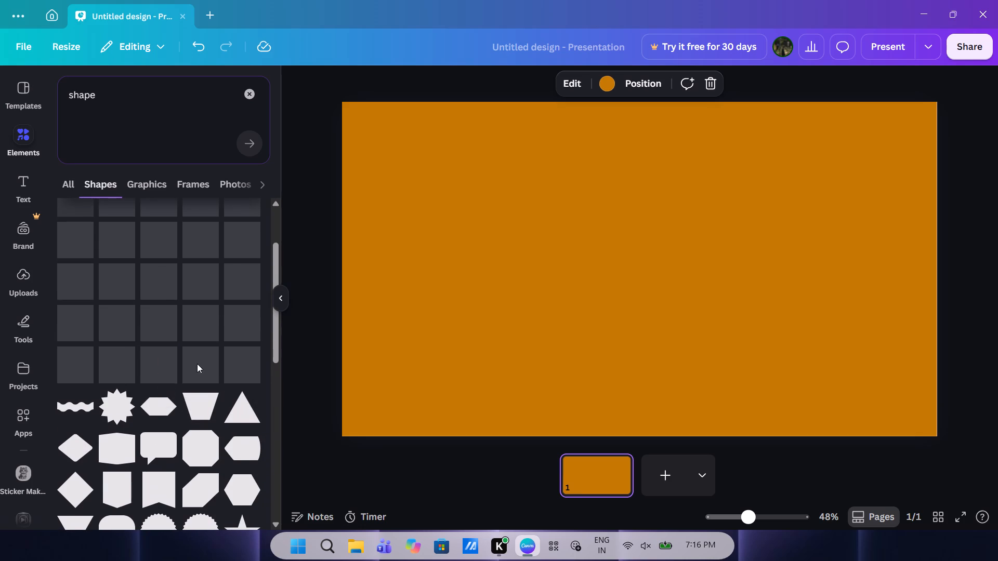
scroll(180, 423, up, 1)
scroll(202, 327, up, 1)
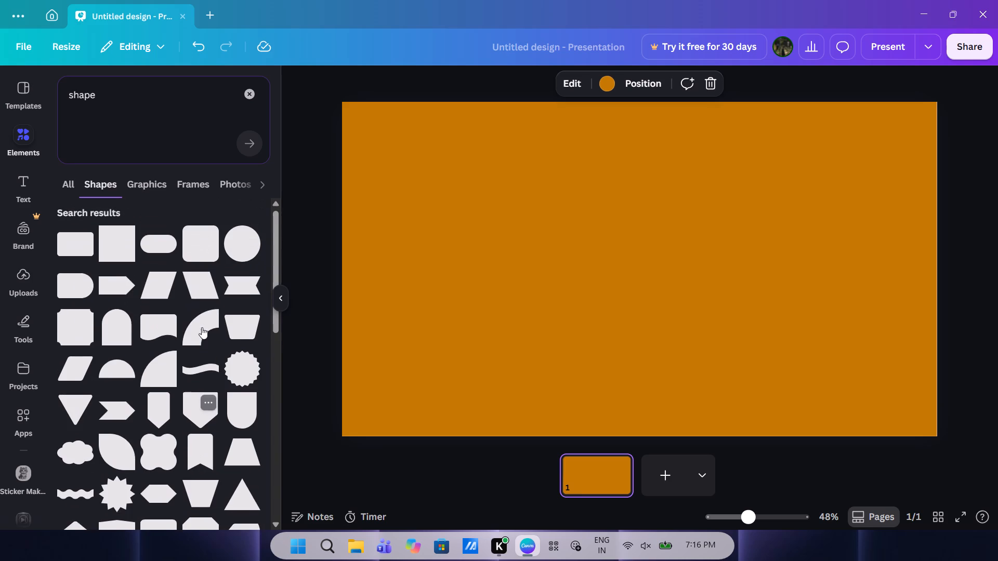
scroll(202, 327, up, 1)
scroll(154, 254, up, 1)
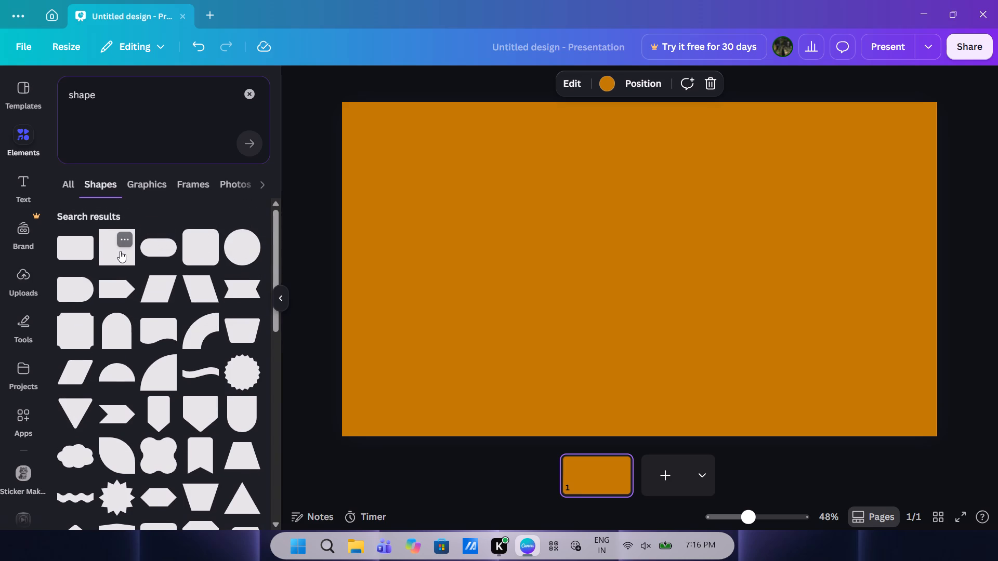
click(126, 260)
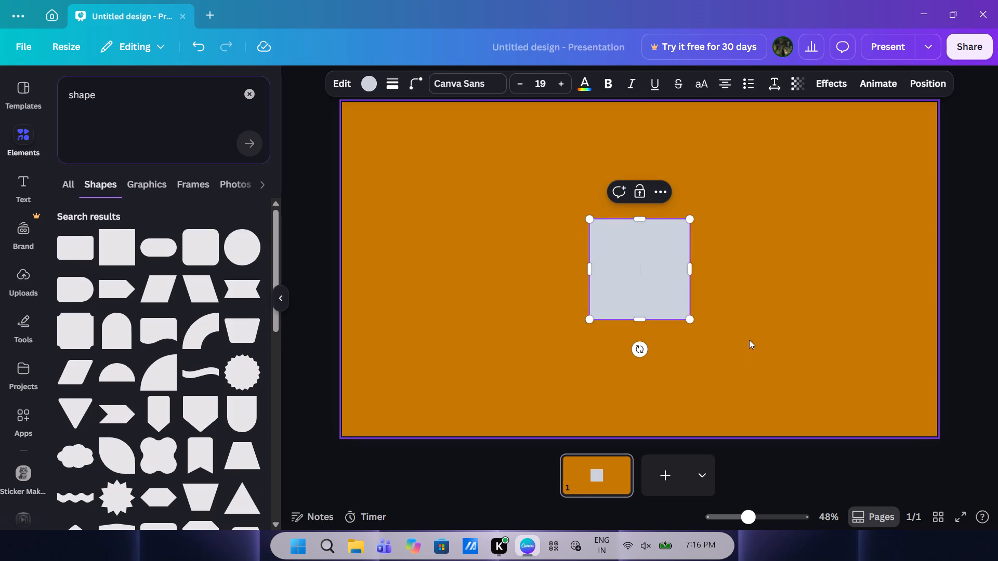
click(514, 252)
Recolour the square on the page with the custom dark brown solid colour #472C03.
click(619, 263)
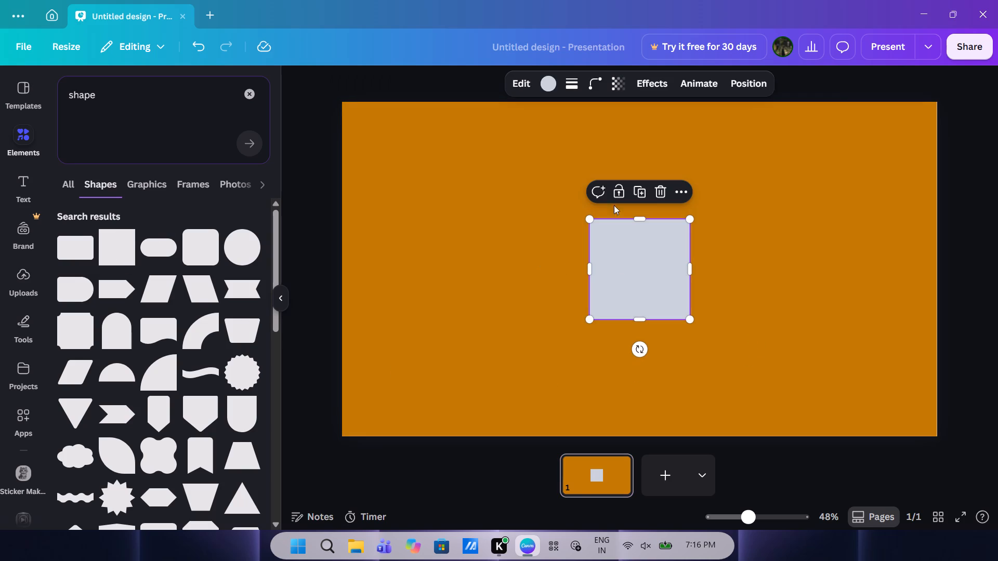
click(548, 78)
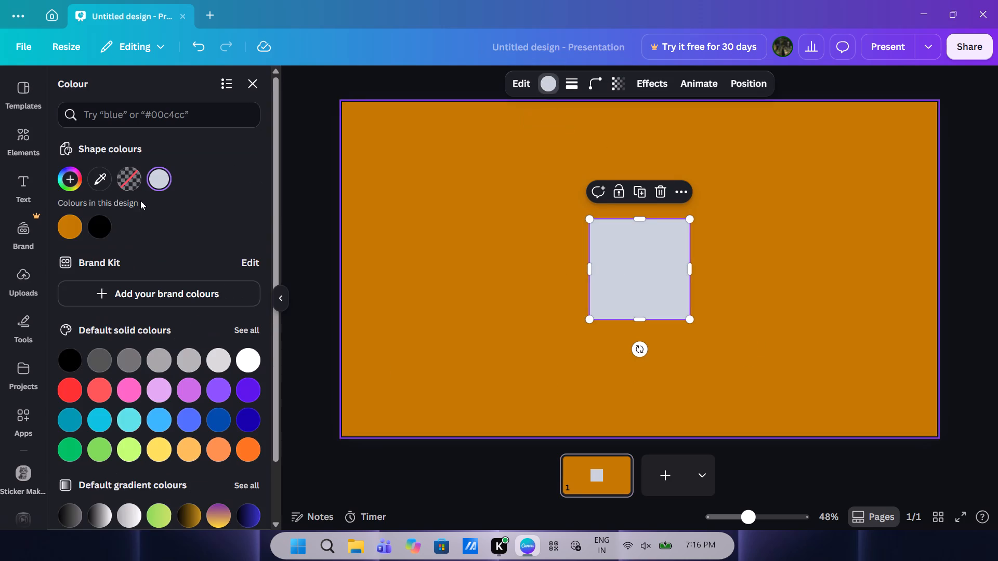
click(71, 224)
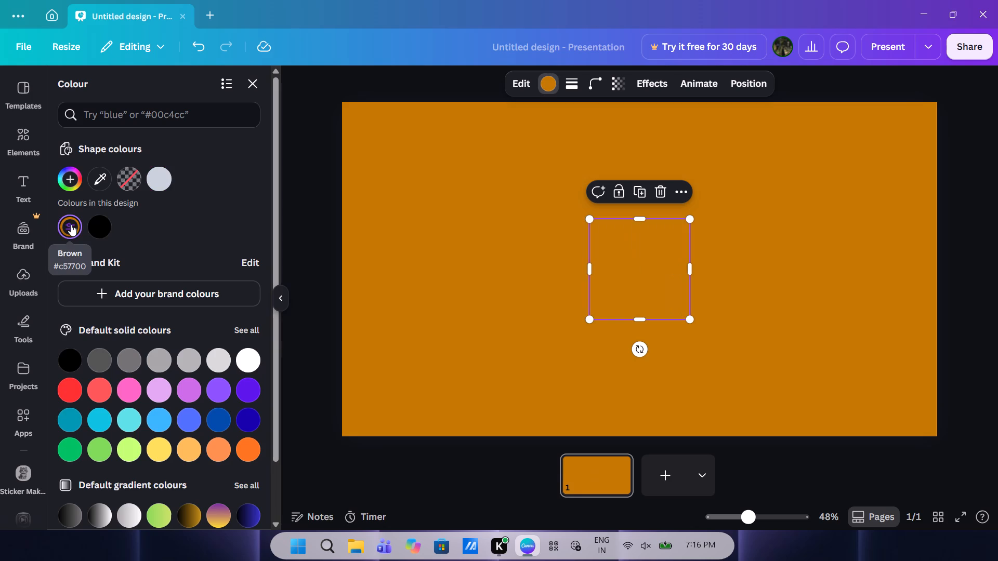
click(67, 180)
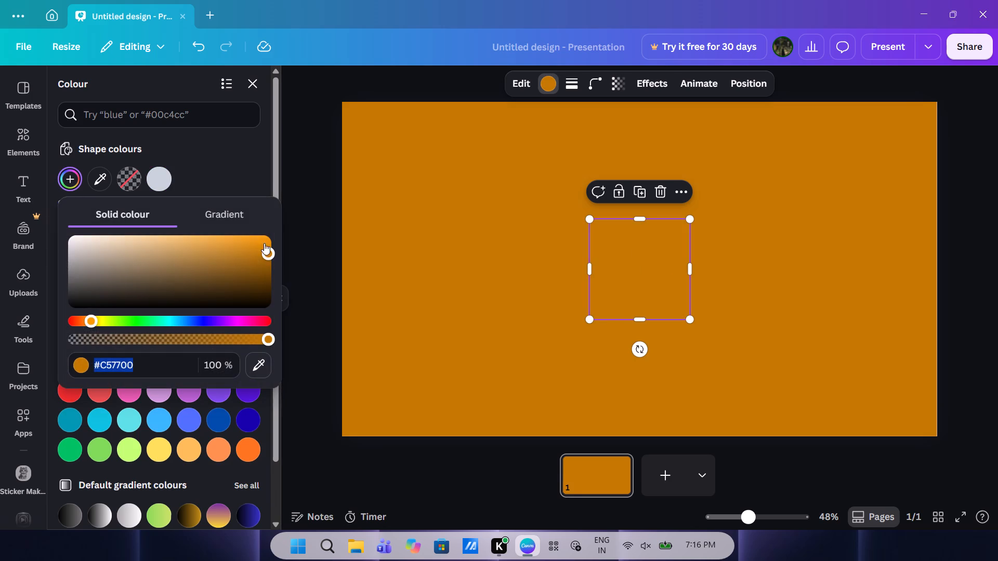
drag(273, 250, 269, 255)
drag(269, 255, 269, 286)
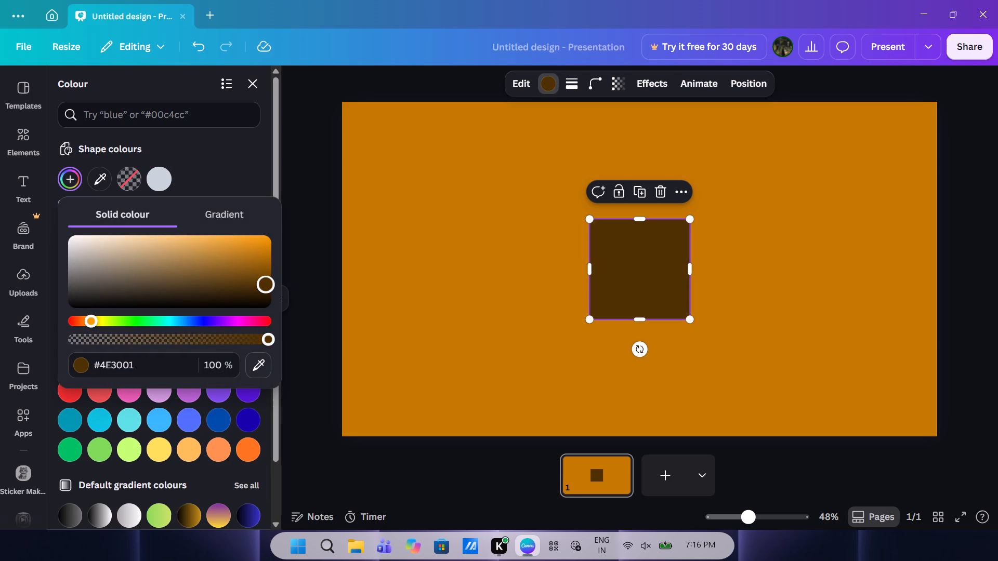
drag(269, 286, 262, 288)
Place the brown square on the page's bottom edge, left of centre, and resize its width to about 320.
drag(655, 275, 601, 297)
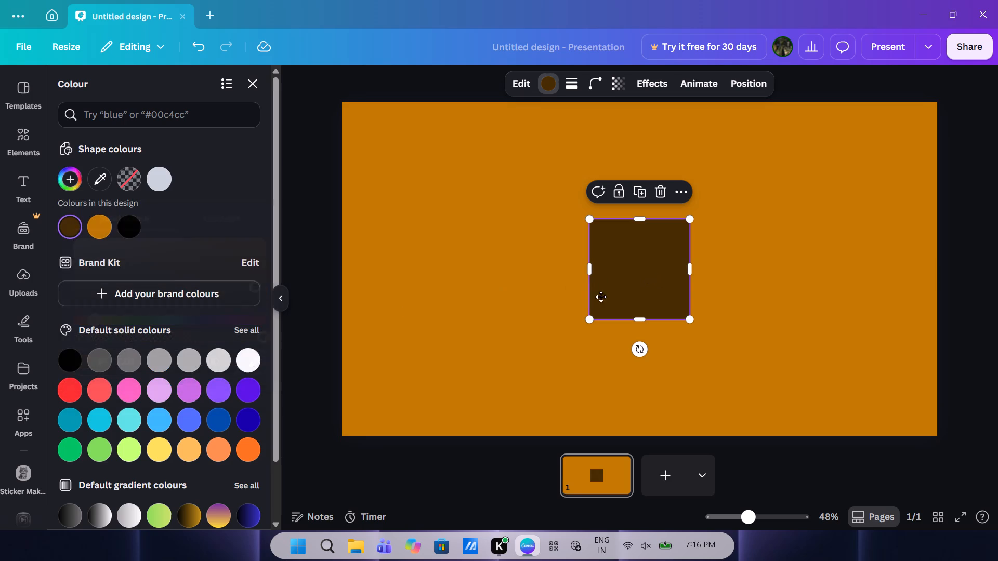
drag(601, 297, 412, 393)
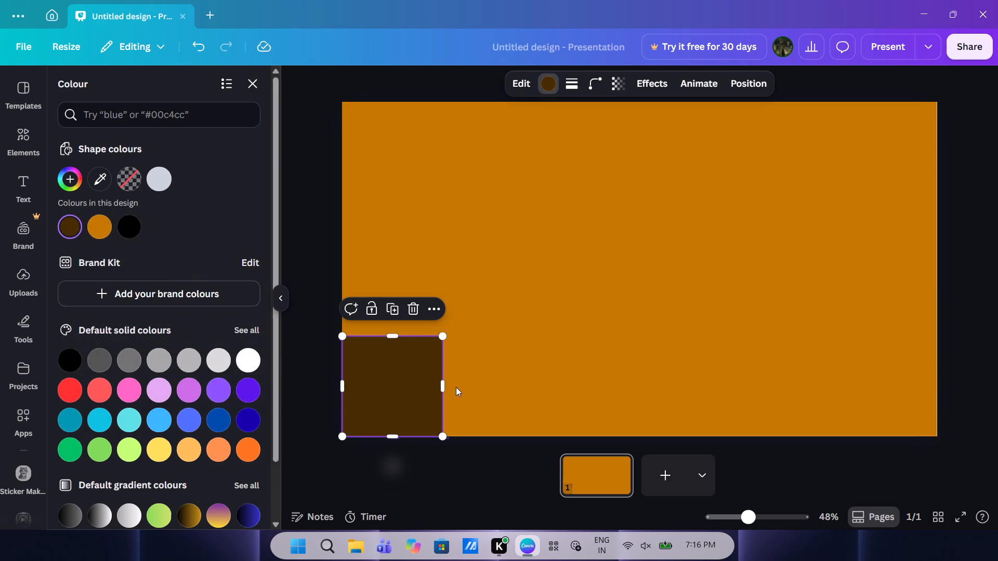
drag(442, 385, 511, 390)
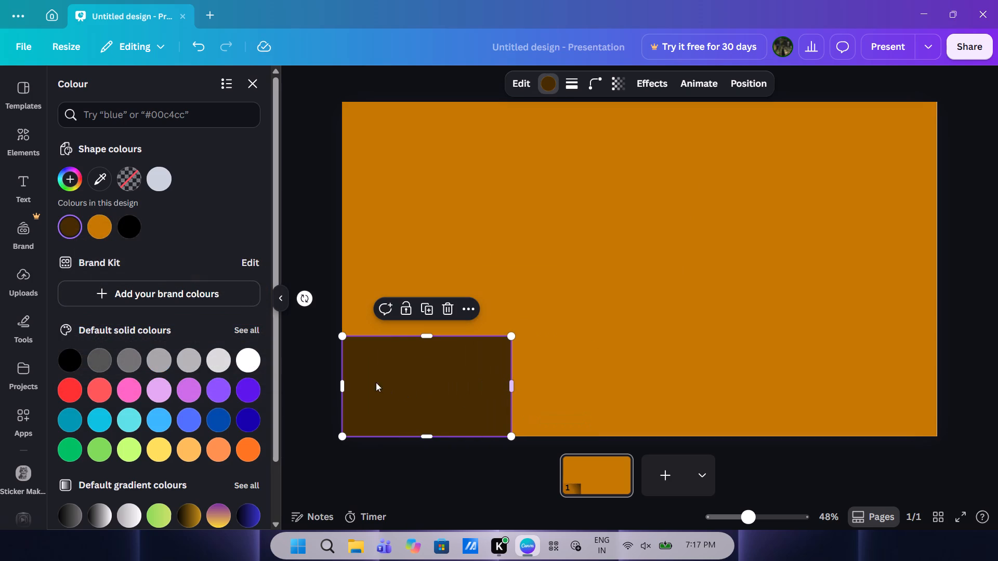
drag(343, 389, 381, 388)
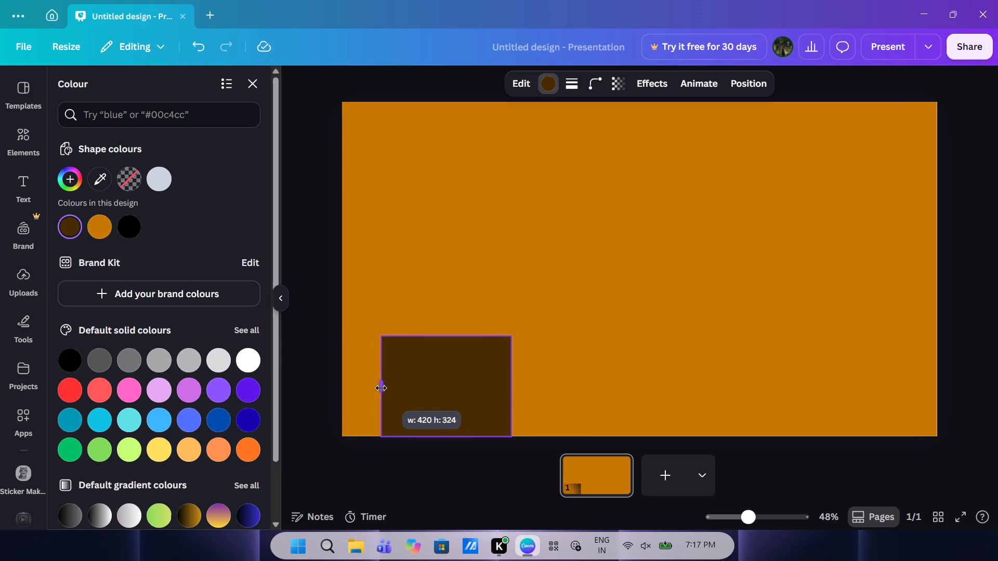
drag(381, 388, 409, 388)
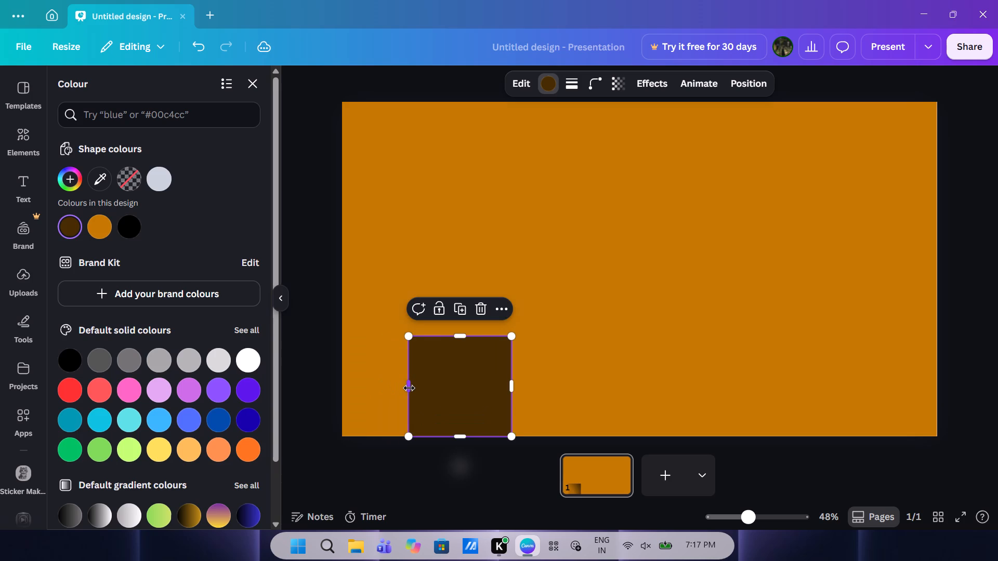
click(409, 388)
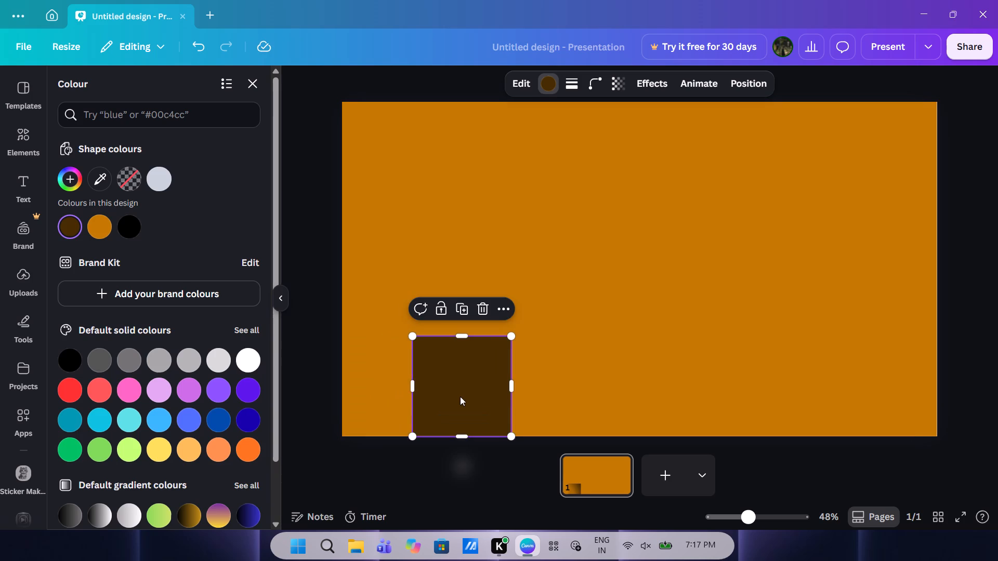
drag(458, 396, 526, 400)
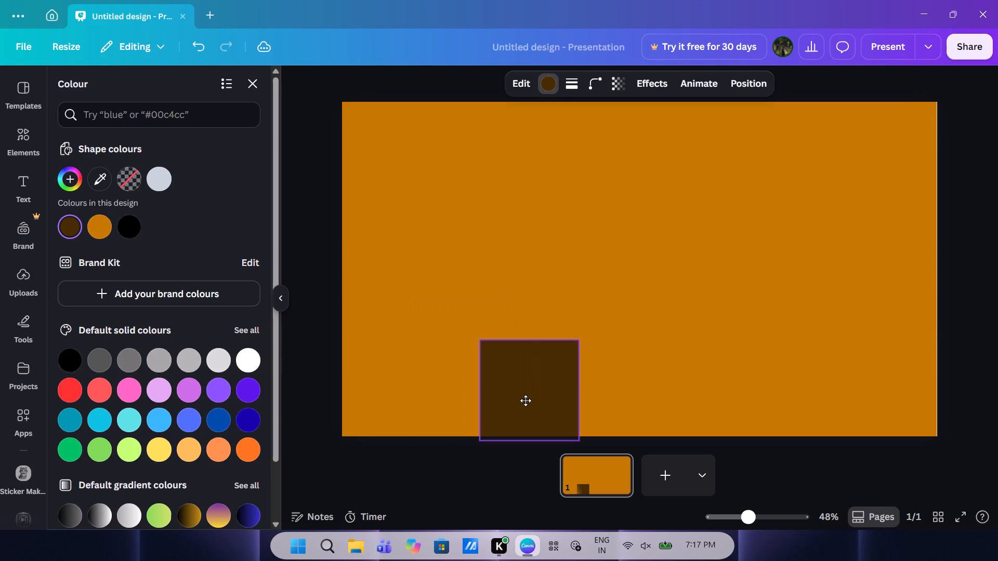
drag(526, 400, 517, 396)
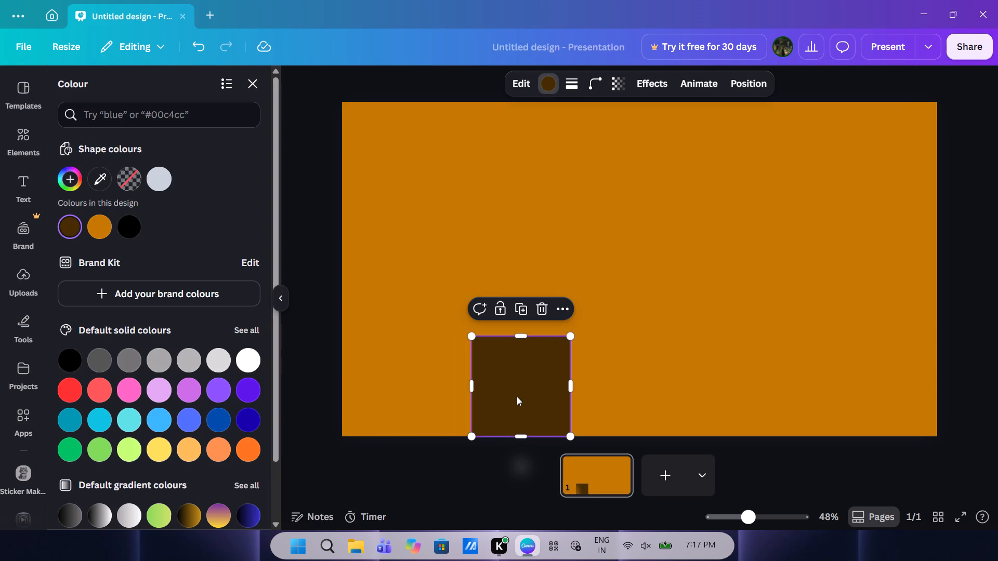
Duplicate the brown square and place the copy flush against its right side on the page's bottom edge.
key(ctrl+c)
key(ctrl+v)
drag(530, 393, 621, 389)
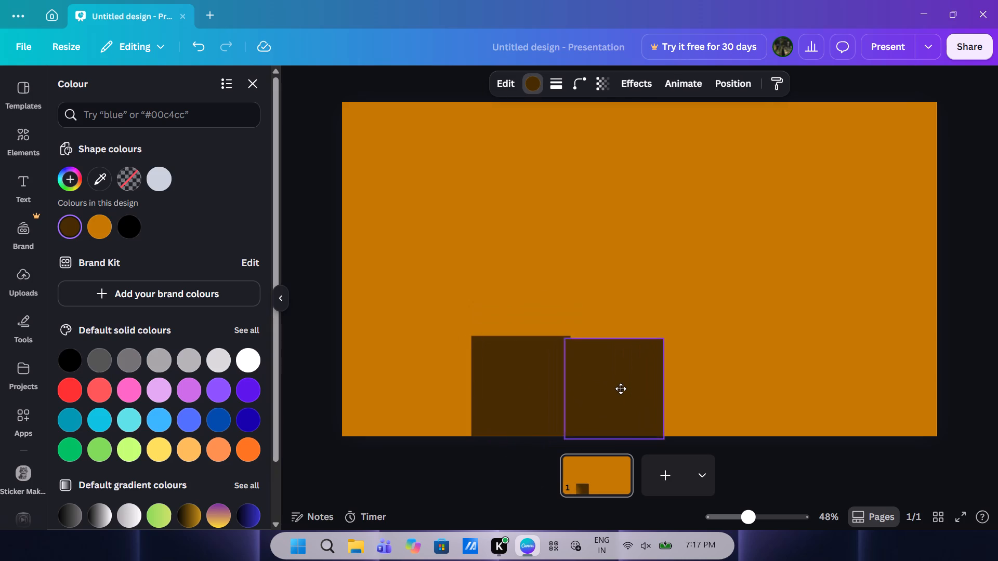
drag(621, 389, 622, 388)
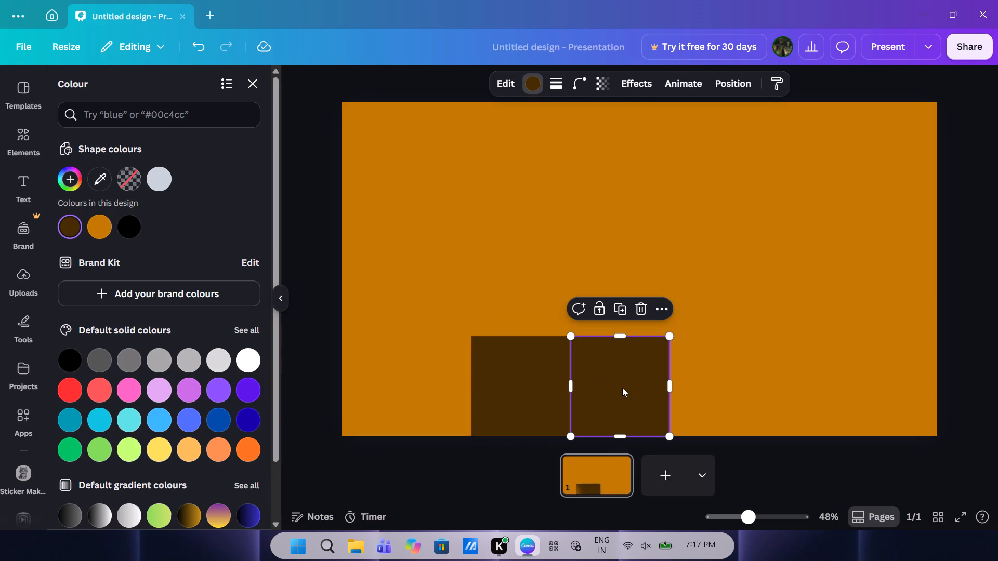
click(432, 411)
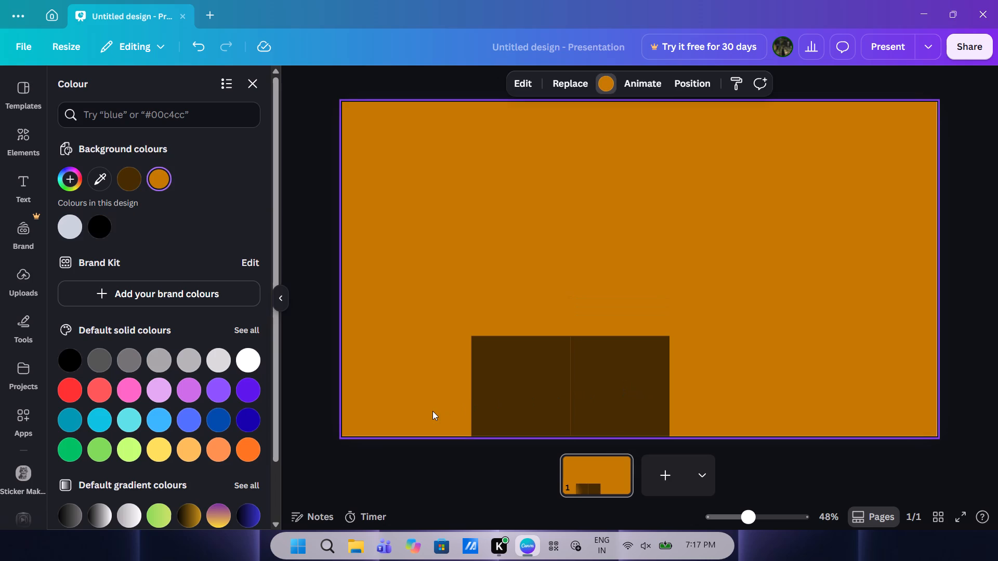
Extend both brown squares upward to the same height, keeping their bases on the page's bottom edge.
drag(524, 348, 524, 336)
drag(521, 345, 519, 360)
click(519, 360)
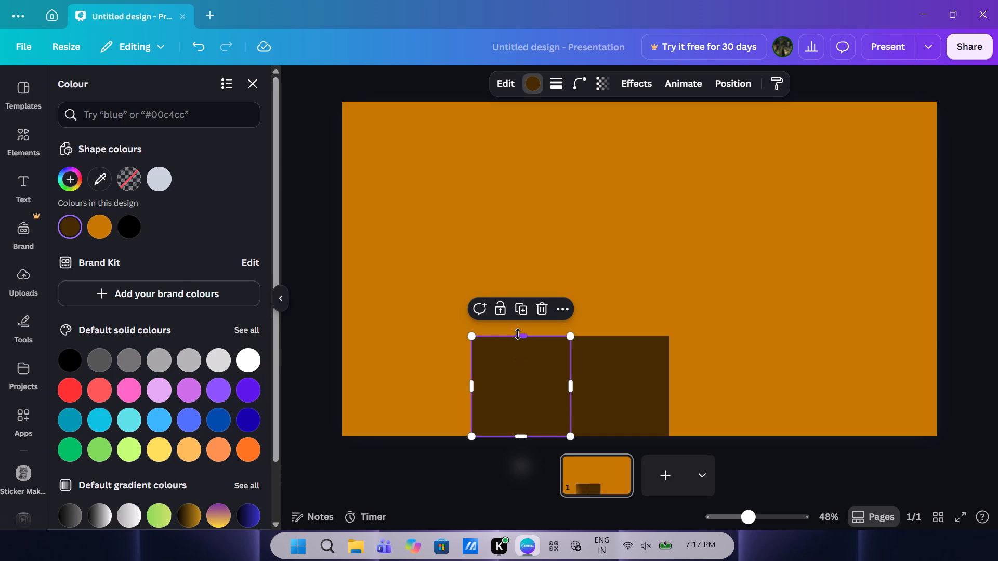
drag(518, 334, 519, 315)
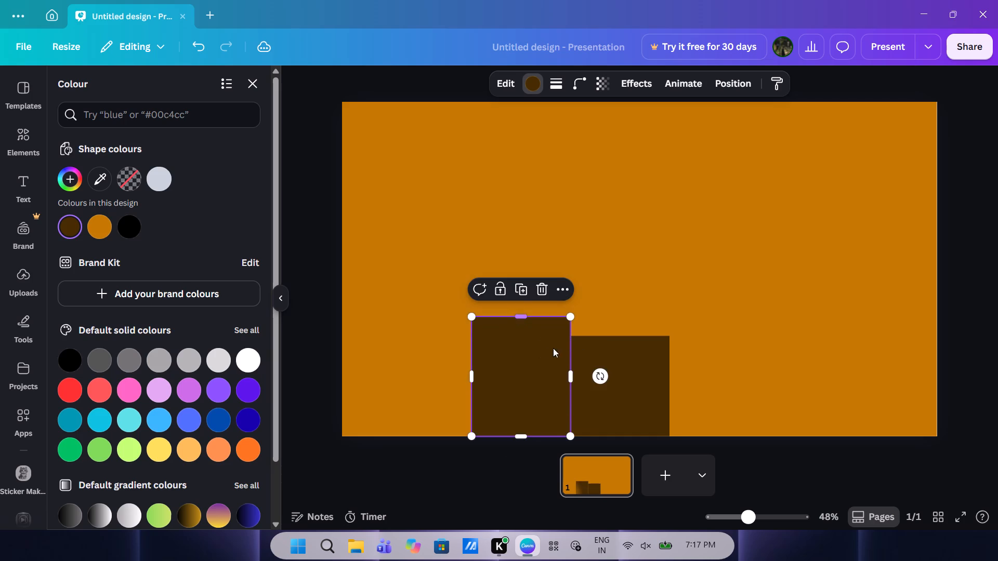
click(580, 353)
drag(619, 337, 619, 325)
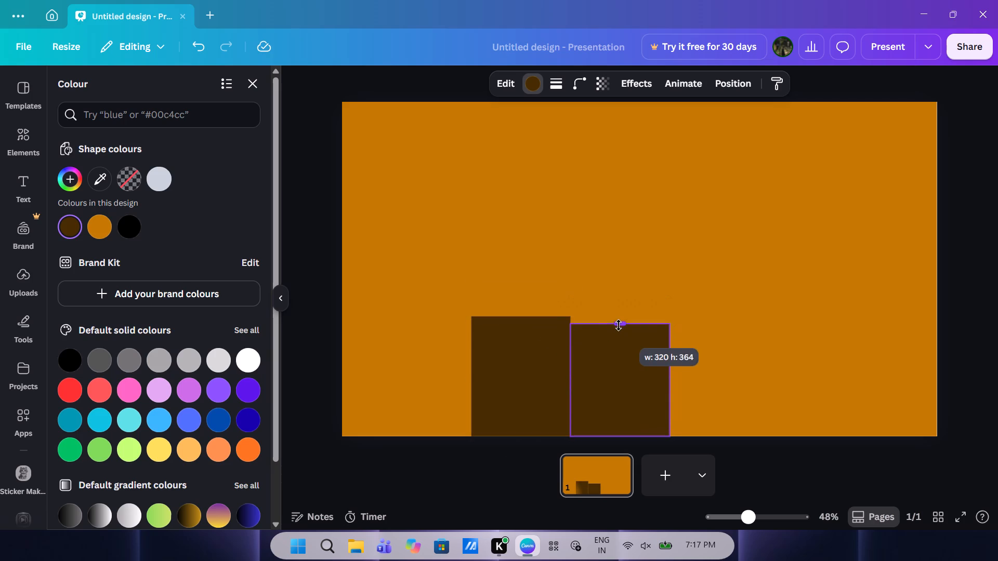
drag(619, 325, 617, 319)
click(438, 332)
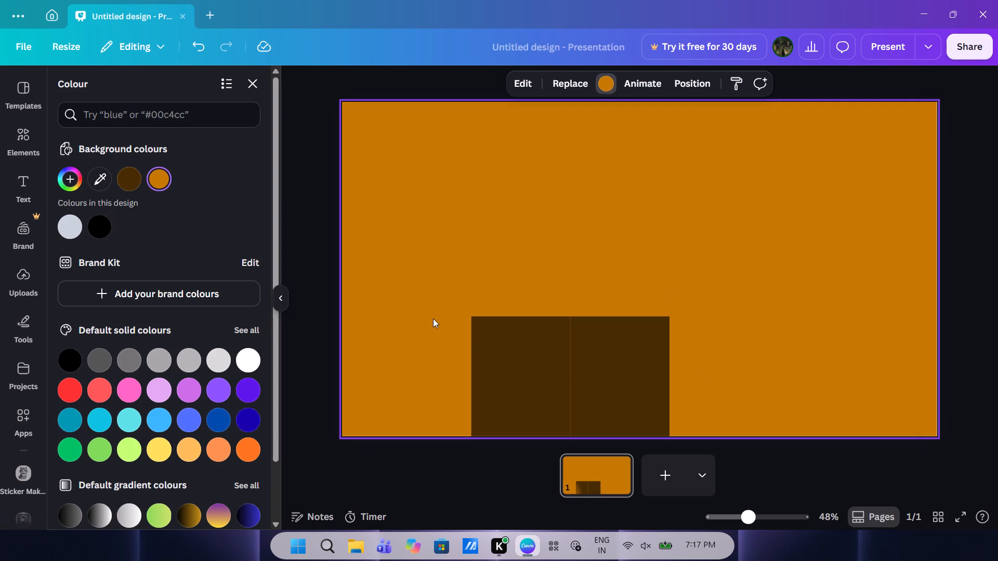
Recolour the left rectangle with a bright orange, a lighter shade of the background colour #C57700.
click(602, 366)
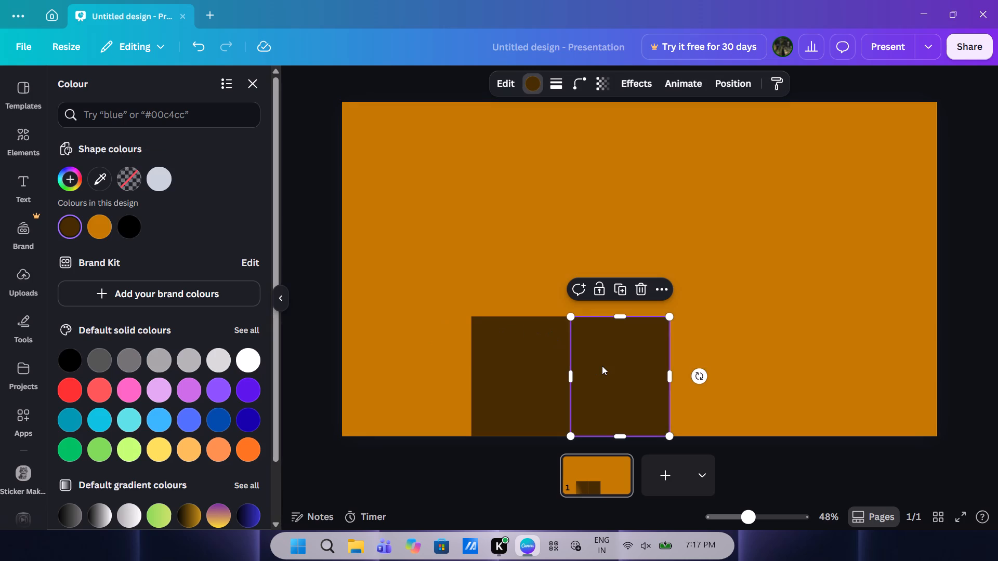
click(493, 360)
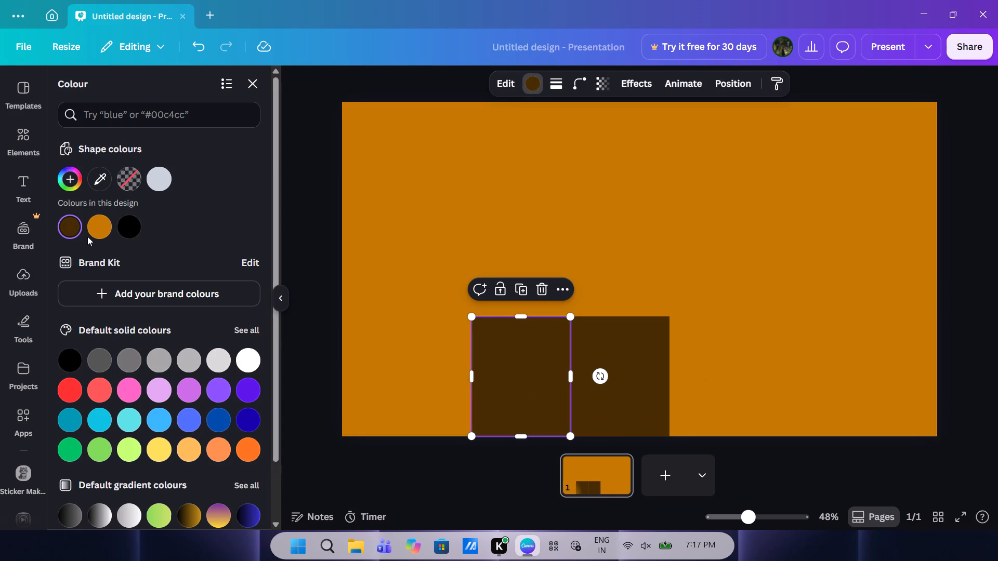
drag(87, 236, 94, 232)
click(94, 232)
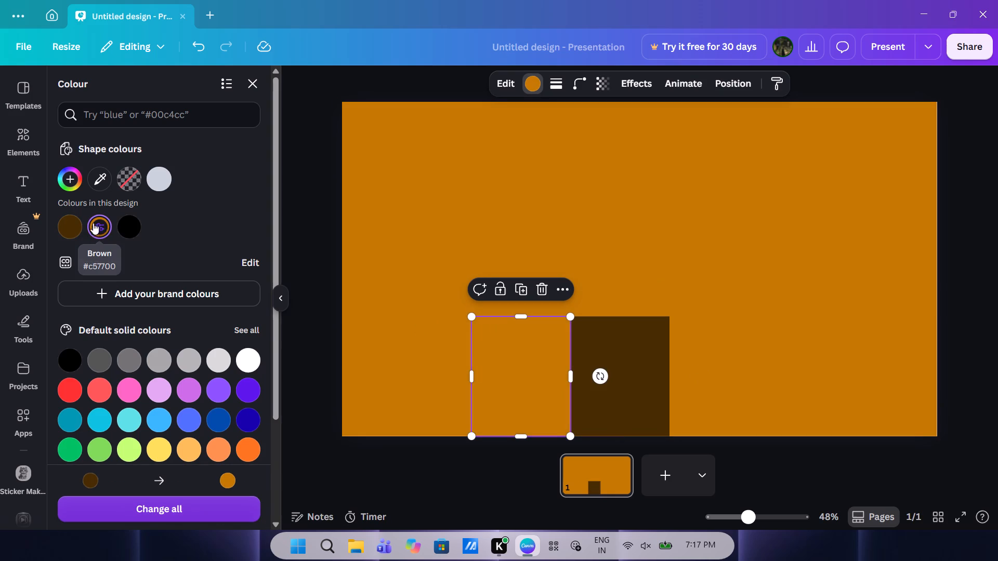
click(67, 181)
drag(271, 251, 267, 228)
Recolour the right rectangle with the custom muted brown solid colour #A56E1C.
click(627, 374)
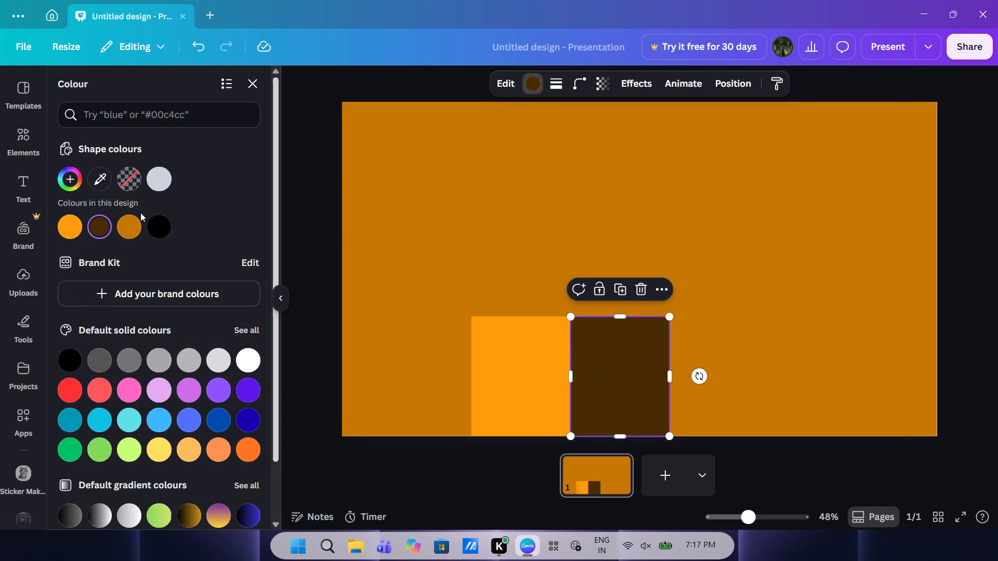
click(67, 222)
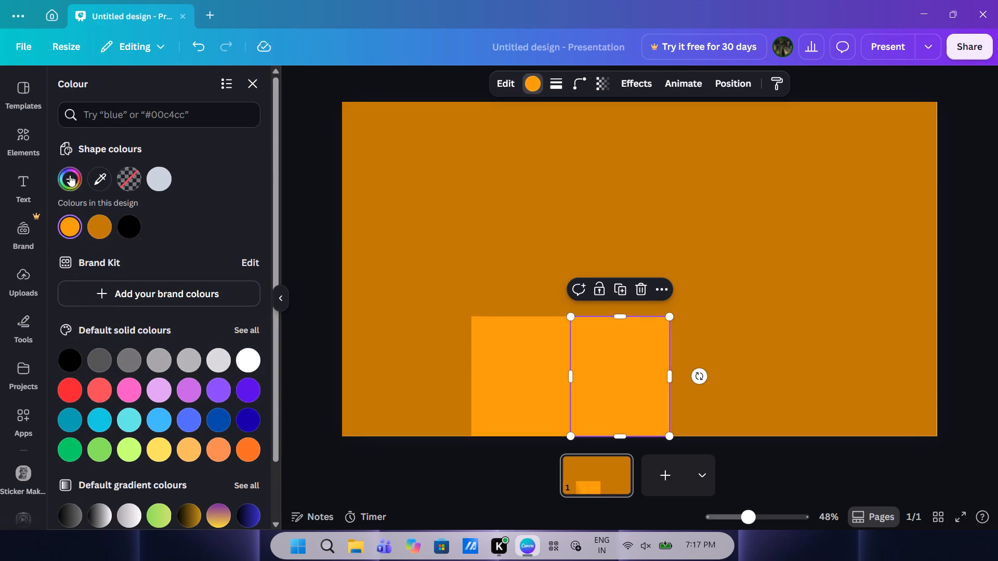
click(70, 175)
drag(267, 242, 259, 252)
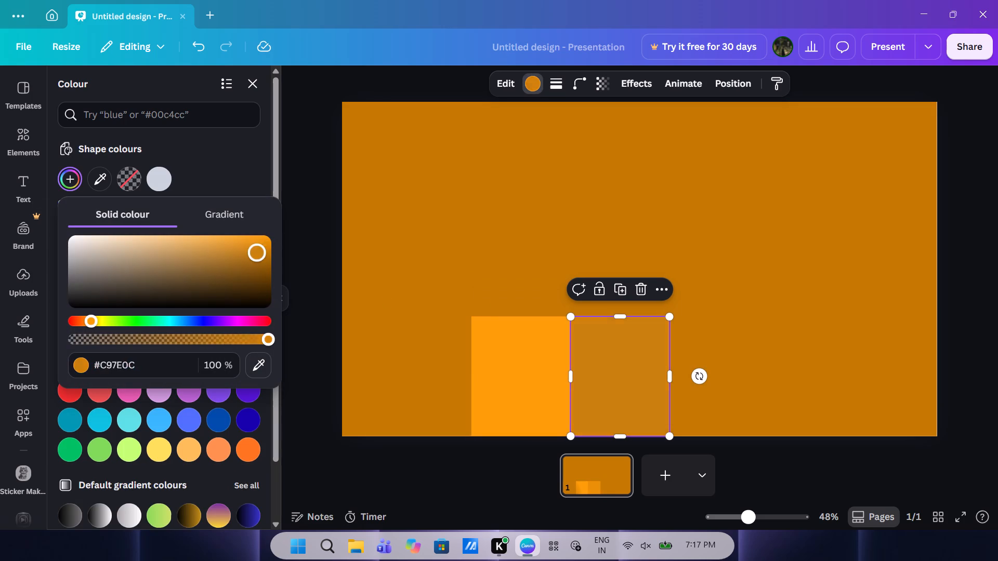
drag(259, 252, 238, 261)
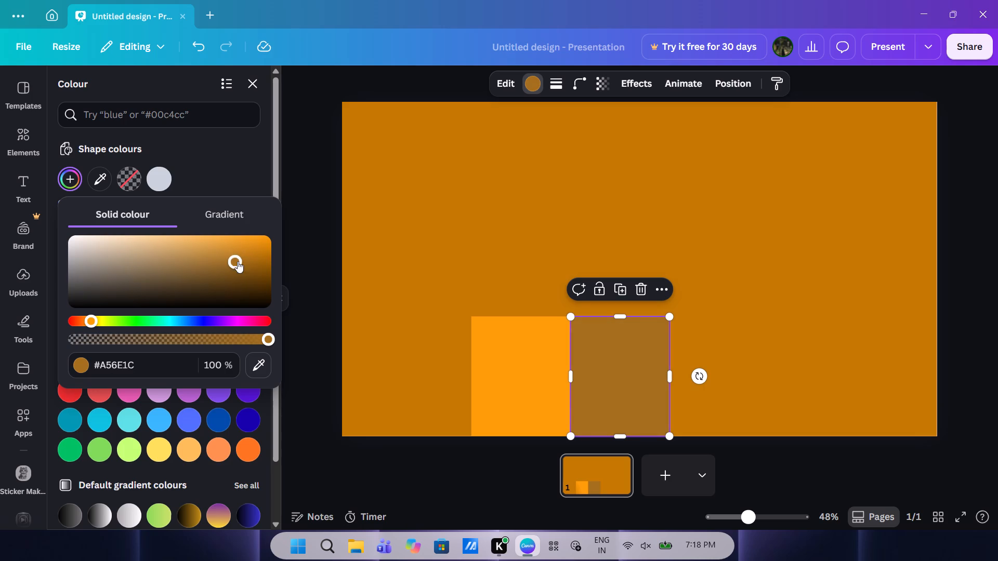
click(300, 362)
click(425, 457)
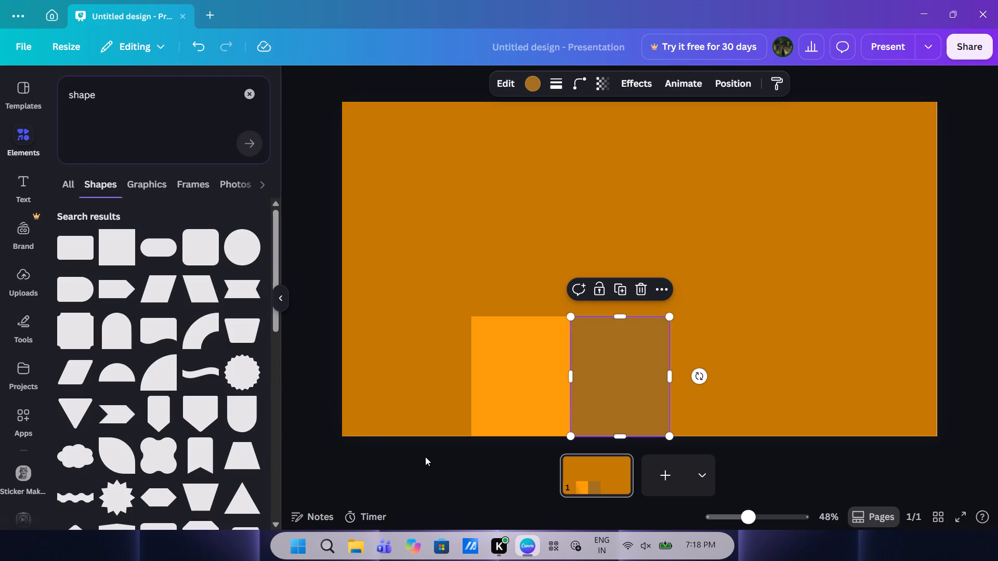
Find a diamond with equal sides among the shape results and add it to the page.
scroll(126, 416, down, 3)
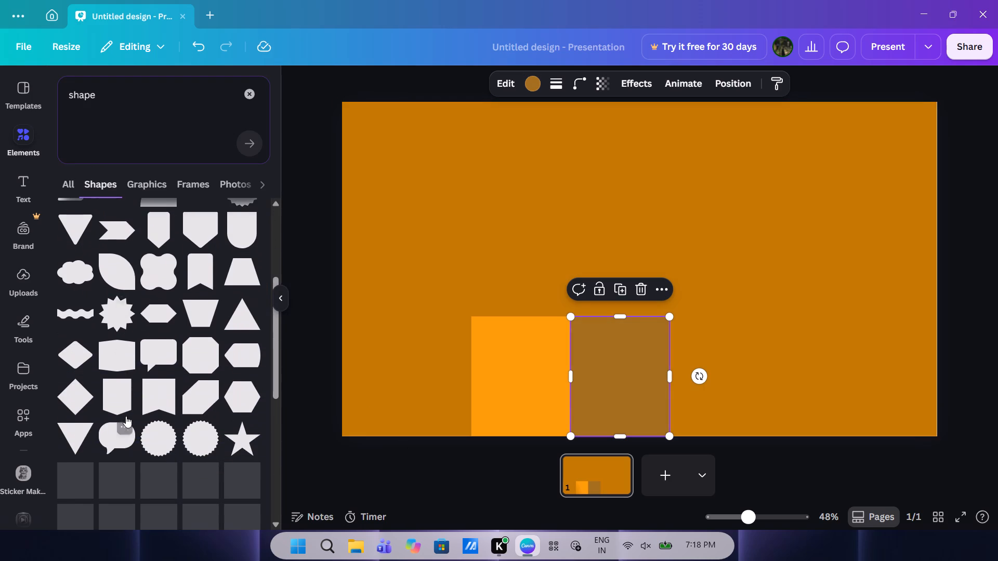
scroll(126, 416, down, 4)
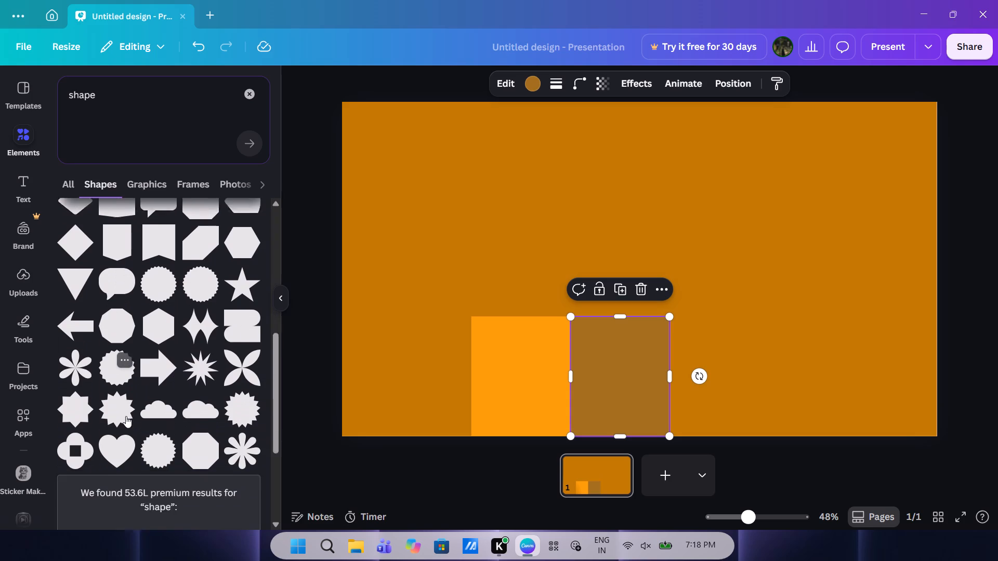
scroll(126, 416, down, 1)
scroll(126, 416, up, 2)
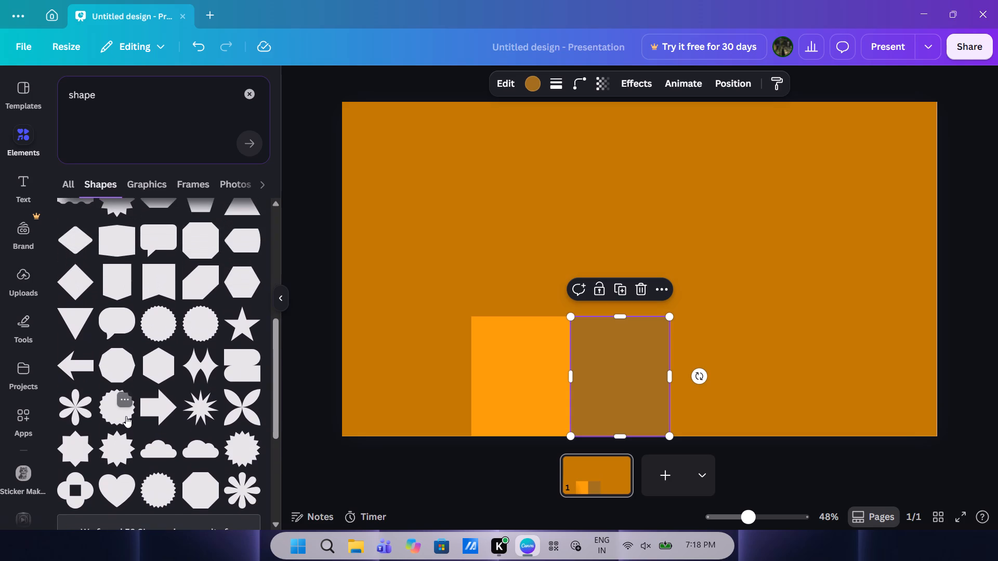
scroll(126, 416, up, 3)
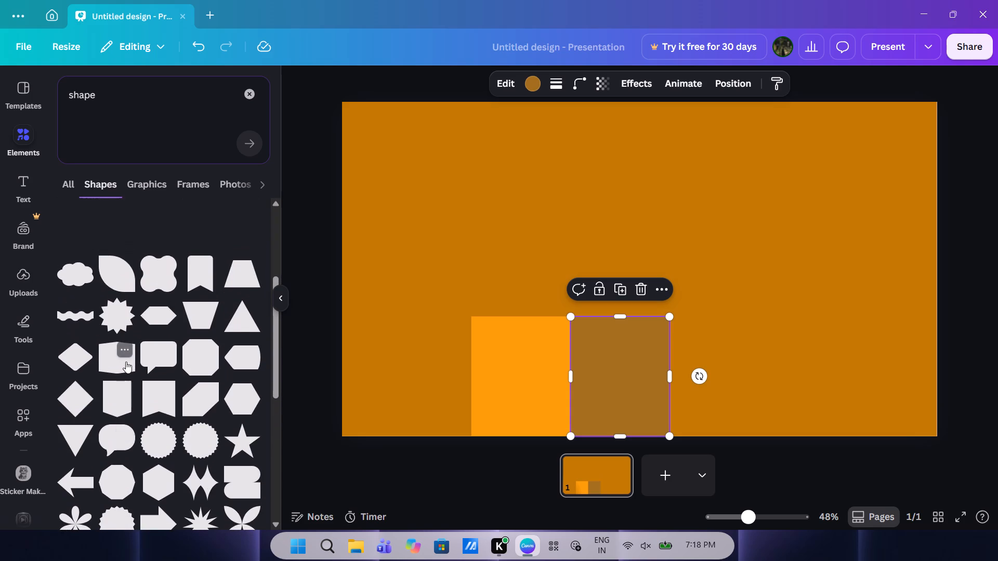
scroll(126, 362, up, 1)
scroll(138, 282, right, 1)
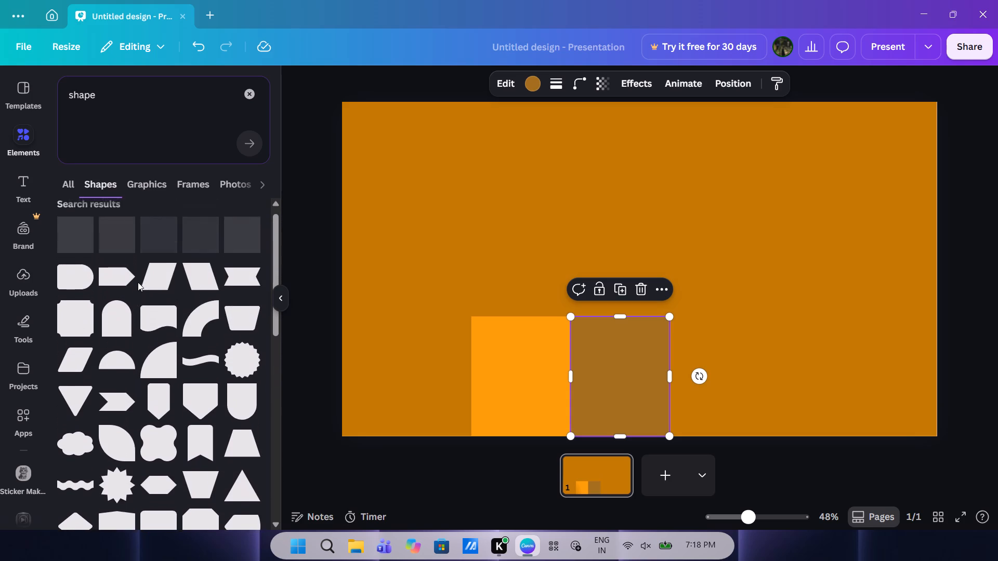
scroll(138, 282, right, 1)
scroll(135, 411, down, 1)
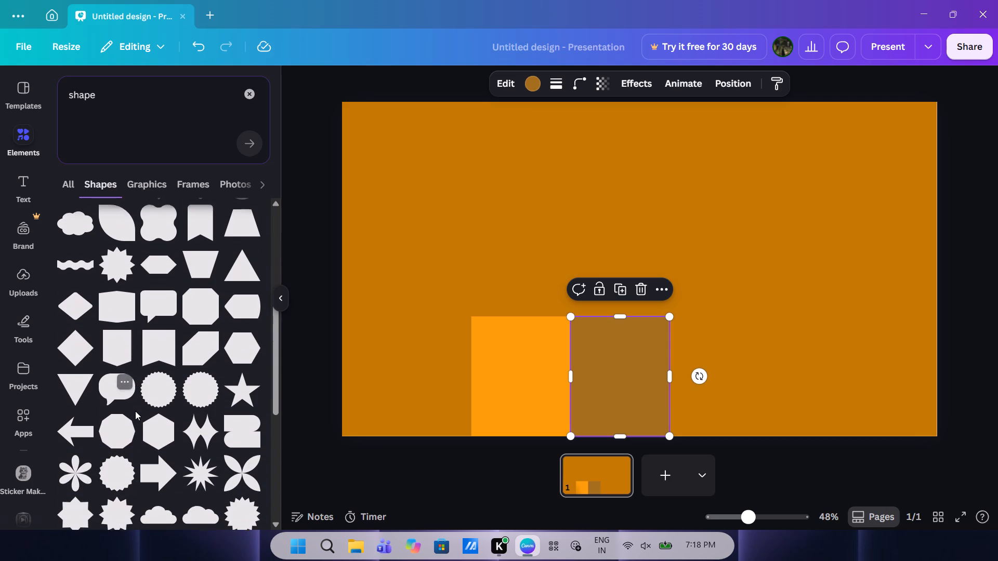
scroll(135, 411, down, 4)
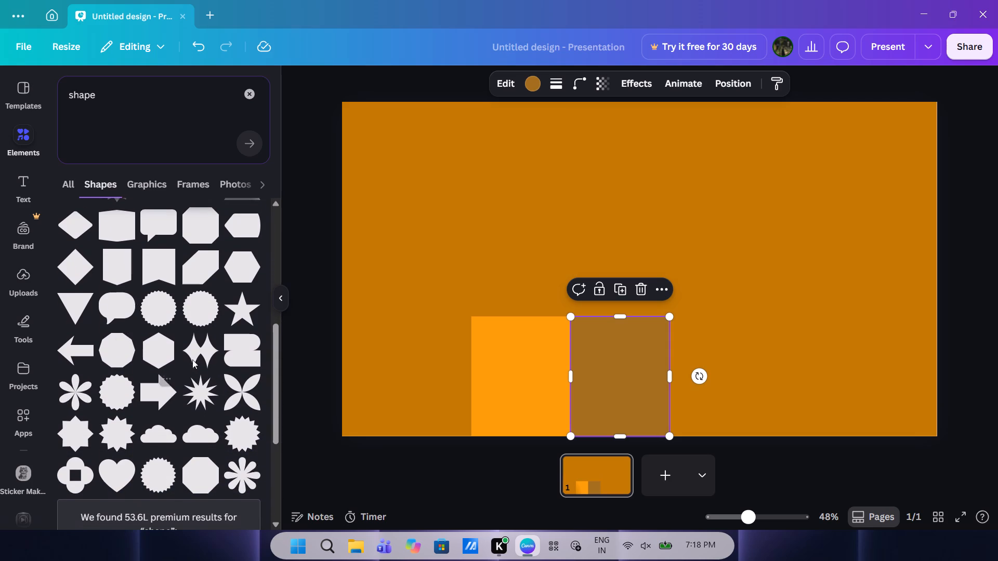
scroll(193, 357, up, 1)
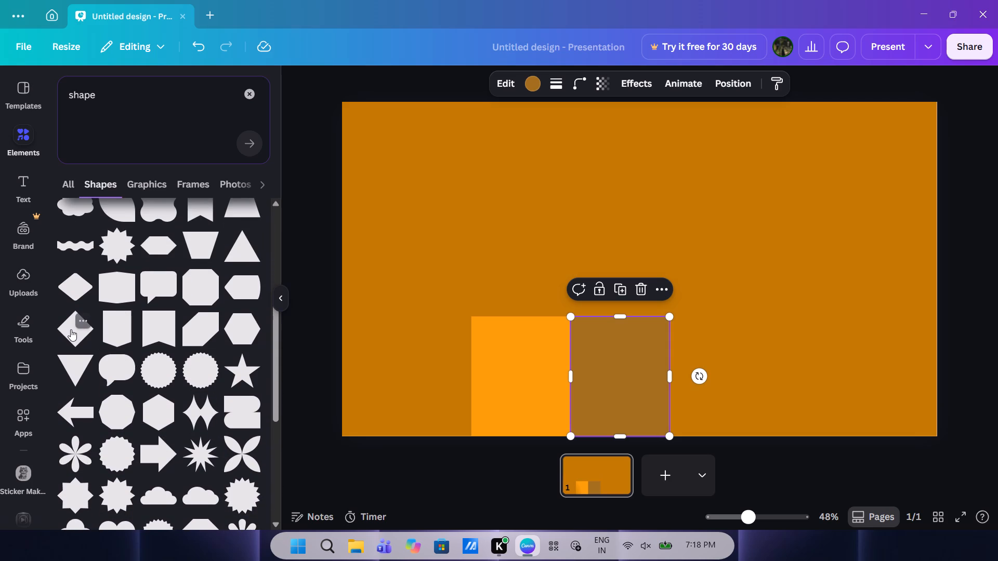
click(71, 329)
Rotate the new grey diamond to -90° and place it just above the muted brown rectangle.
drag(637, 267, 636, 267)
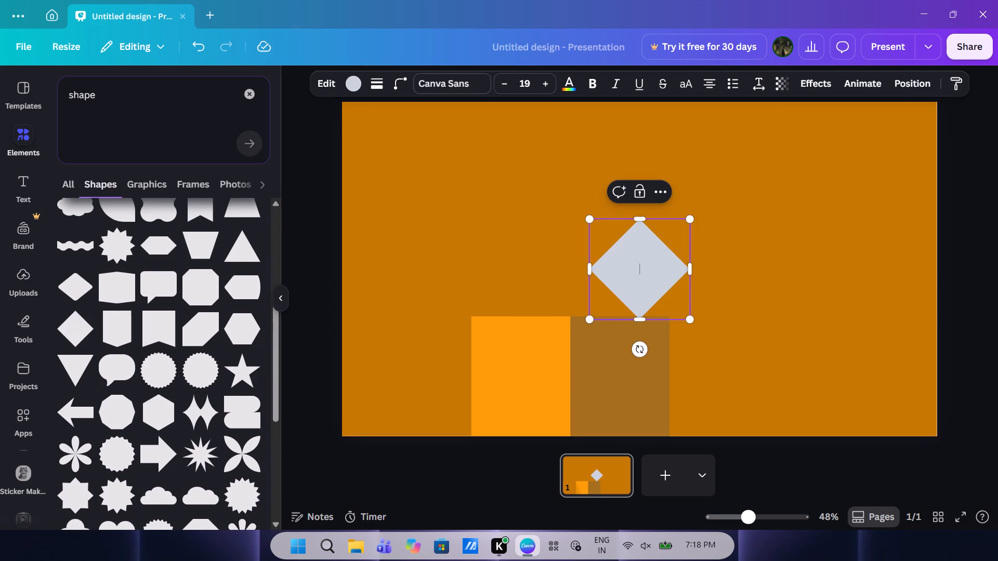
drag(636, 267, 596, 258)
drag(639, 353, 704, 266)
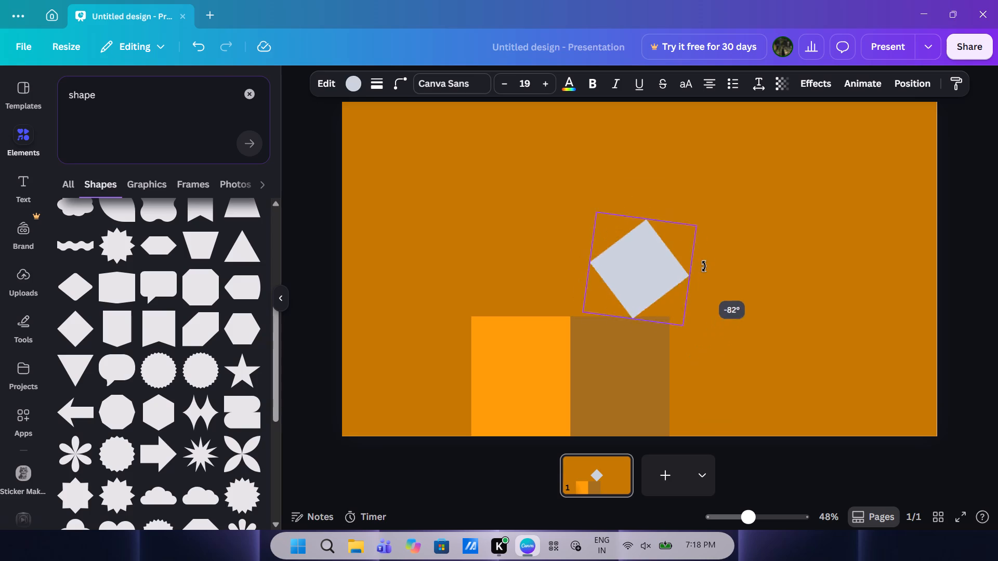
drag(704, 266, 688, 272)
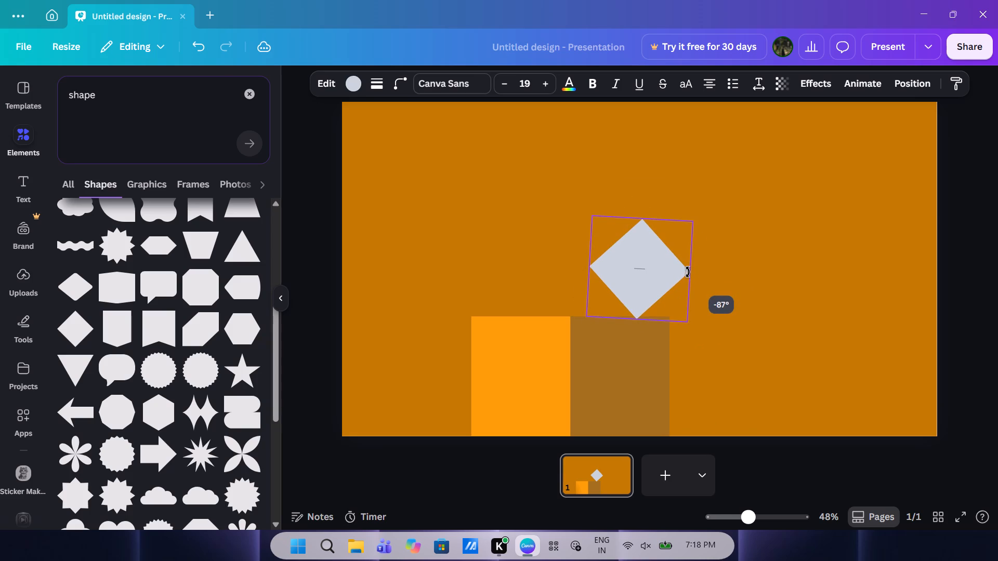
drag(688, 272, 692, 271)
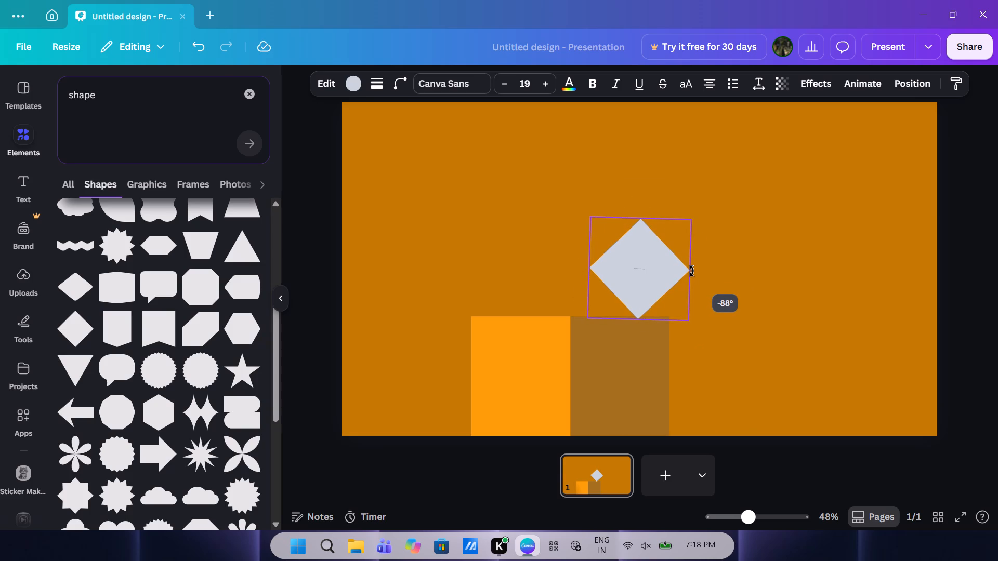
drag(692, 271, 687, 270)
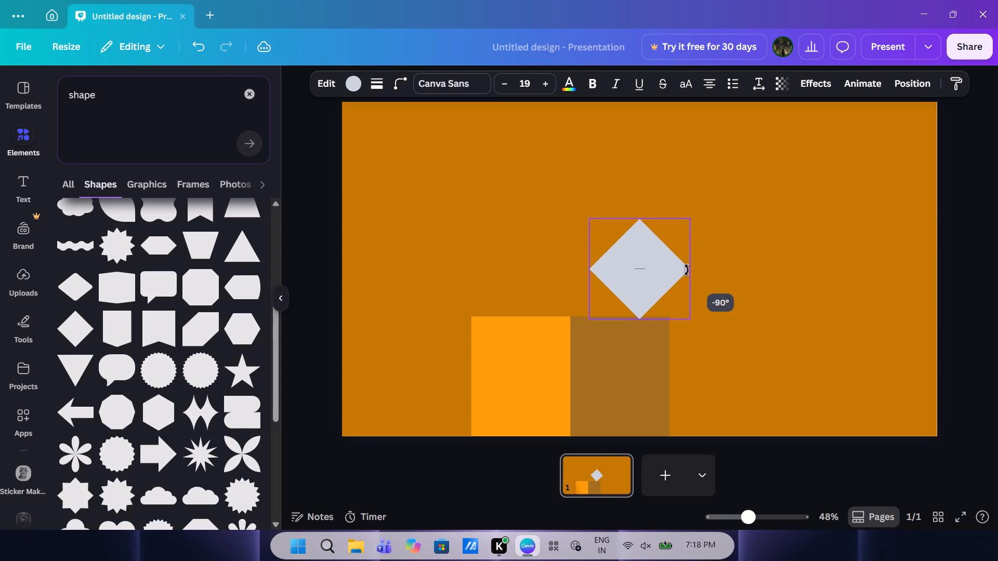
drag(687, 270, 688, 269)
drag(627, 288, 698, 278)
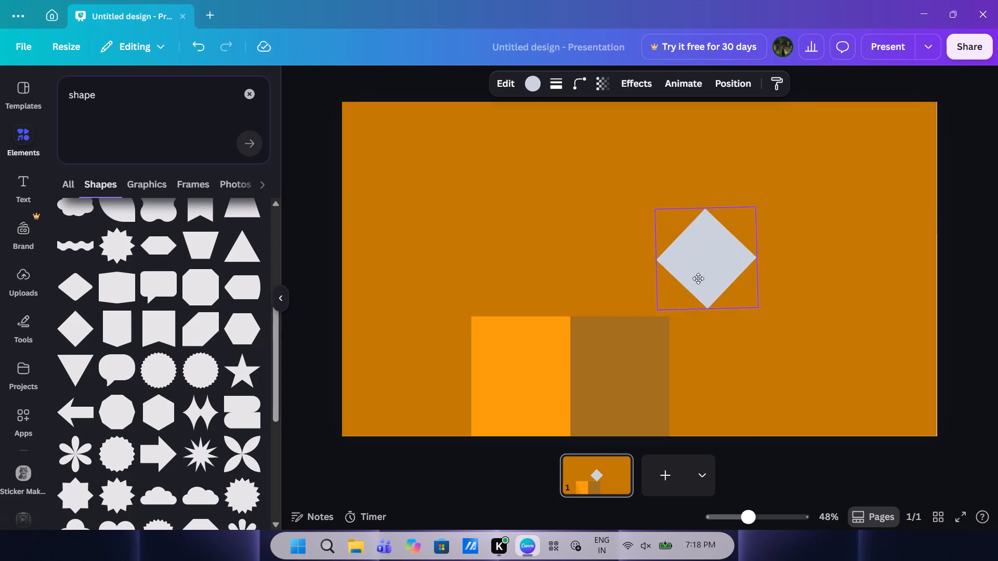
drag(698, 278, 648, 285)
click(736, 266)
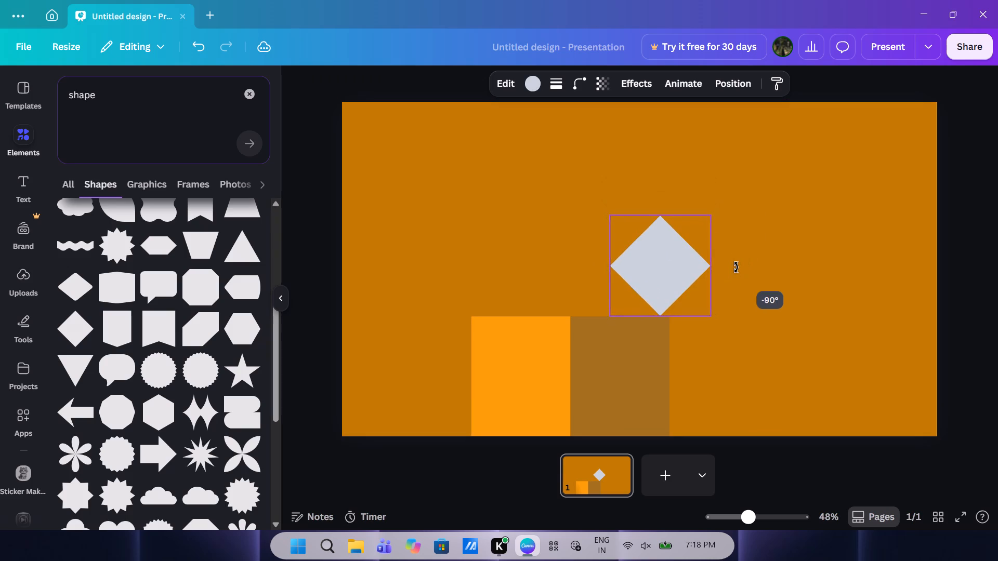
Stretch the diamond horizontally to nearly the two rectangles' combined width and centre it above their shared edge.
drag(678, 276, 571, 331)
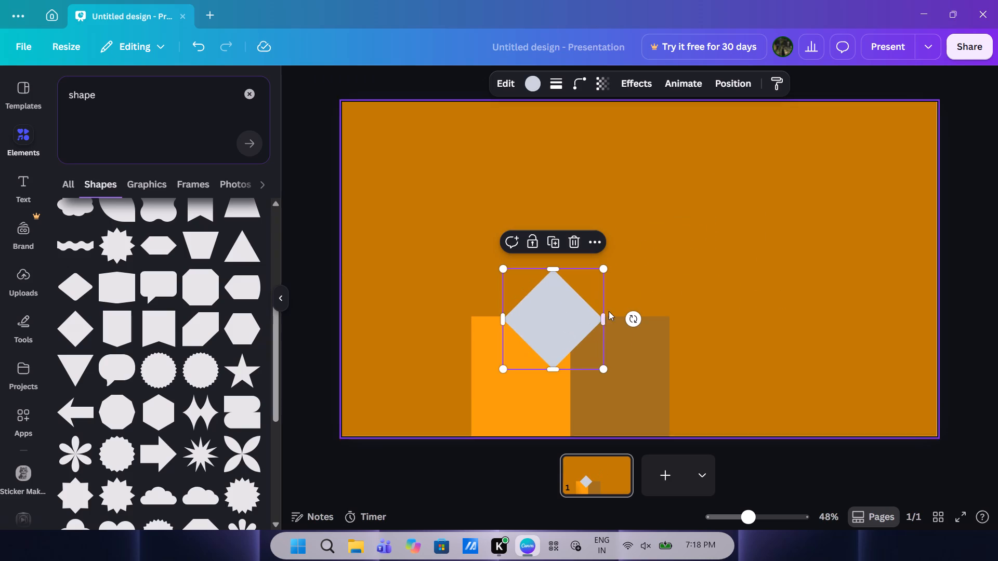
drag(601, 327, 683, 322)
drag(582, 345, 547, 386)
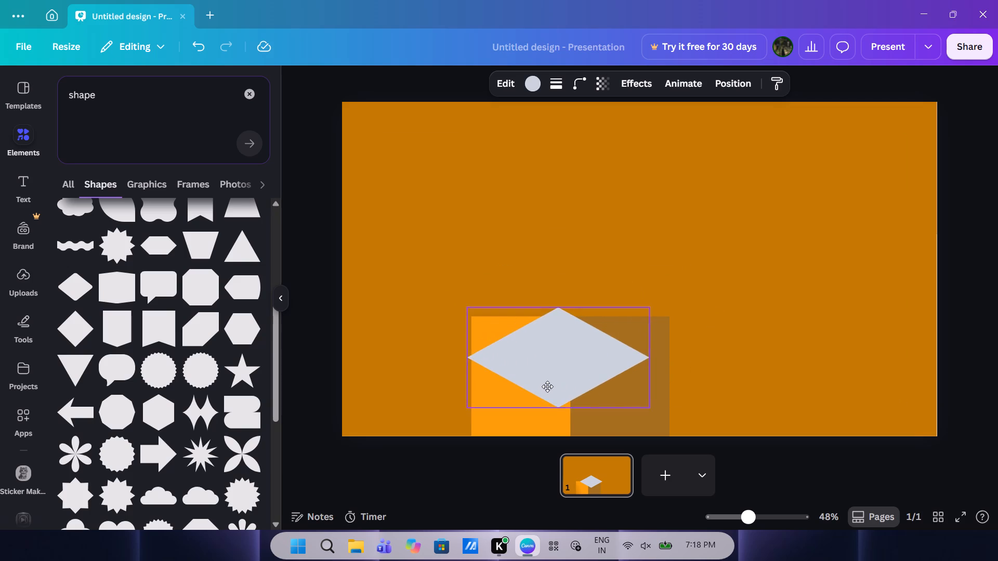
drag(547, 386, 573, 344)
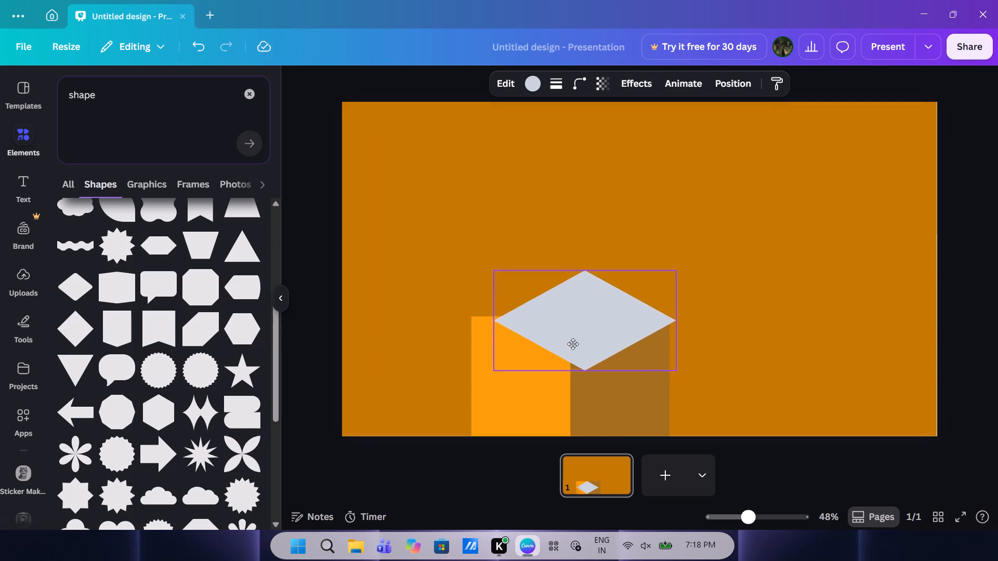
drag(573, 344, 558, 312)
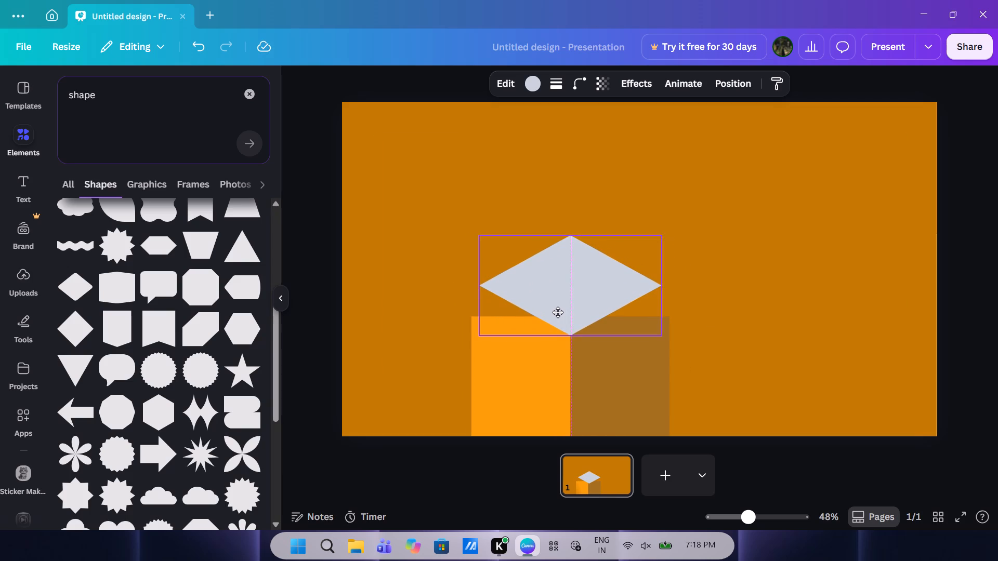
drag(558, 312, 558, 295)
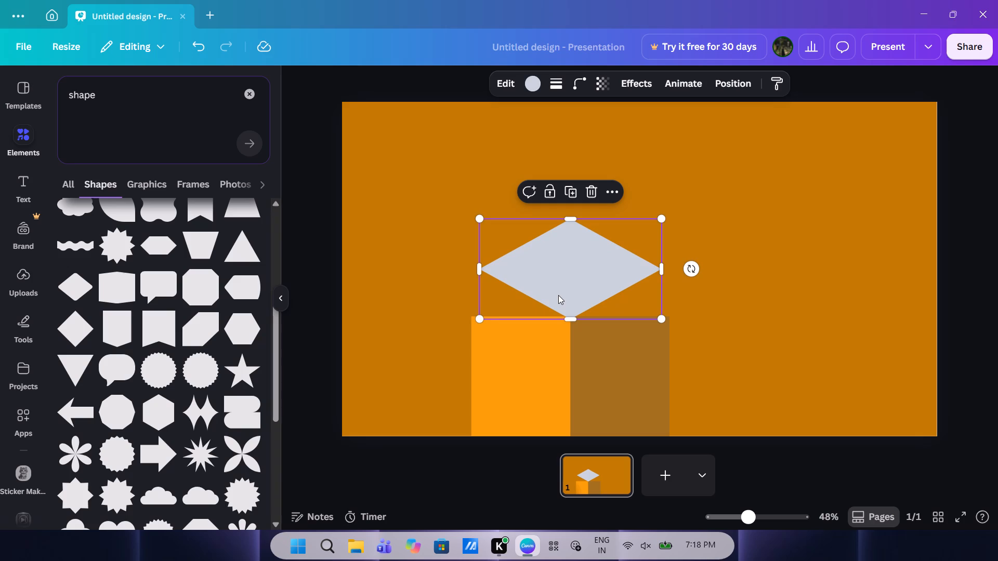
Flatten the diamond by reducing its height from both the bottom and the top, keeping its width.
drag(561, 316, 562, 289)
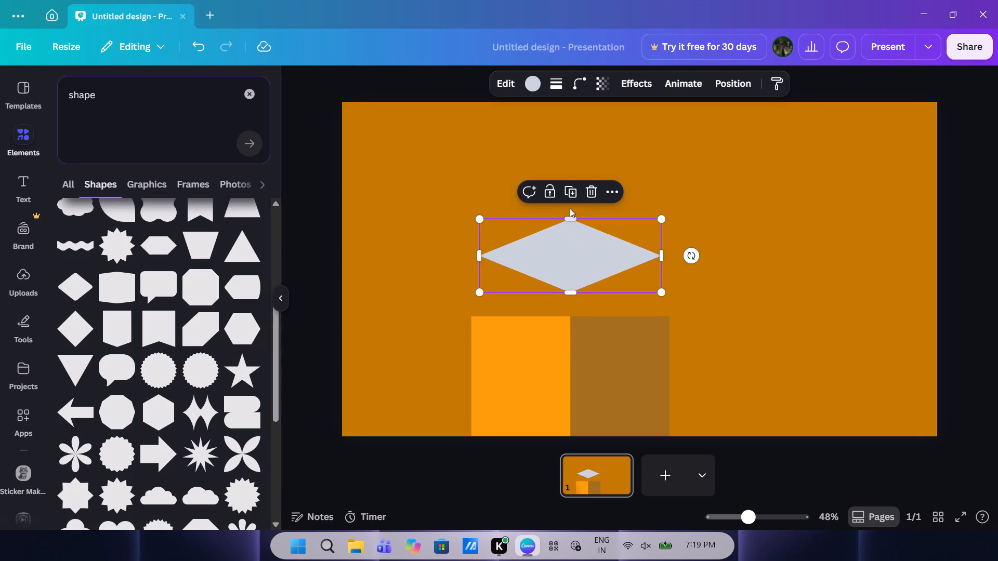
drag(569, 212, 568, 217)
double_click(568, 217)
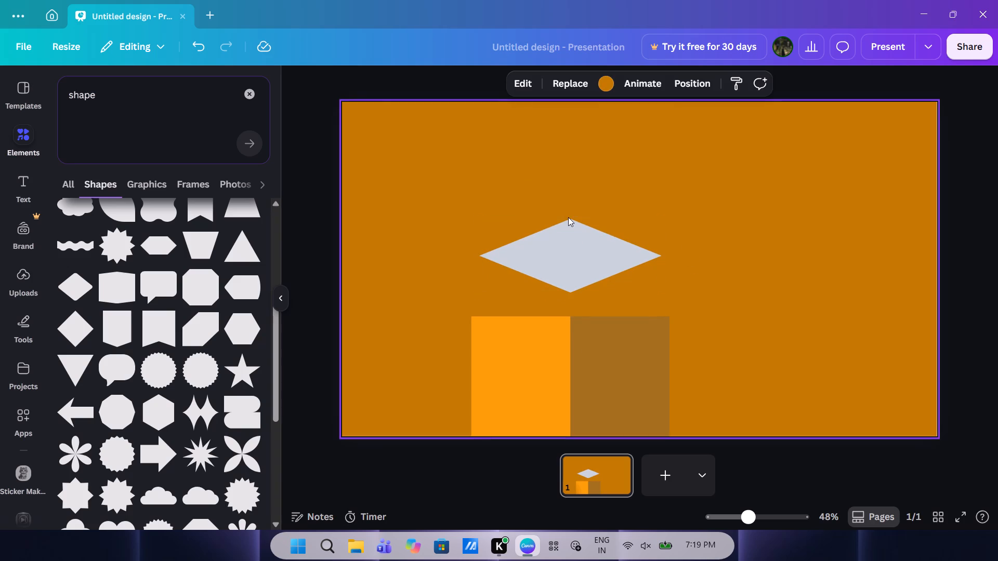
double_click(568, 219)
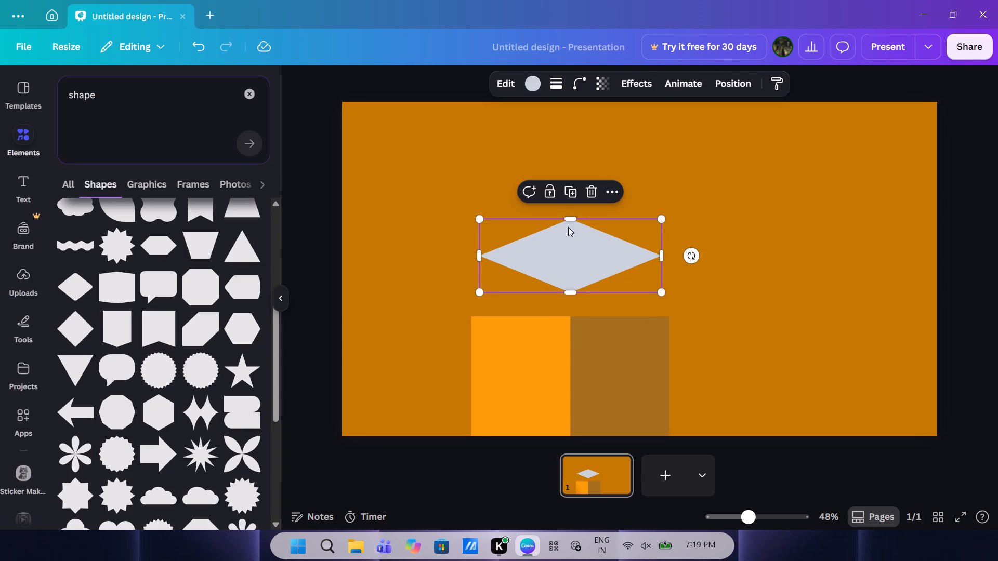
drag(572, 217, 570, 228)
Fit the flattened diamond as the box's top face, with its side corners on the rectangles' outer top corners.
drag(569, 239, 559, 320)
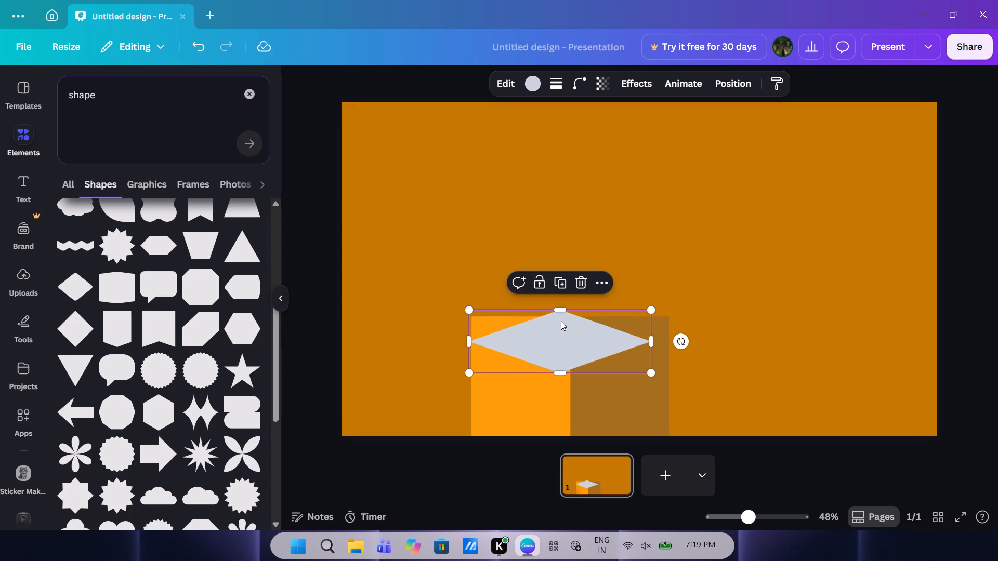
drag(561, 322, 570, 305)
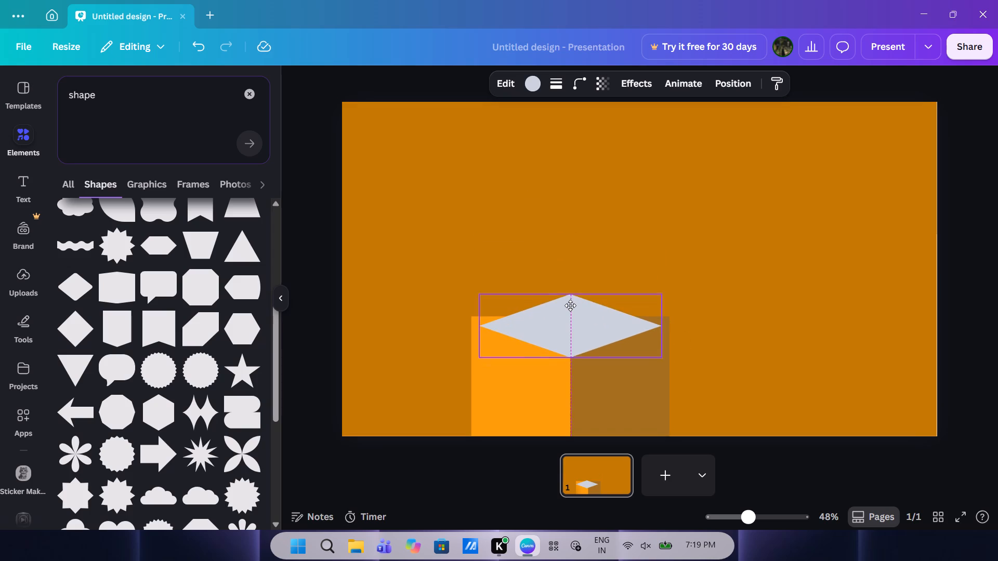
drag(570, 305, 573, 303)
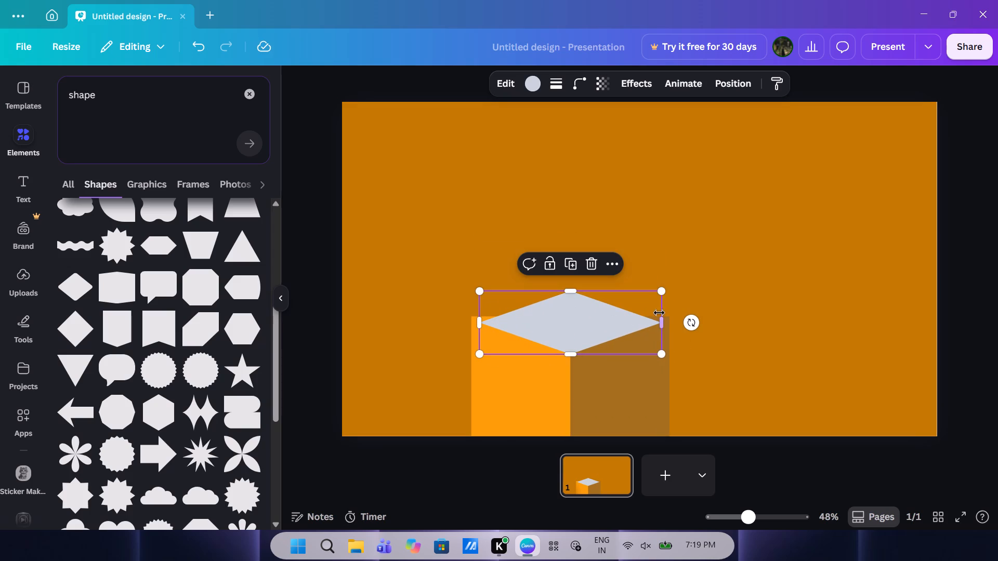
drag(662, 316, 670, 317)
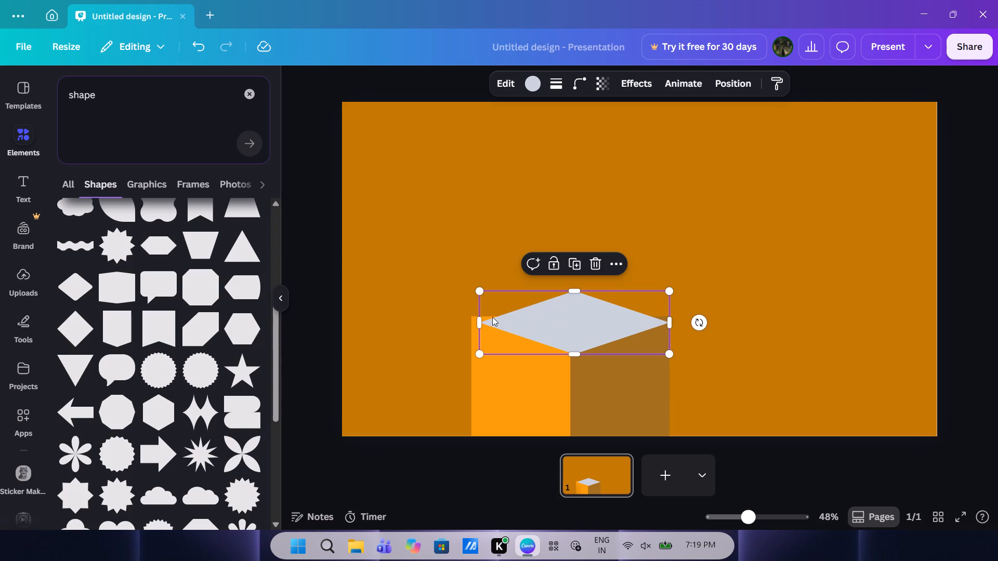
drag(482, 319, 470, 317)
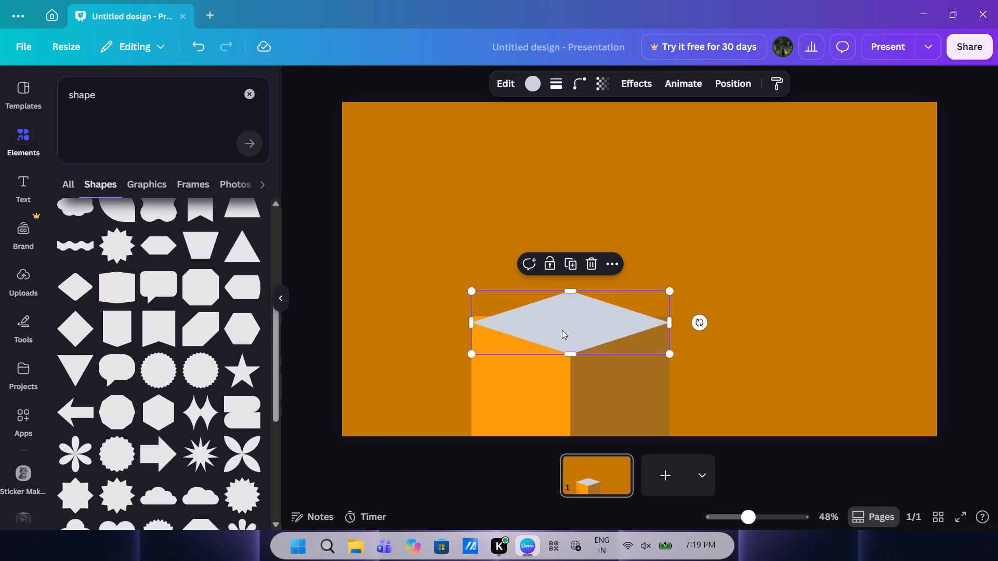
drag(562, 330, 563, 324)
click(440, 347)
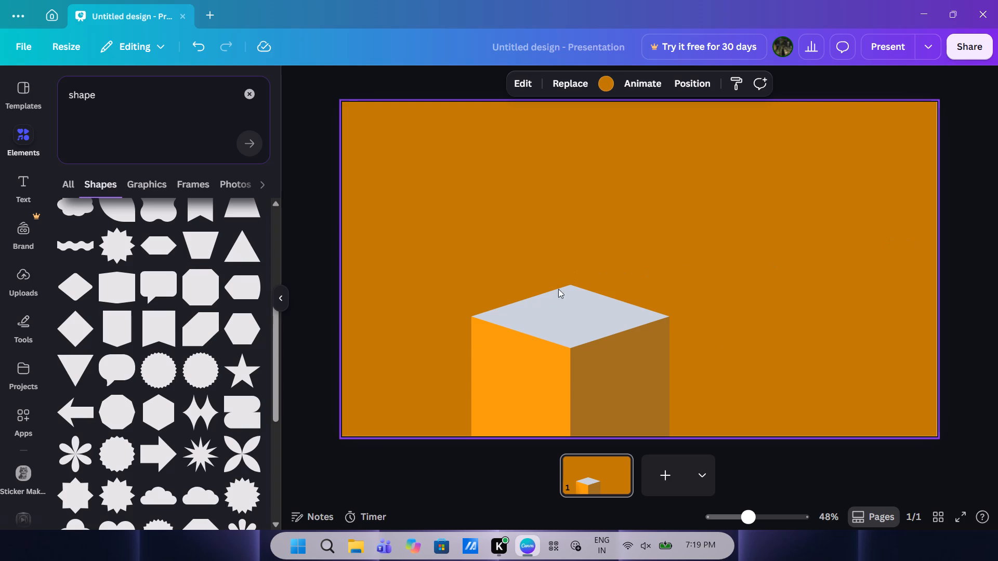
Recolour the diamond top face with the light orange solid colour #FFBA51, based on the left rectangle's bright orange.
click(552, 321)
click(537, 81)
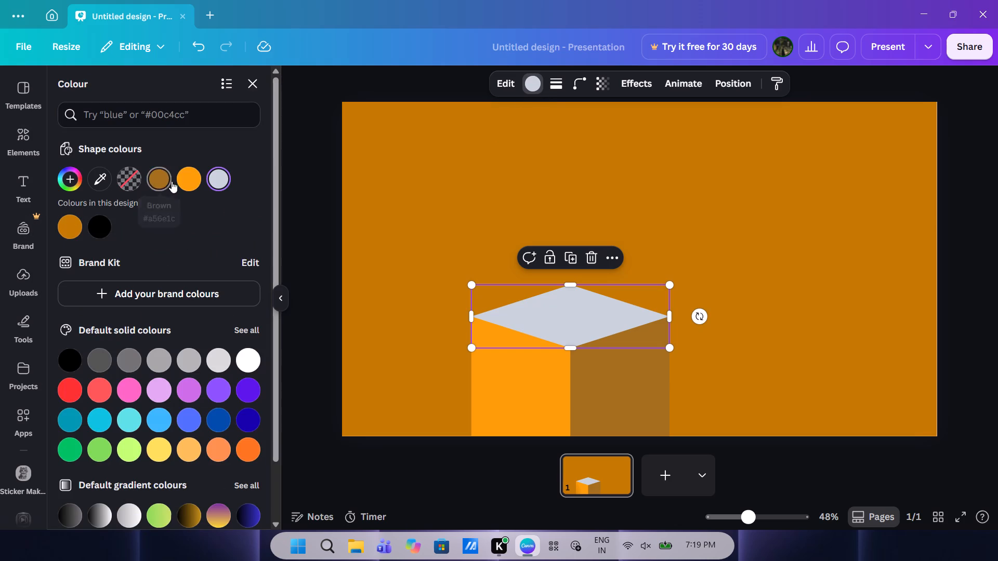
click(188, 176)
click(62, 179)
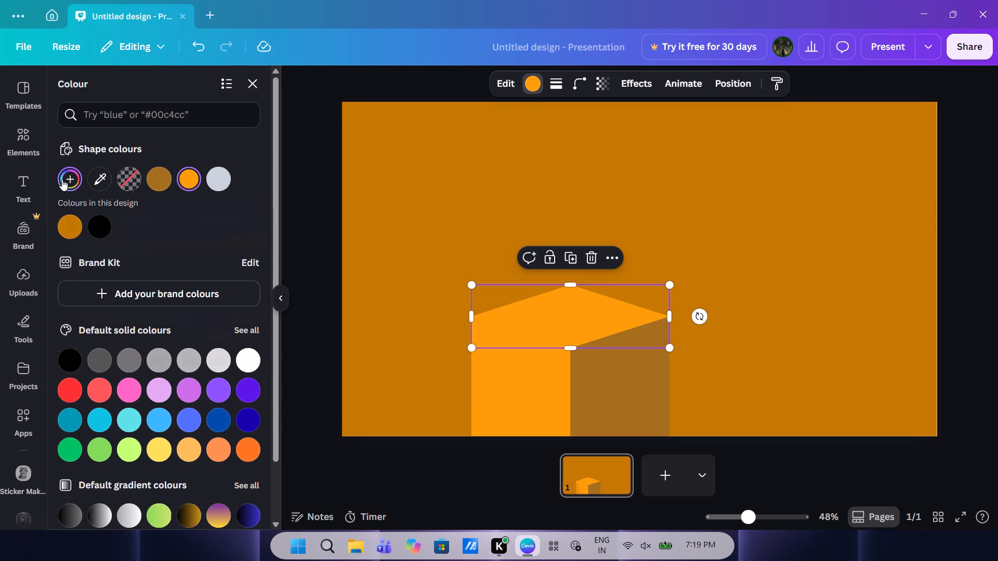
drag(263, 244, 181, 233)
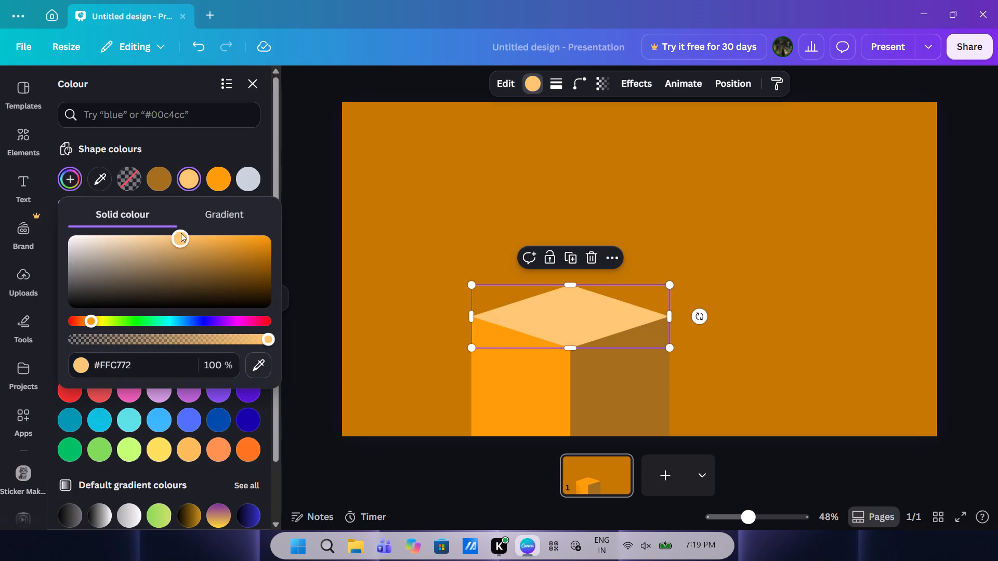
drag(181, 233, 208, 222)
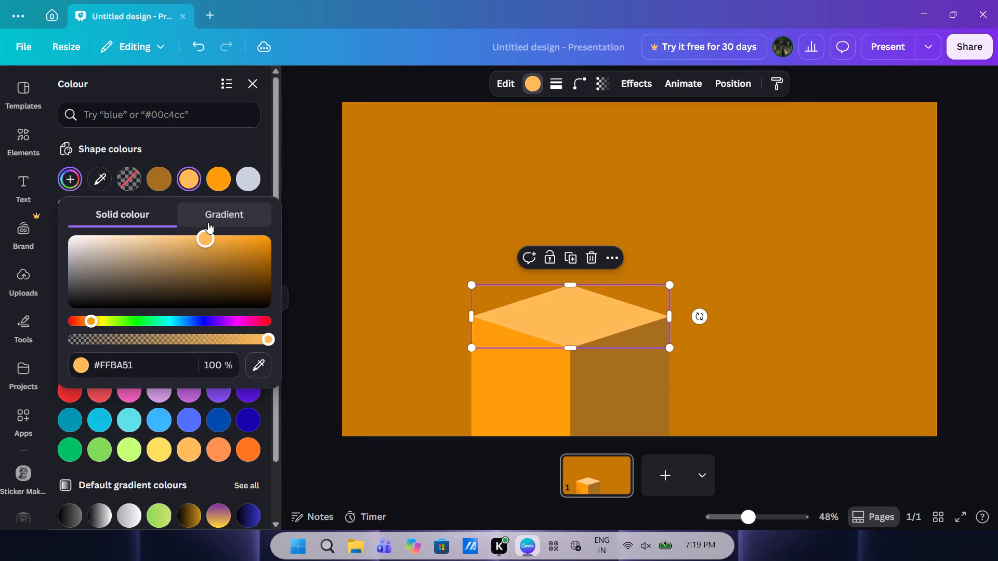
drag(208, 222, 207, 221)
click(411, 257)
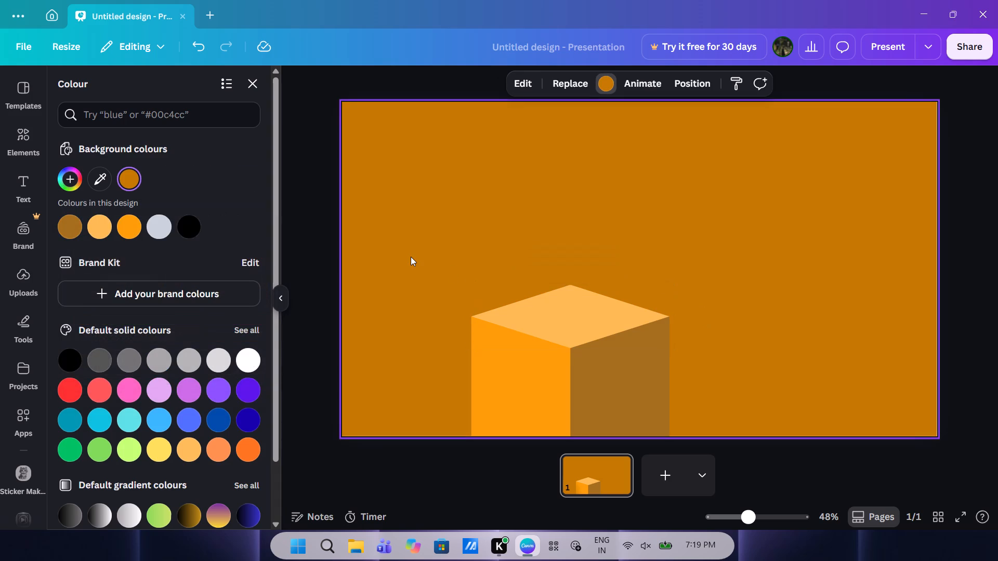
Recolour the box's left rectangle with the slightly lighter orange solid colour #FFA926.
click(522, 428)
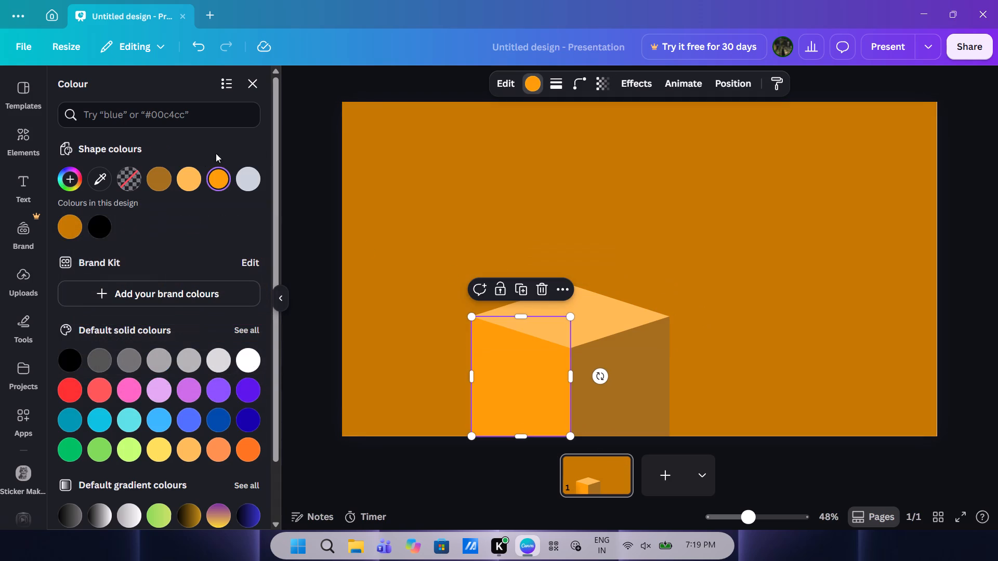
click(67, 185)
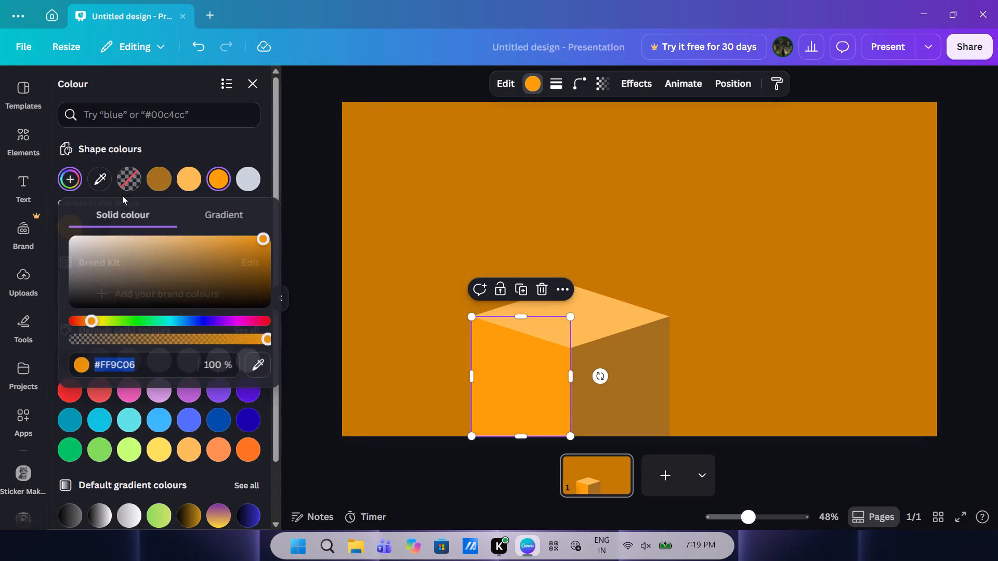
drag(266, 242, 234, 275)
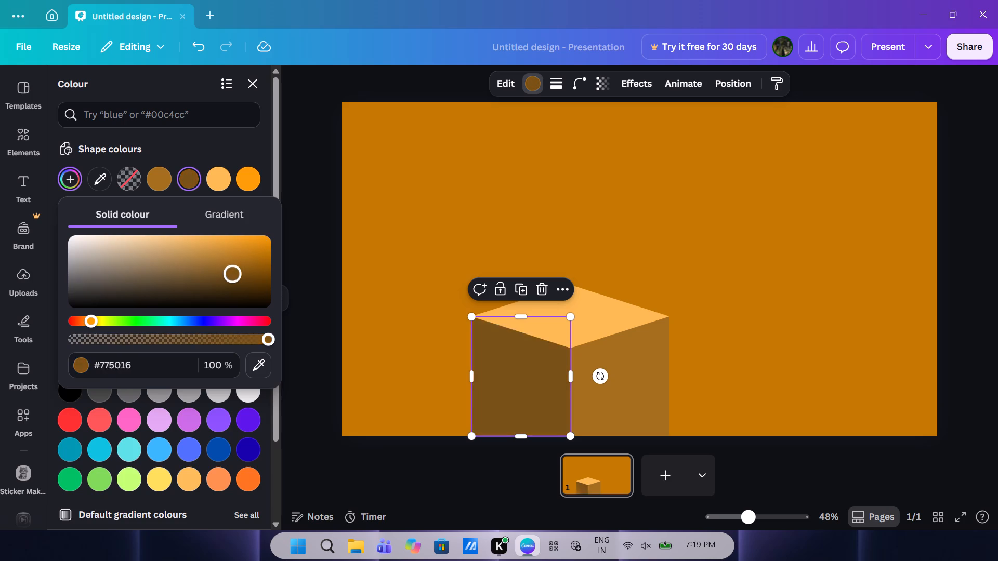
drag(234, 275, 187, 219)
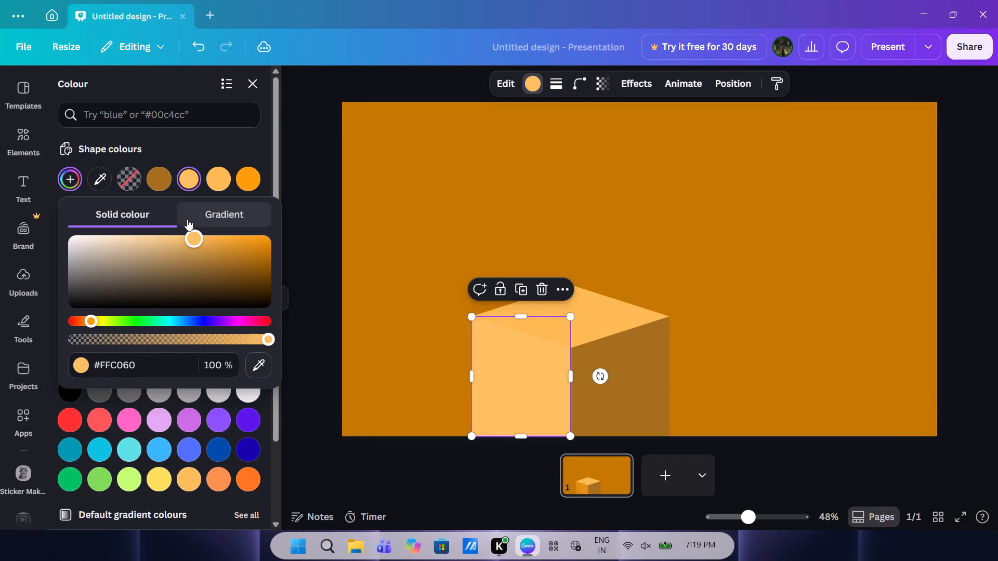
drag(187, 219, 222, 210)
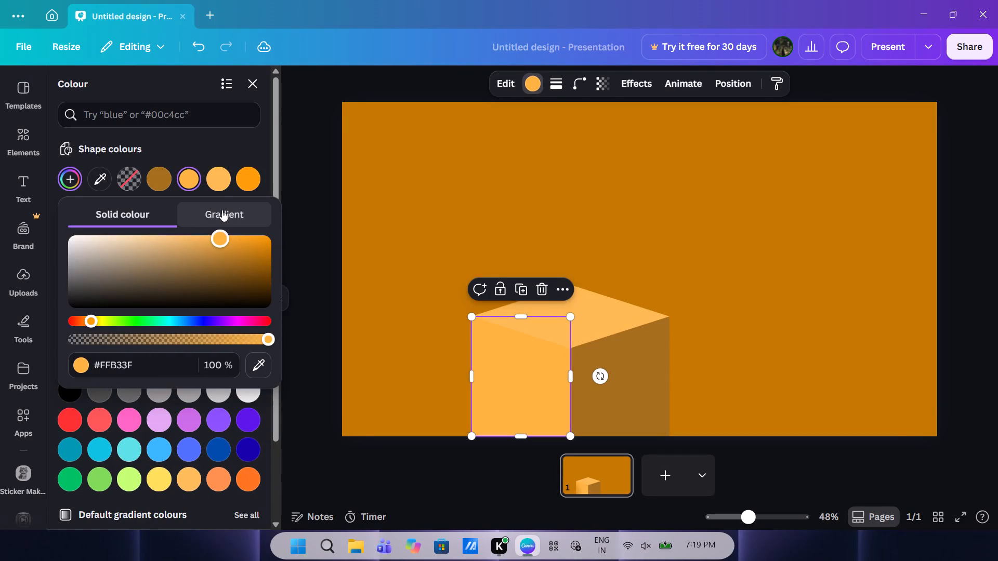
drag(222, 210, 236, 214)
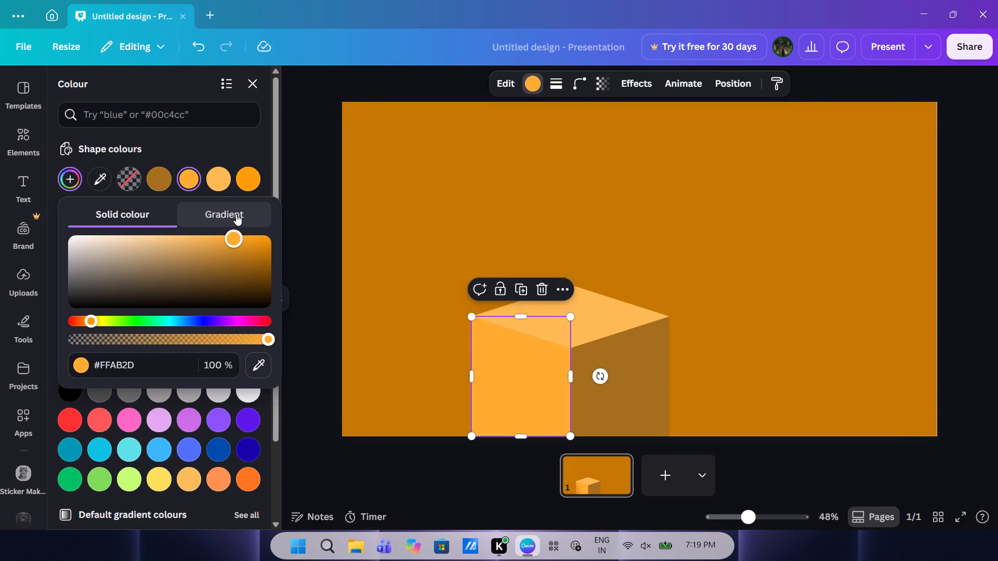
drag(236, 214, 255, 214)
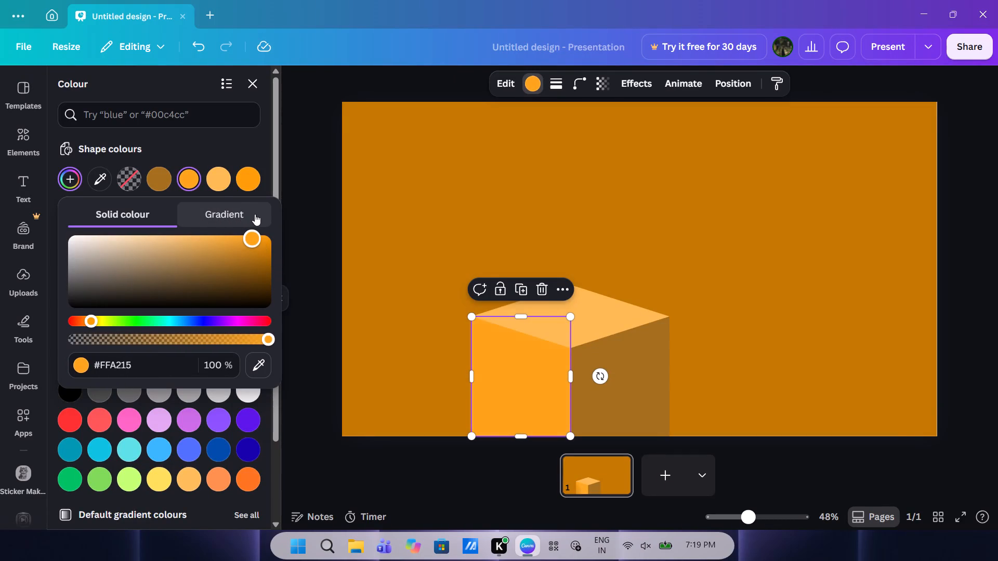
drag(255, 214, 241, 216)
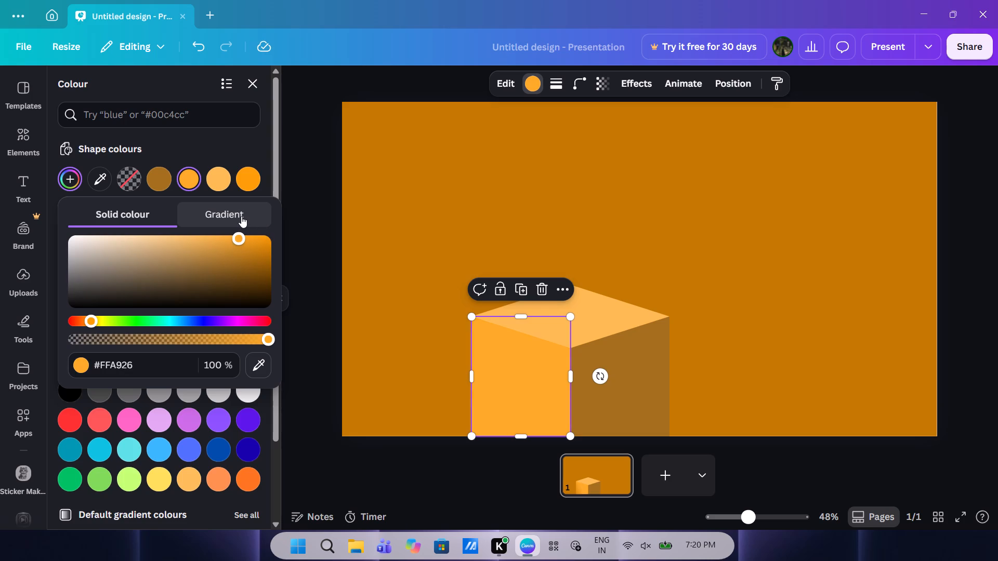
click(637, 394)
click(504, 356)
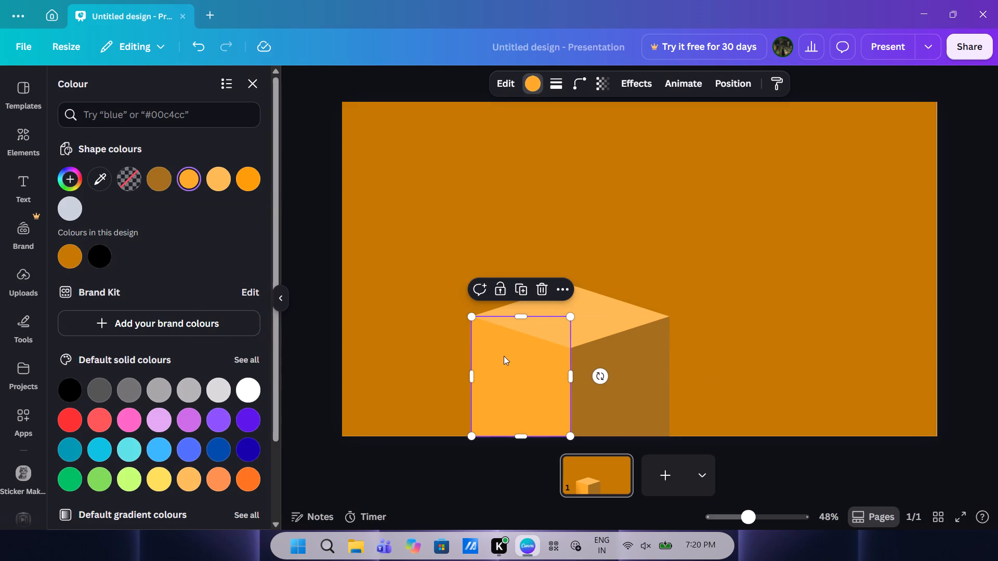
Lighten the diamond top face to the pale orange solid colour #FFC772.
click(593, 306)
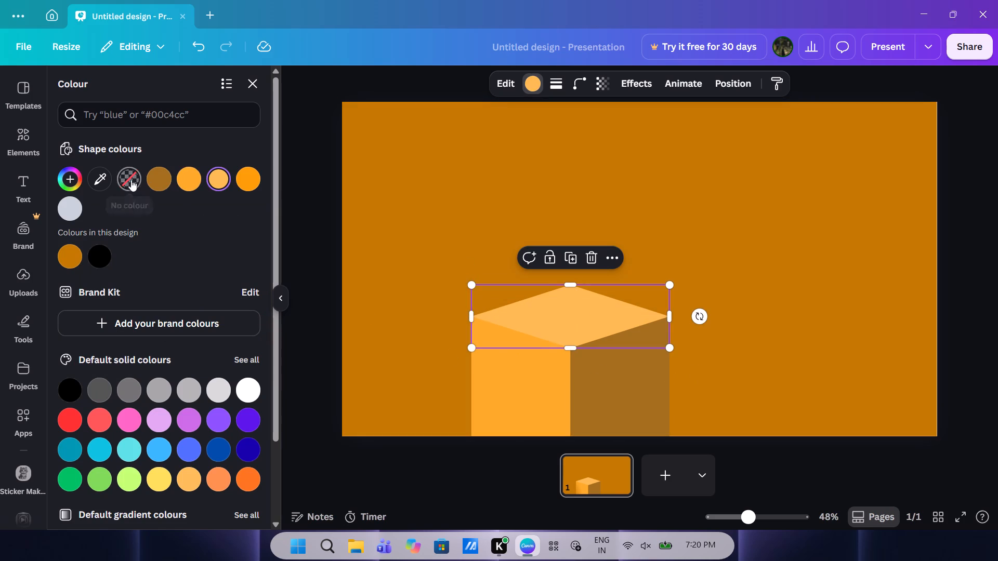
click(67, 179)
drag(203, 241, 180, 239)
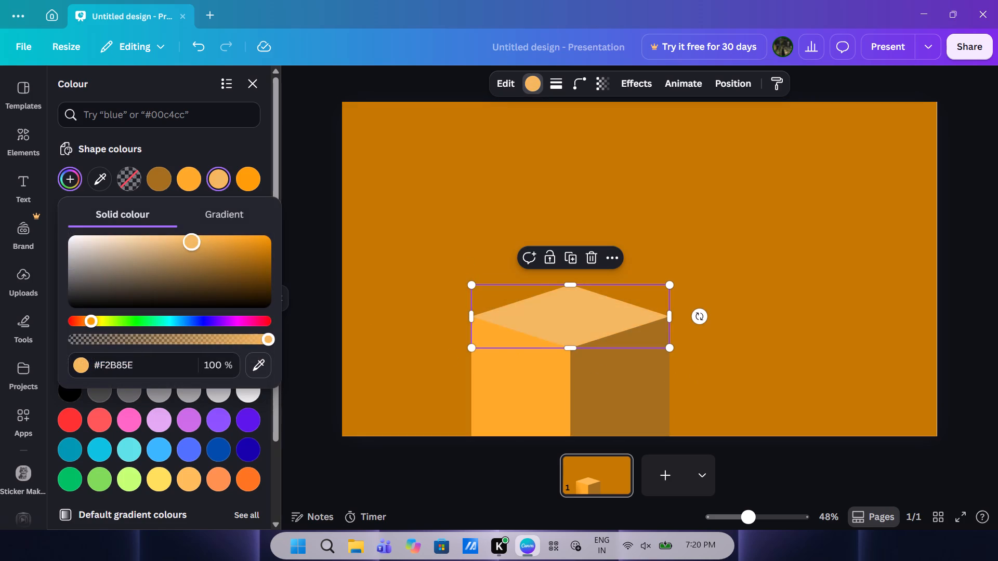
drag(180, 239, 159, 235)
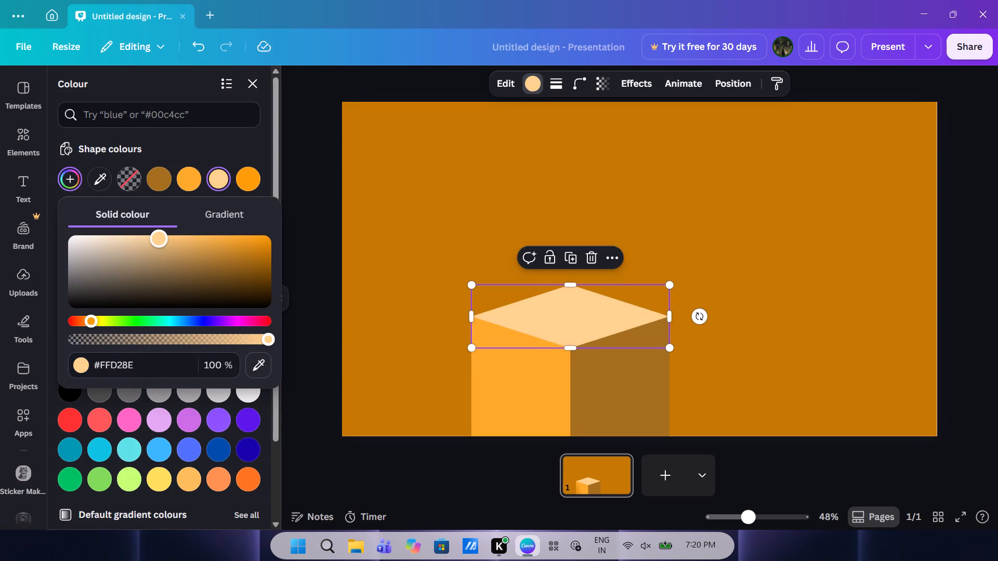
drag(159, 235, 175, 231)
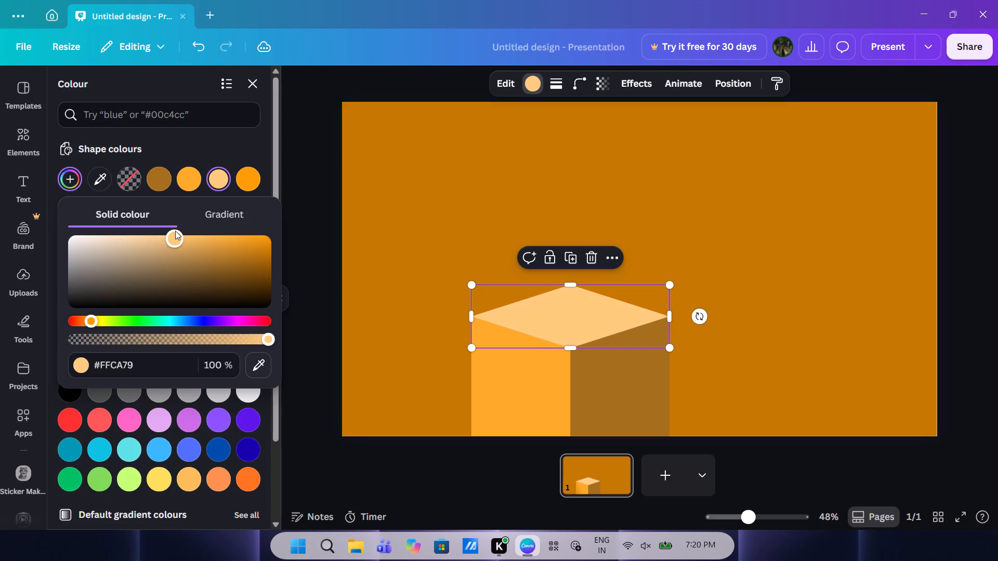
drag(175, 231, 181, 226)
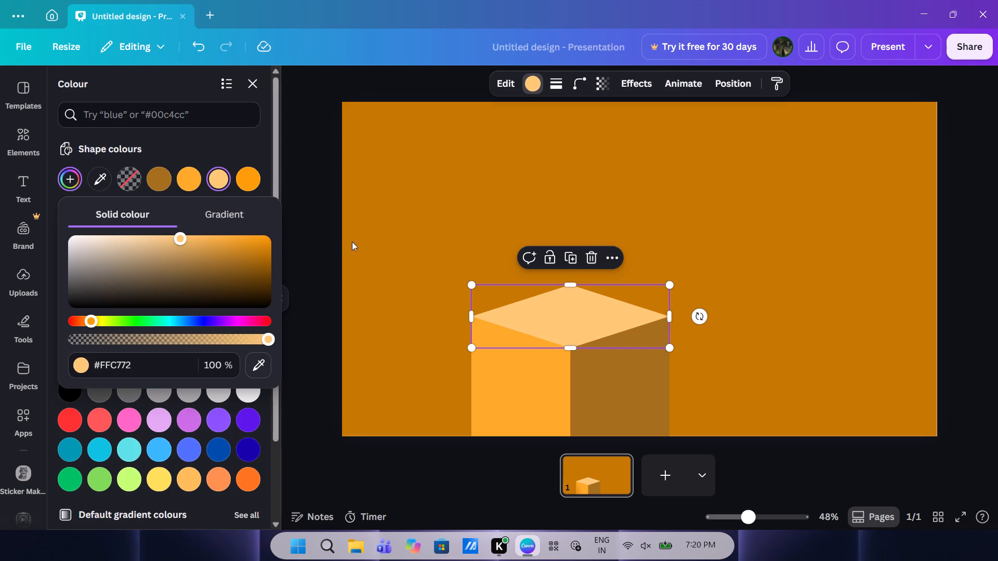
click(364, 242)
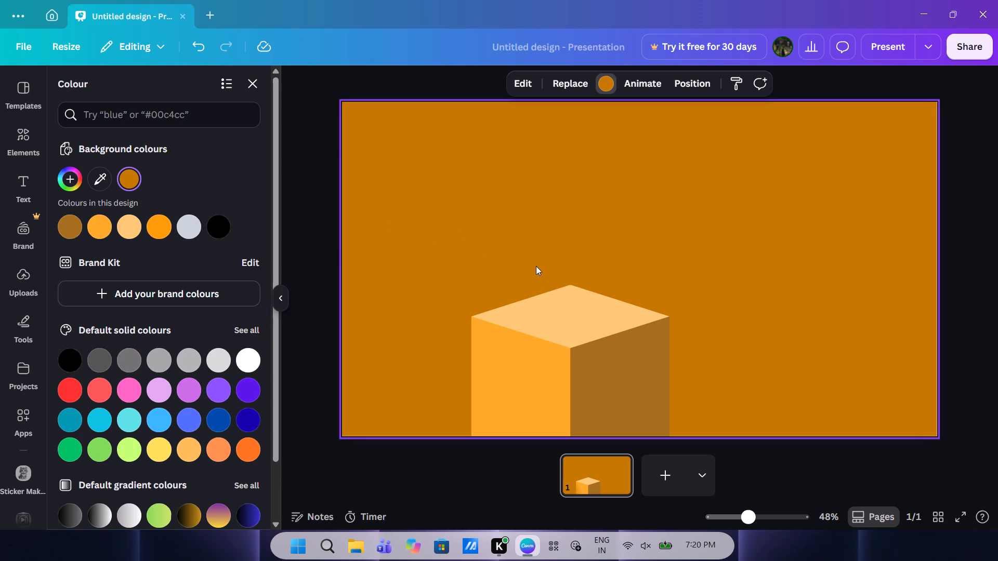
Search the colours for "yellow" and recolour the diamond top face with the yellow from the Apple Shine palette.
click(555, 285)
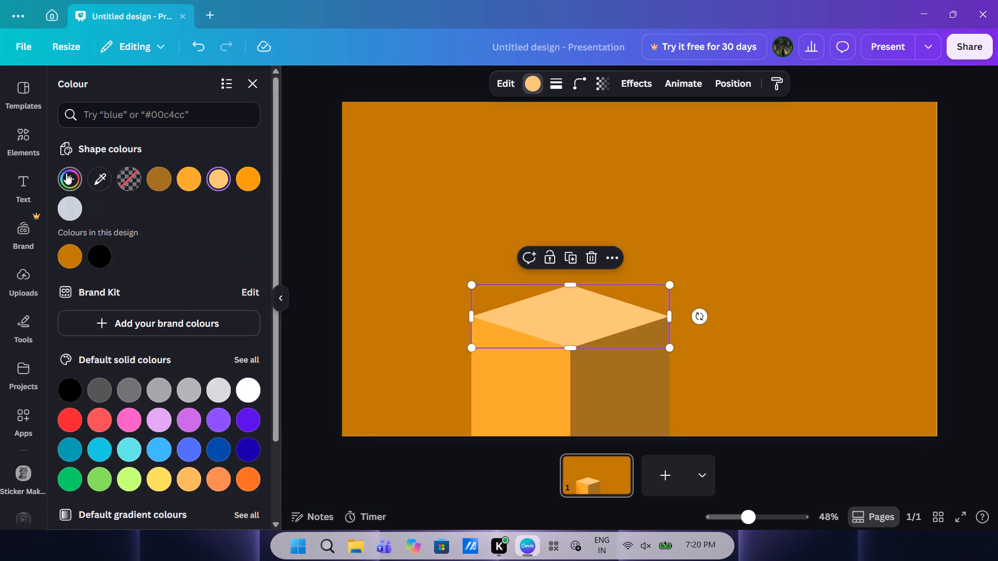
click(111, 122)
text(yellow)
key(Return)
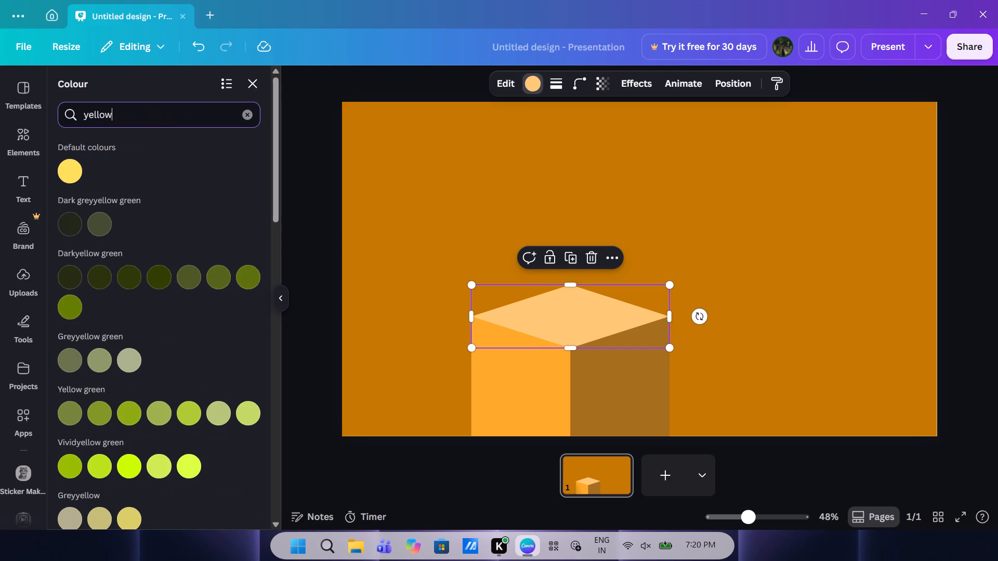
scroll(32, 437, down, 1)
scroll(14, 448, up, 3)
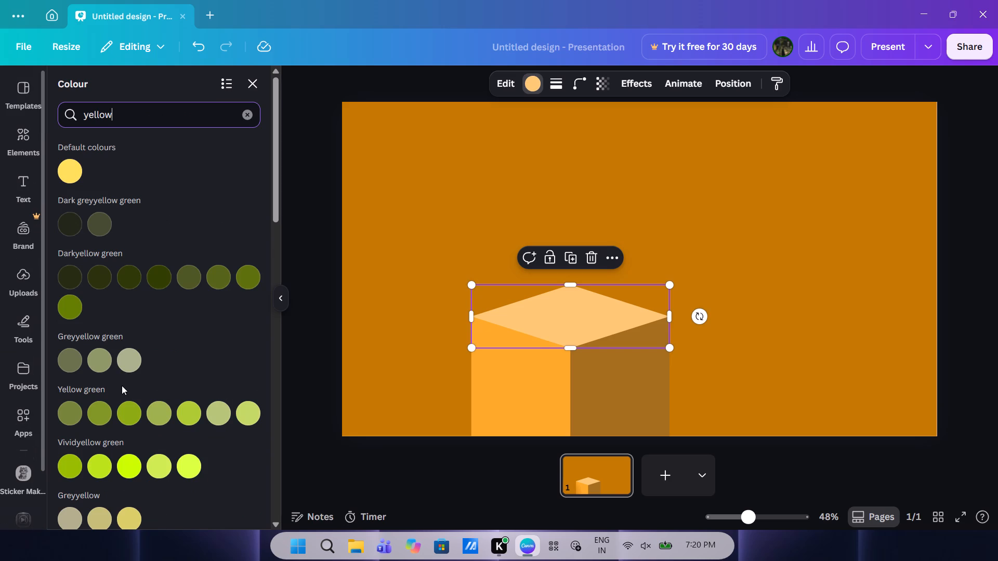
scroll(122, 385, down, 3)
scroll(84, 442, down, 2)
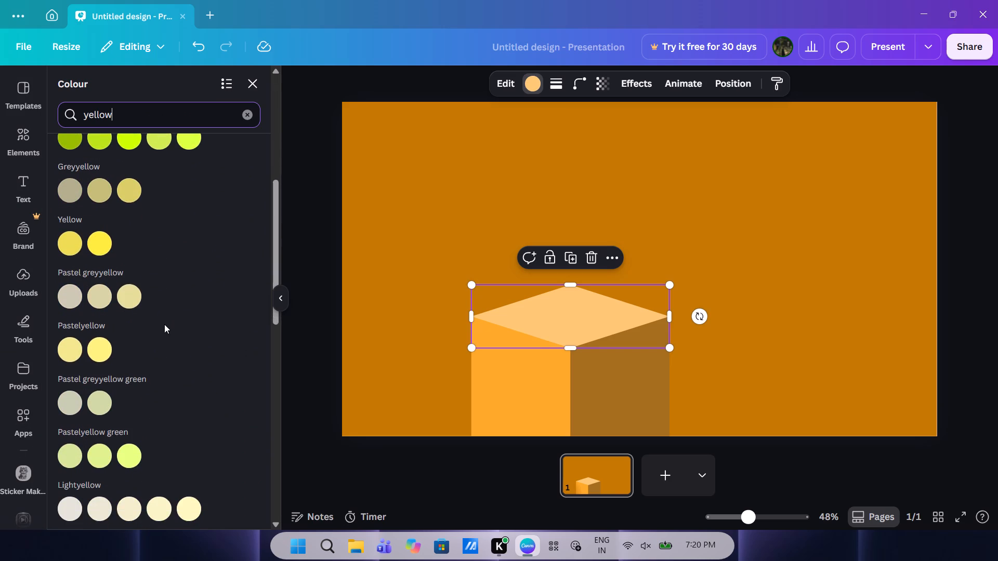
scroll(164, 324, down, 2)
scroll(93, 383, down, 3)
scroll(95, 280, up, 1)
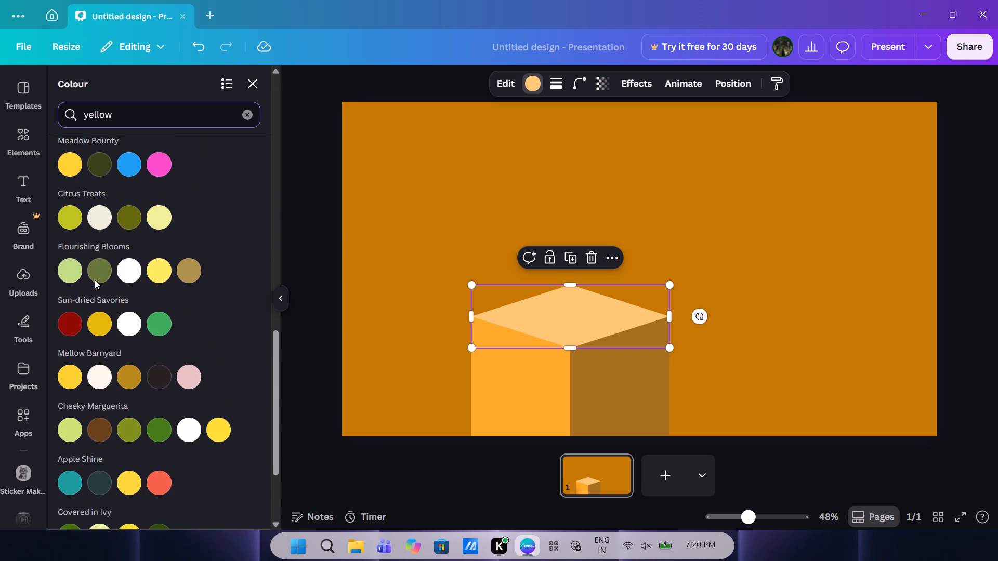
scroll(95, 280, up, 1)
click(67, 177)
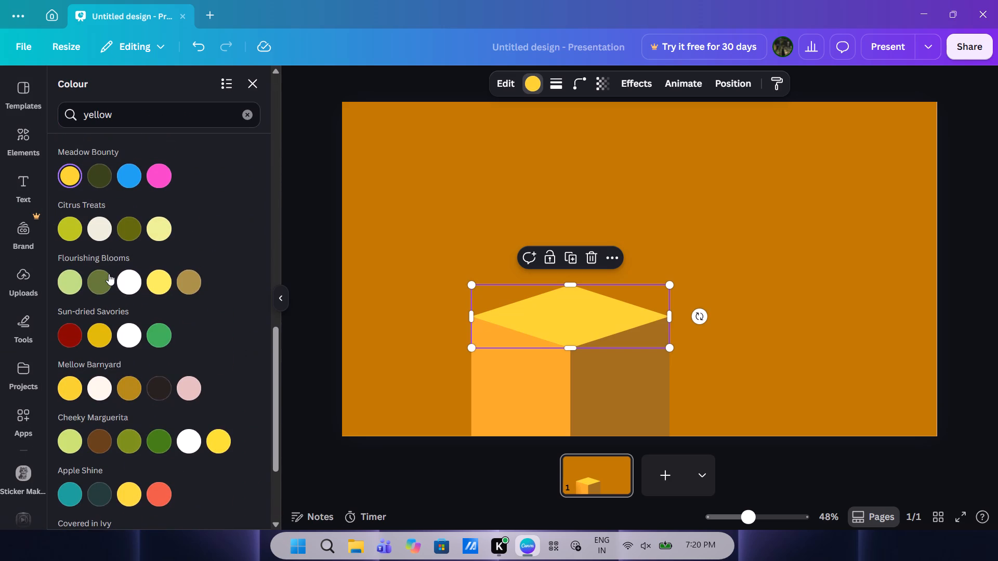
scroll(109, 274, down, 2)
click(222, 370)
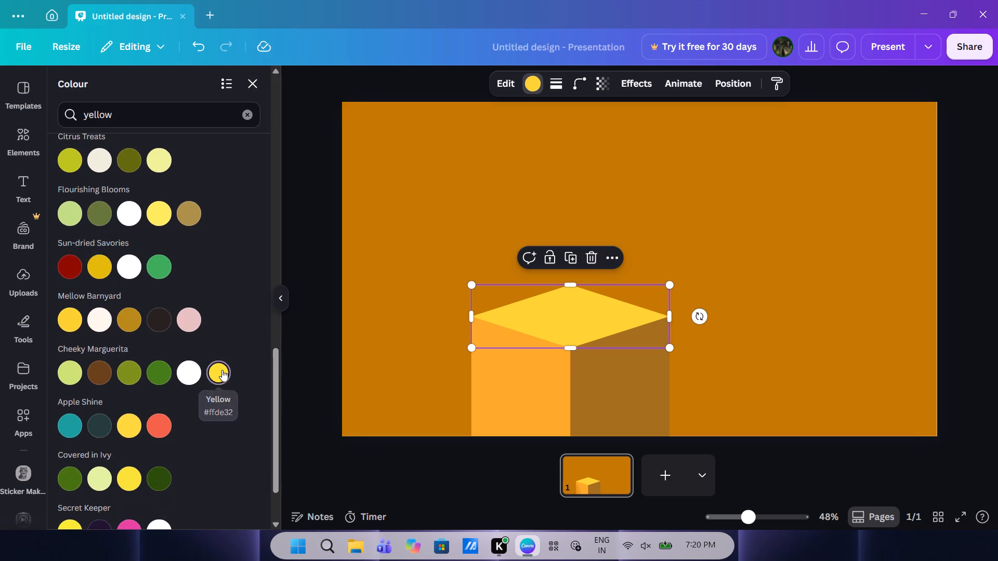
scroll(167, 342, down, 1)
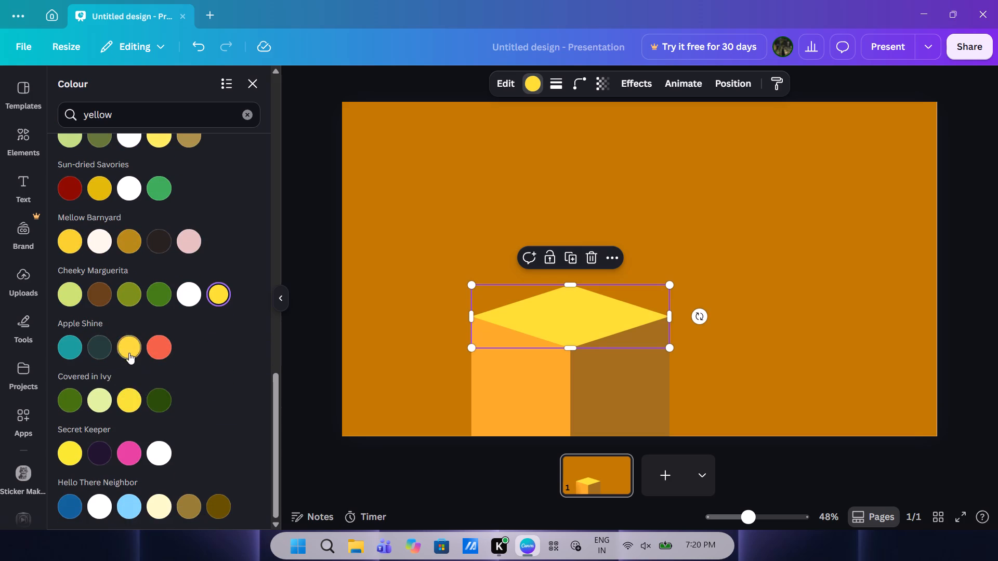
click(129, 353)
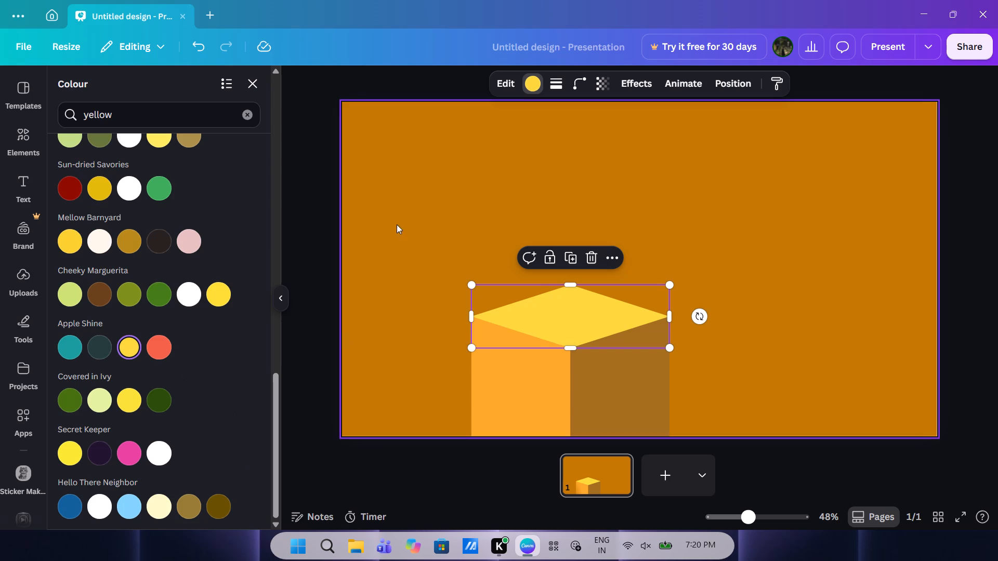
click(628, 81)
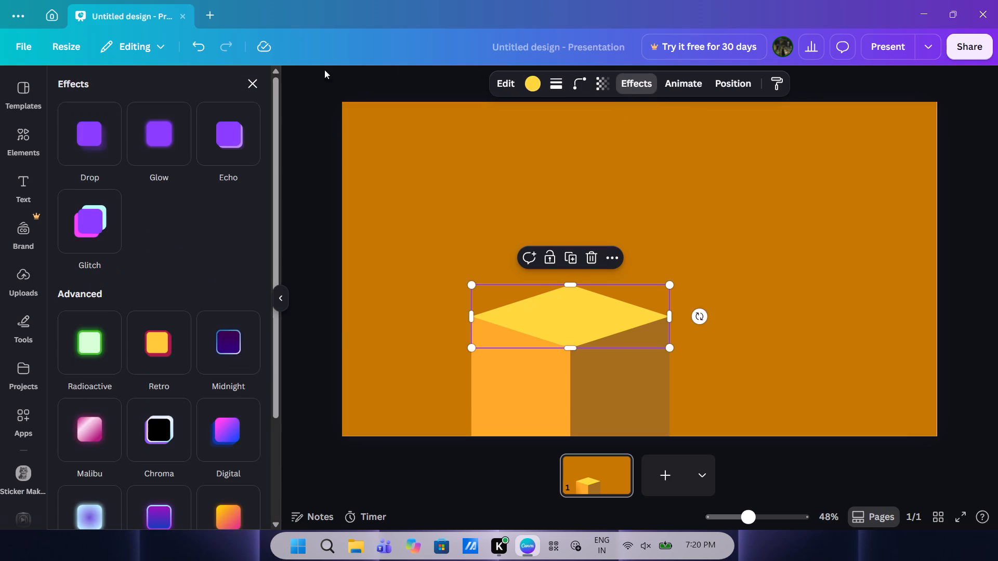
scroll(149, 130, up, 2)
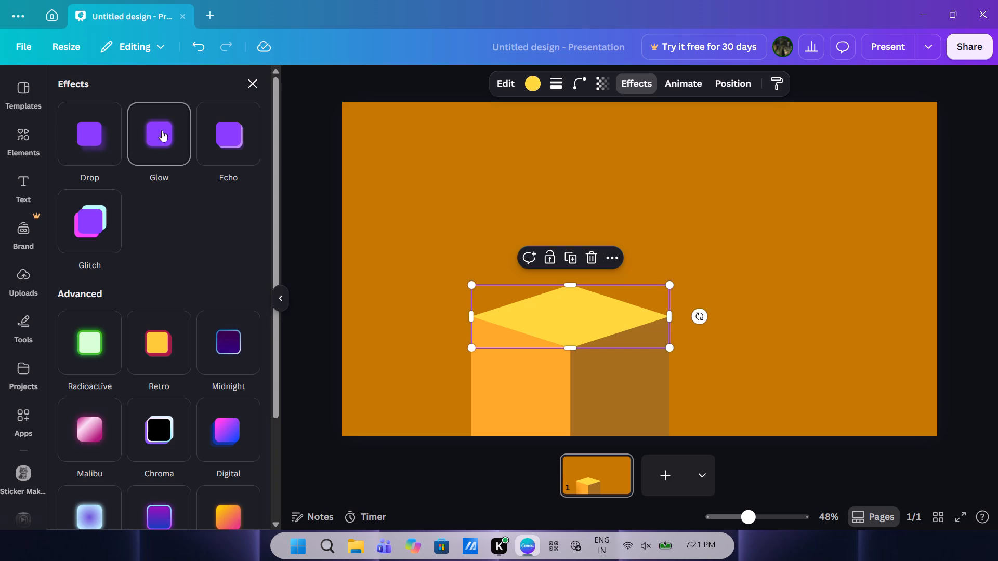
Search the elements library for "black effect" in place of the previous shape search.
click(25, 145)
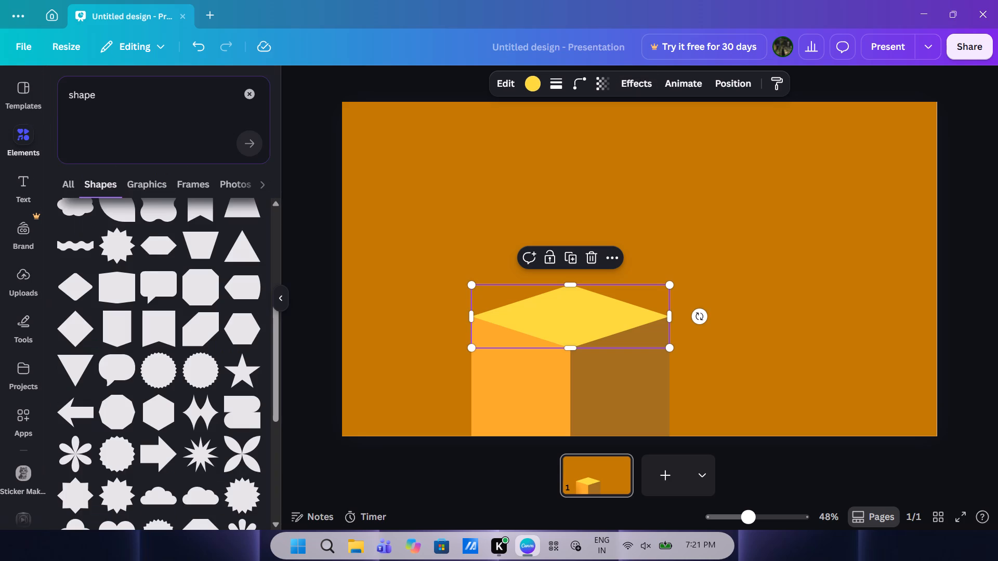
click(116, 99)
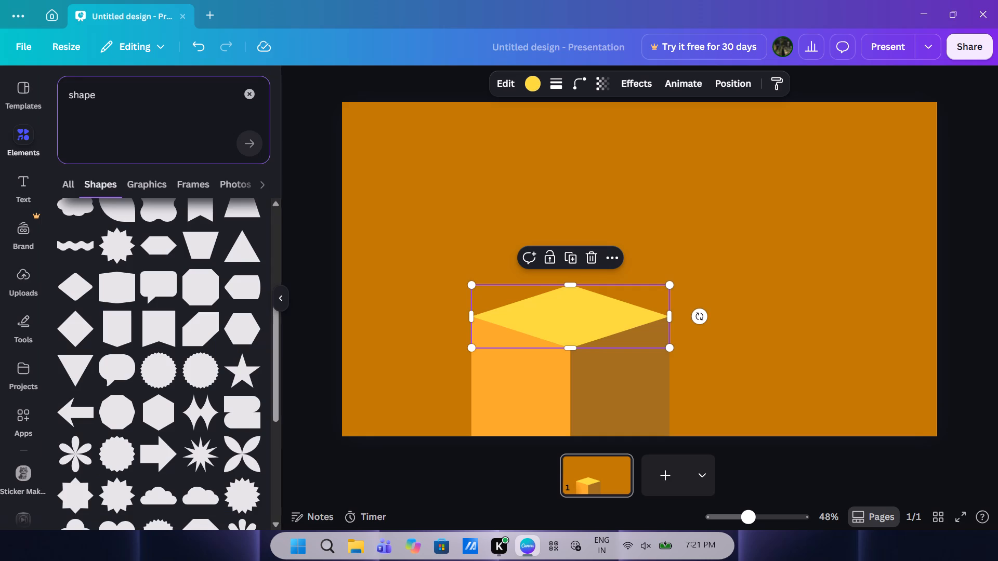
key(BackSpace)
key(BackSpace)
key(BackSpace)
key(BackSpace)
key(BackSpace)
key(BackSpace)
key(BackSpace)
key(BackSpace)
key(BackSpace)
key(BackSpace)
key(BackSpace)
key(BackSpace)
key(BackSpace)
key(BackSpace)
key(BackSpace)
text(black efee++)
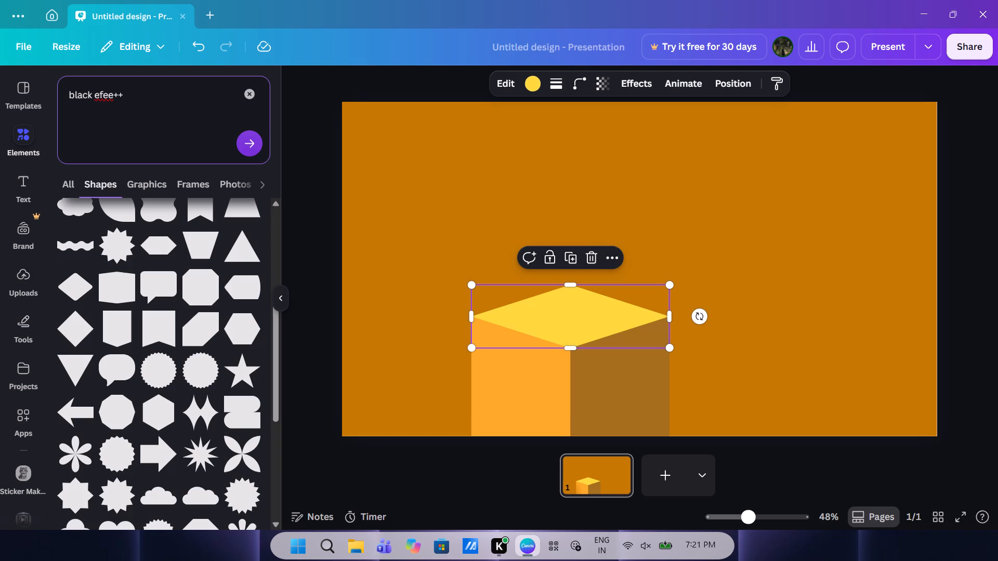
key(plus)
key(BackSpace)
key(BackSpace)
key(BackSpace)
key(BackSpace)
key(BackSpace)
text(fect)
key(Return)
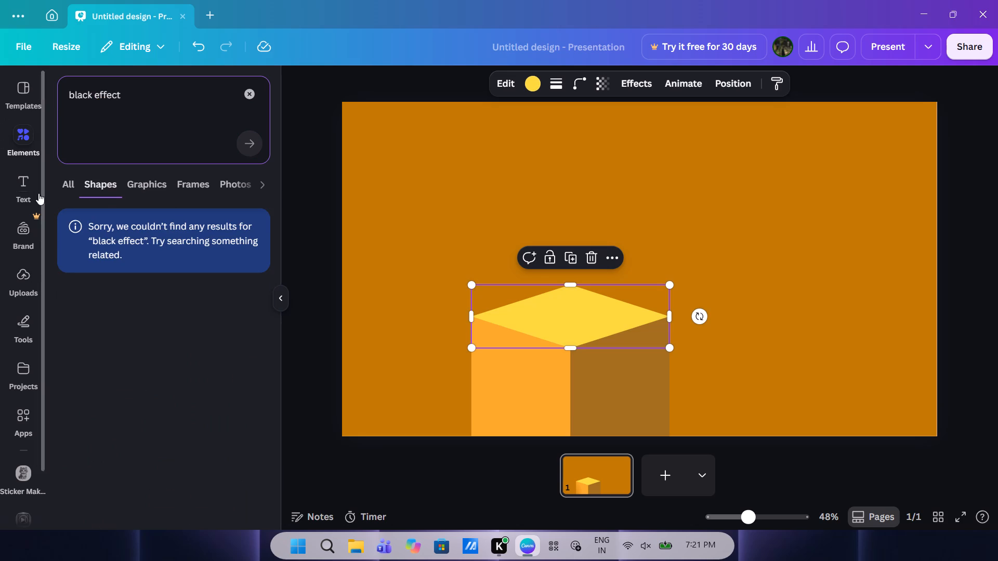
Widen the "black effect" search from shapes to all element types and look through the result categories.
click(69, 189)
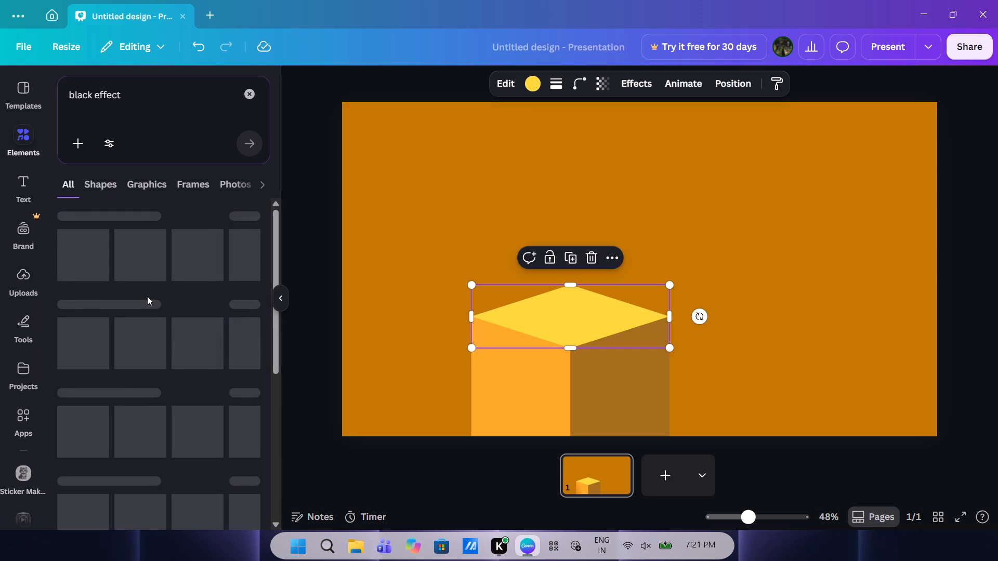
scroll(123, 339, down, 2)
scroll(123, 339, up, 2)
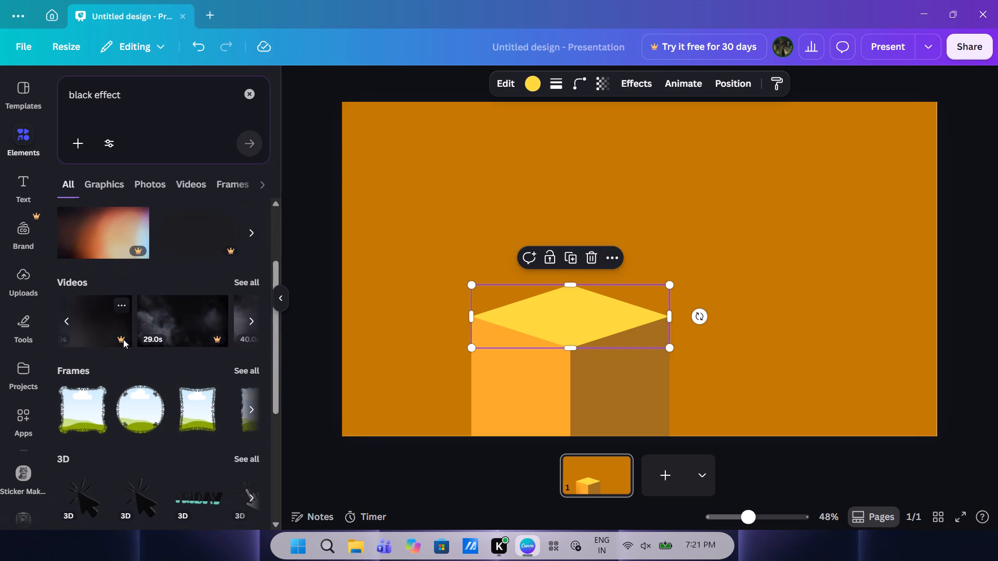
scroll(184, 283, up, 7)
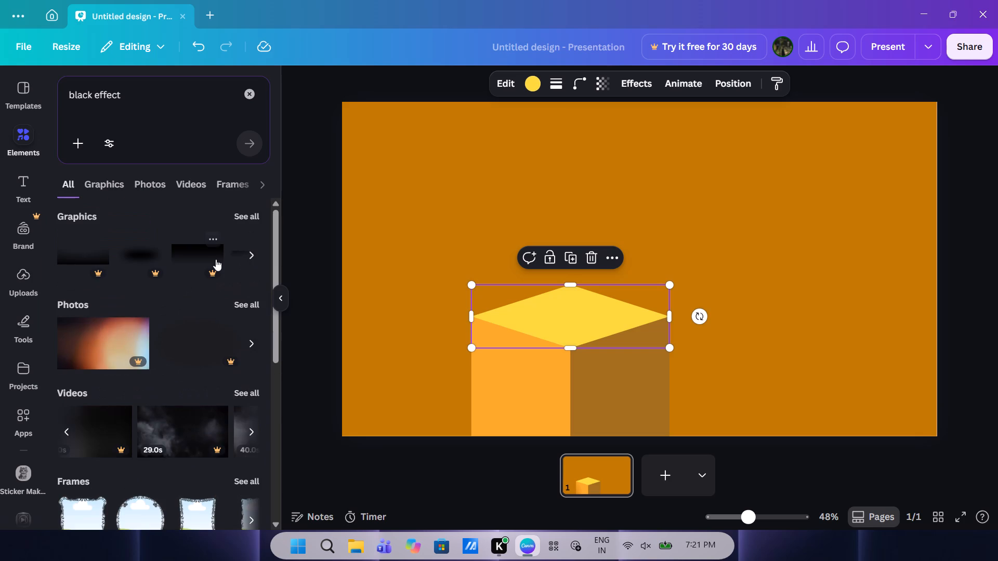
scroll(216, 259, up, 1)
Browse the full set of "black effect" graphics for a soft black shadow that suits the box.
click(248, 214)
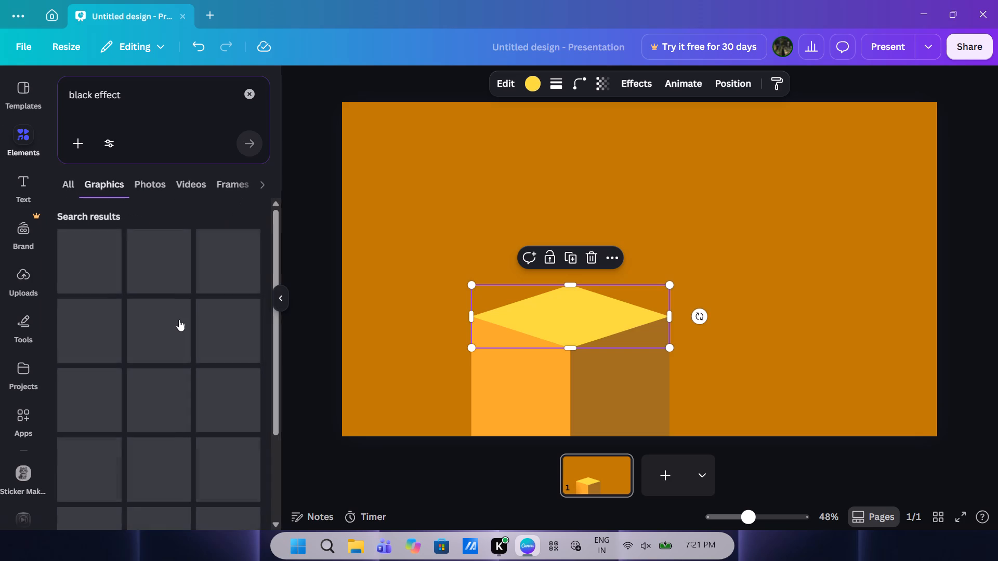
scroll(161, 381, down, 1)
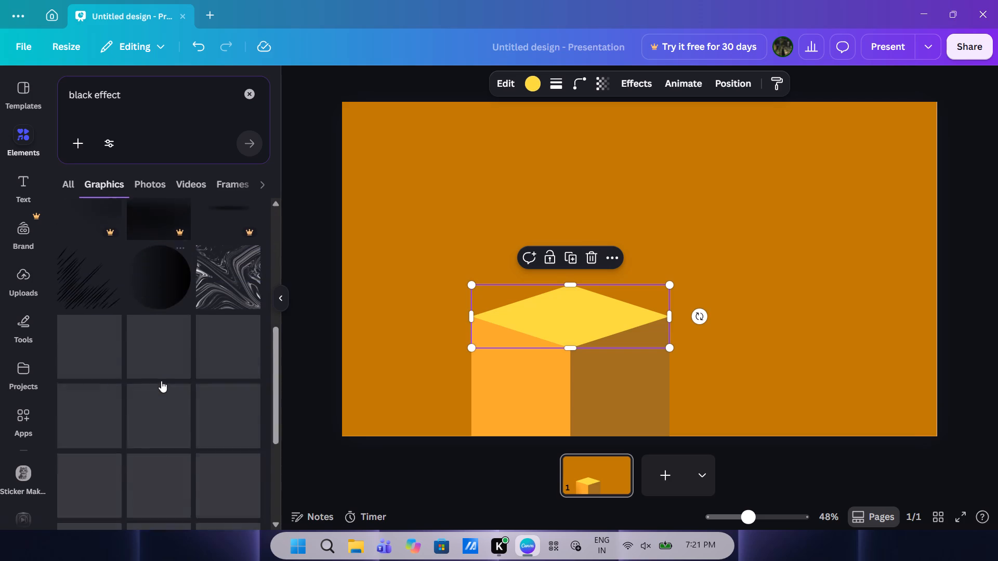
scroll(161, 381, down, 2)
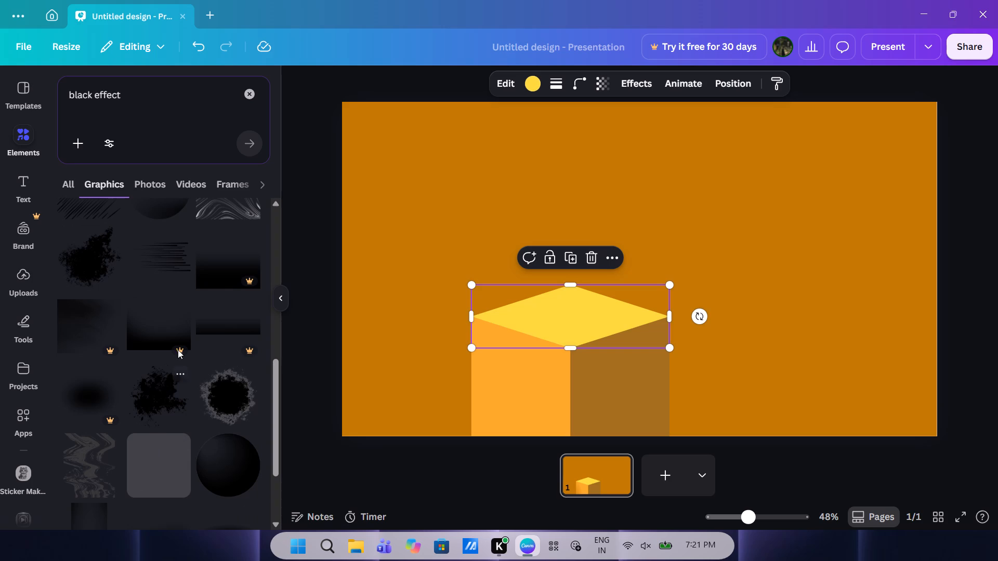
scroll(188, 312, up, 4)
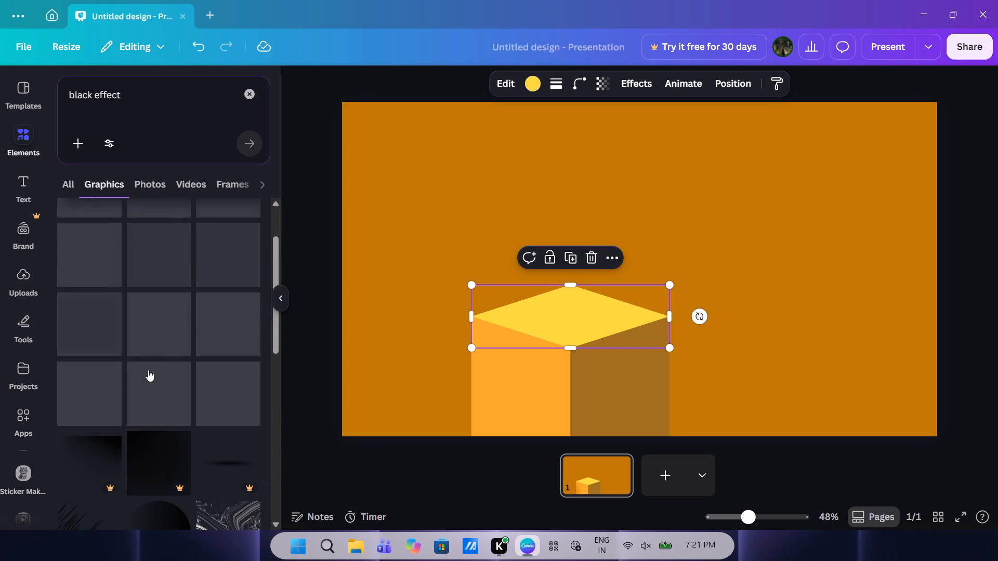
scroll(141, 393, up, 3)
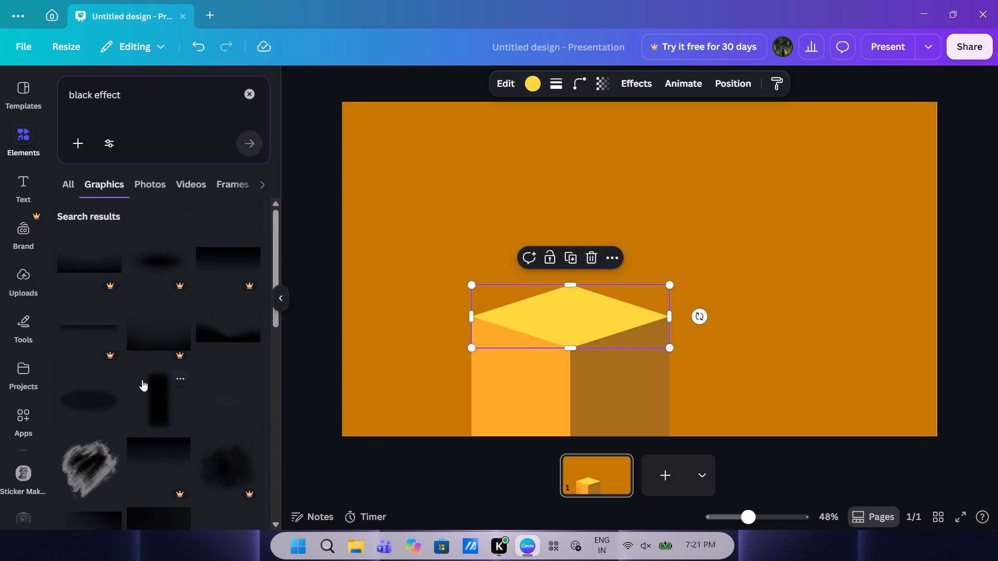
scroll(173, 333, right, 2)
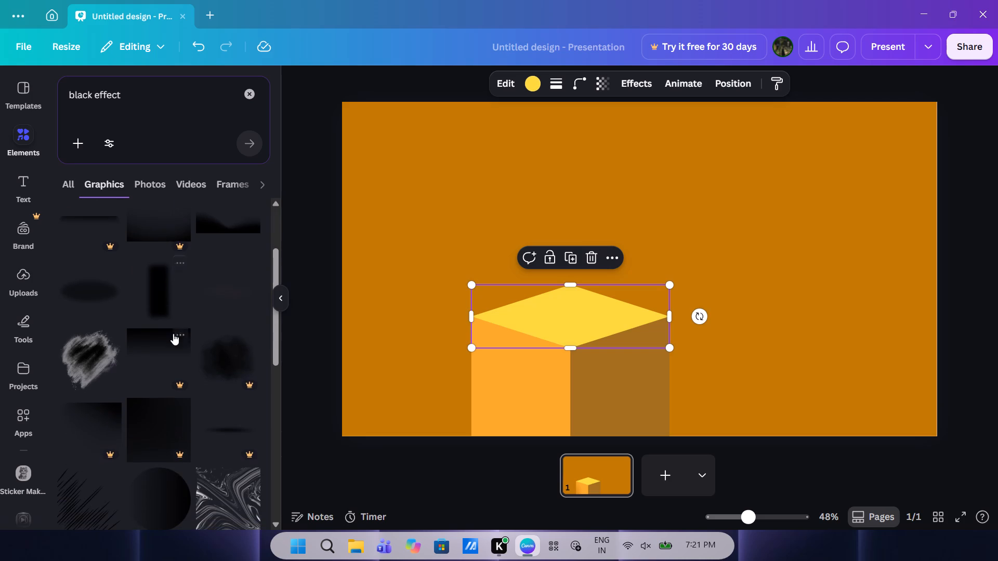
scroll(207, 305, down, 6)
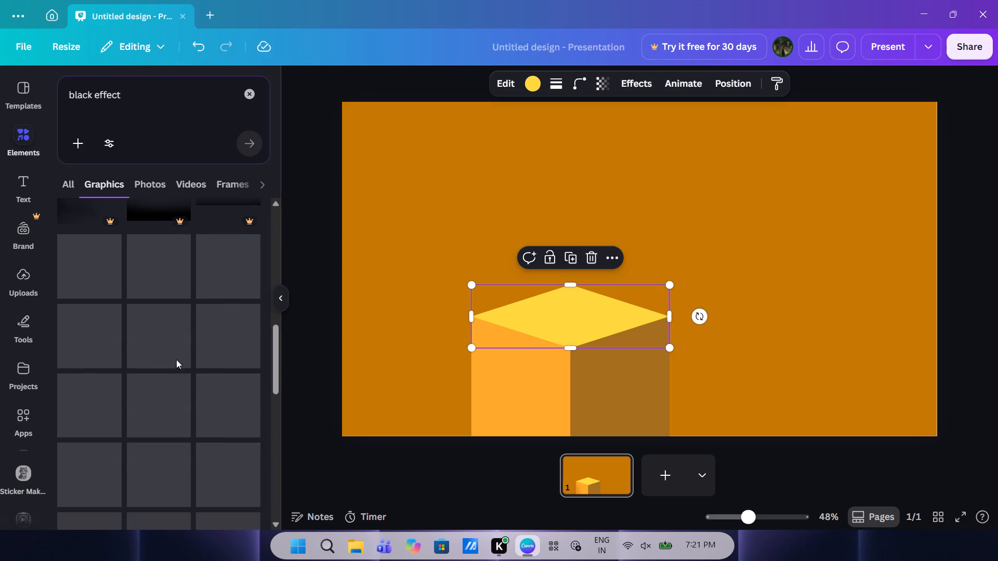
scroll(146, 399, down, 2)
scroll(138, 477, down, 1)
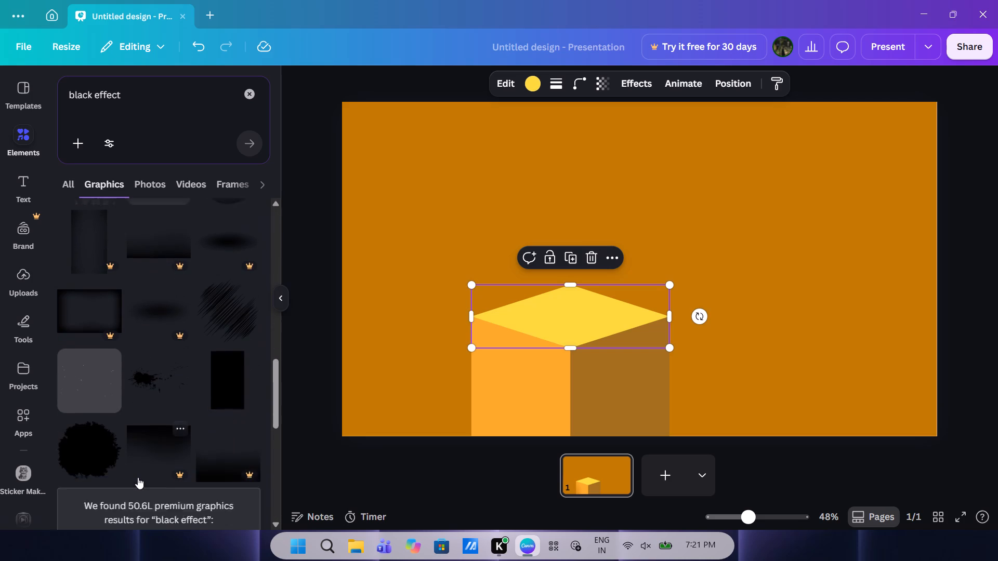
scroll(138, 477, down, 1)
scroll(198, 434, down, 2)
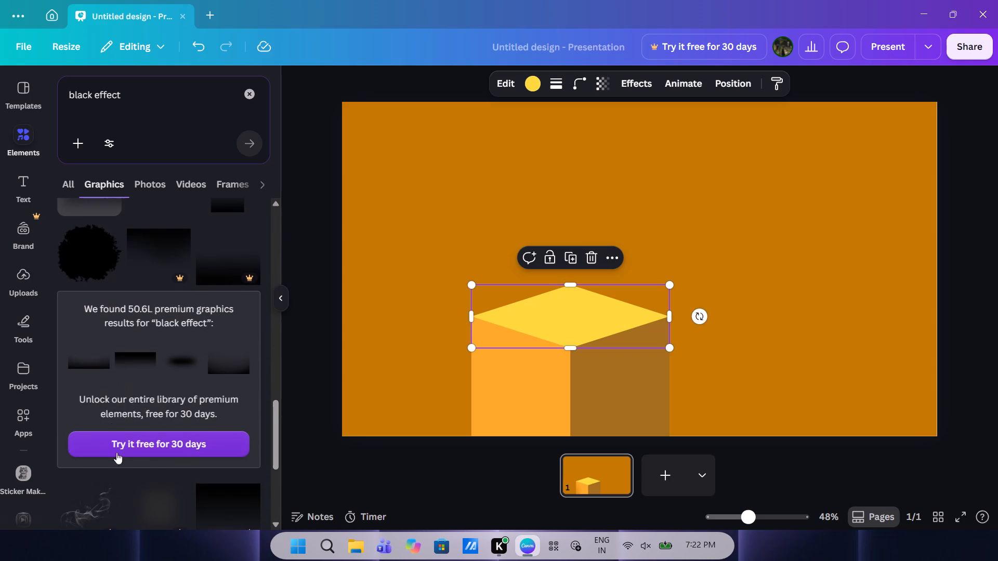
scroll(120, 464, down, 3)
scroll(164, 371, down, 1)
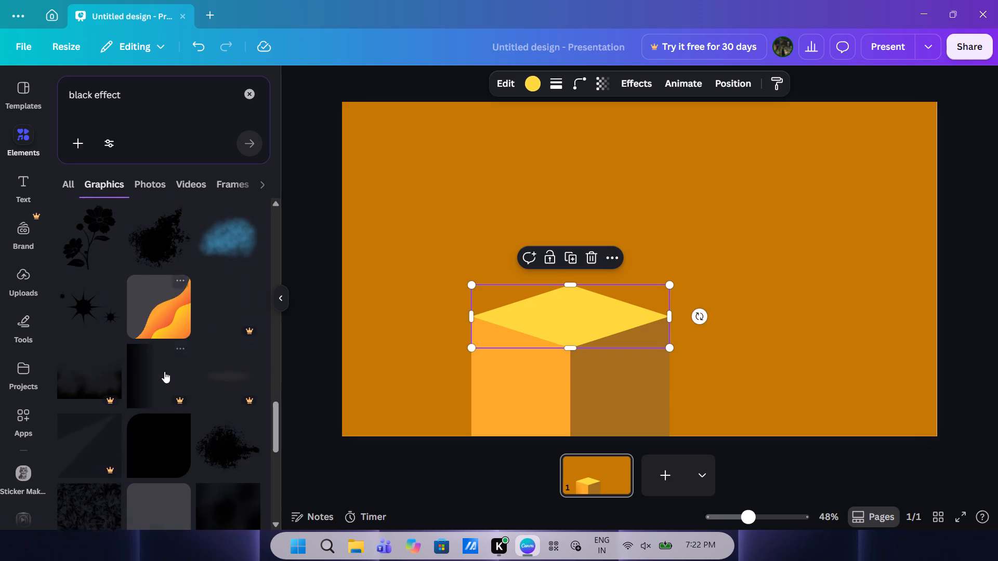
scroll(139, 426, down, 4)
scroll(164, 341, down, 1)
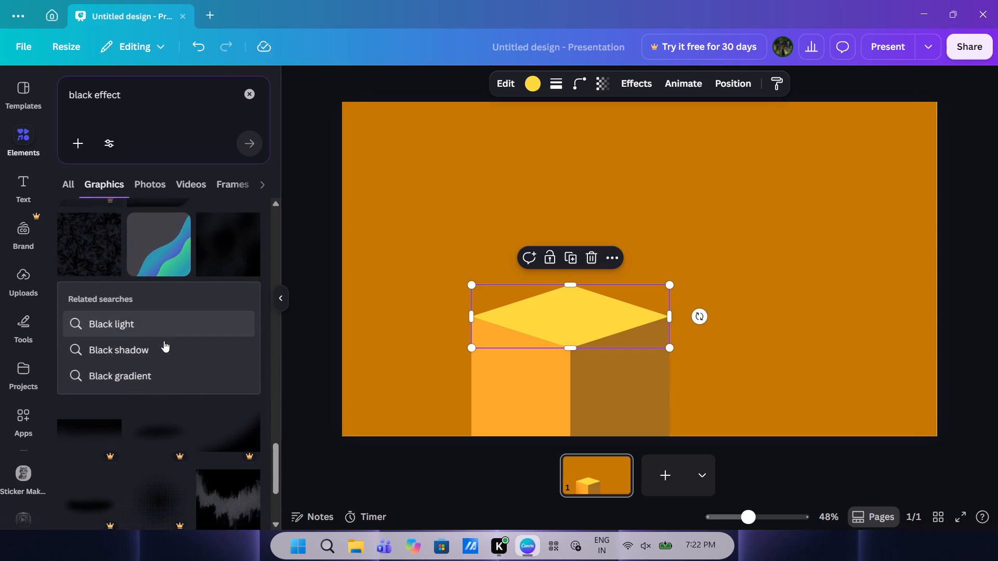
scroll(164, 341, down, 1)
scroll(95, 324, down, 5)
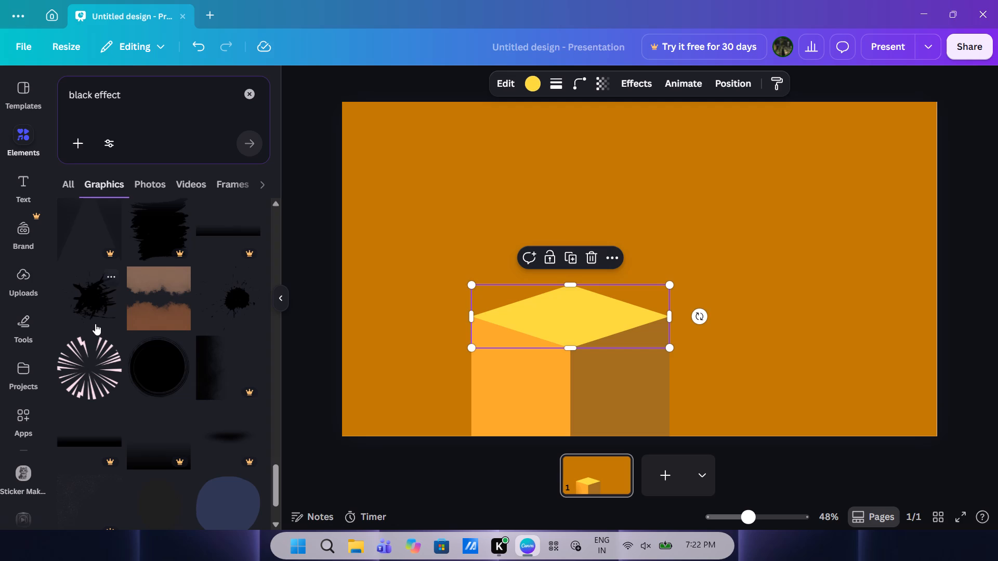
scroll(95, 324, down, 1)
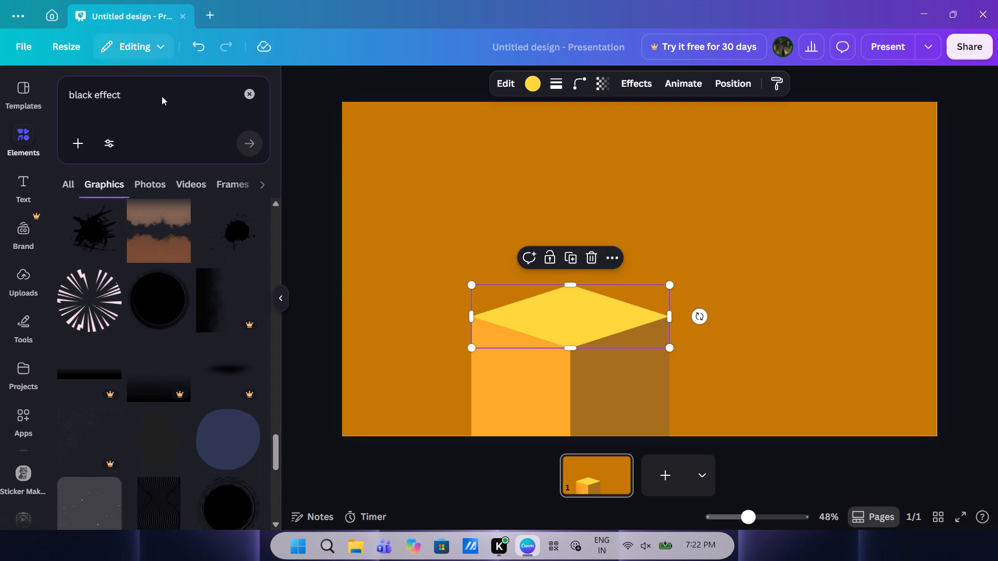
Return to all "black effect" results and examine the full photo results for a suitable shadow effect.
click(75, 181)
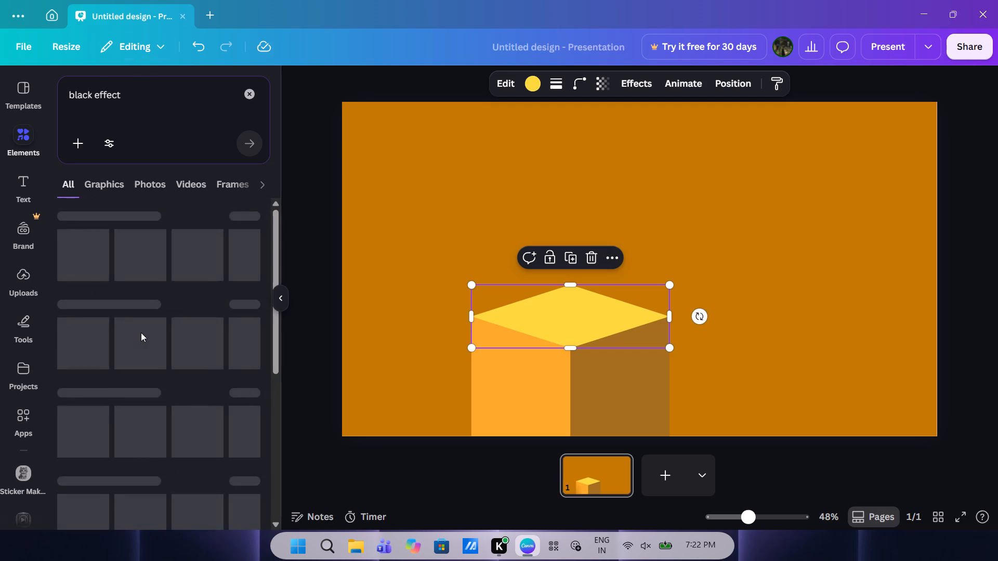
scroll(141, 332, down, 3)
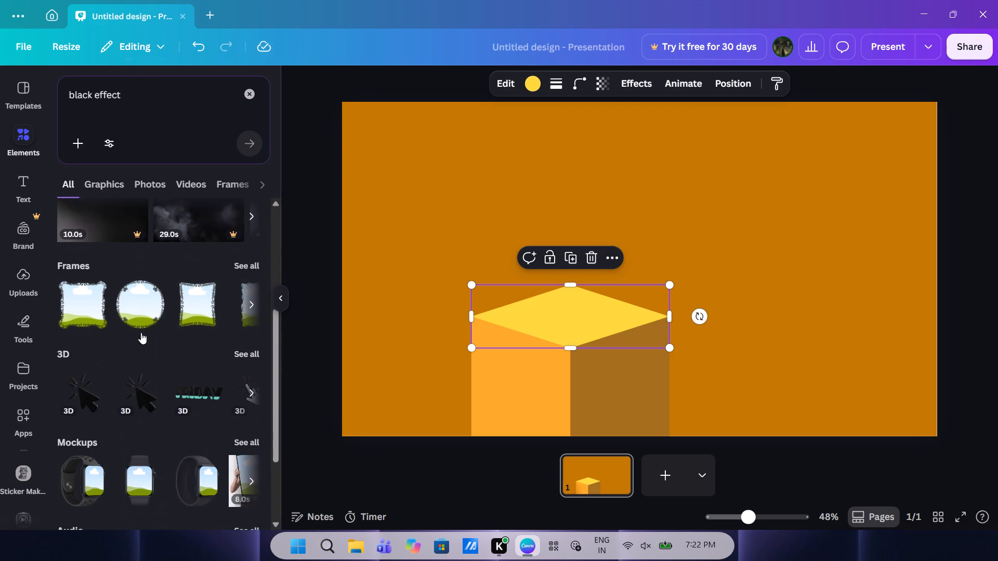
scroll(141, 332, down, 3)
scroll(141, 332, up, 4)
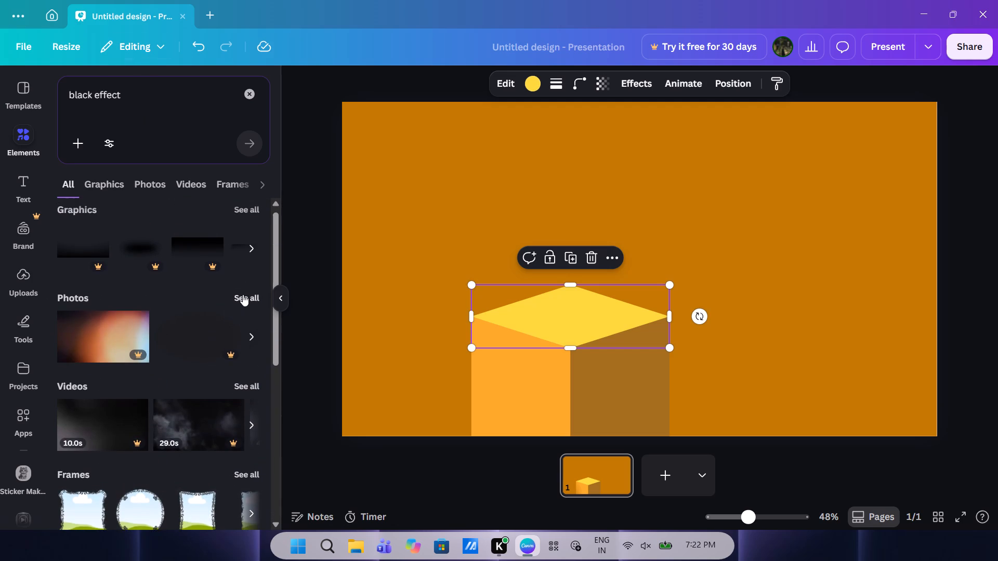
click(243, 295)
scroll(122, 375, down, 2)
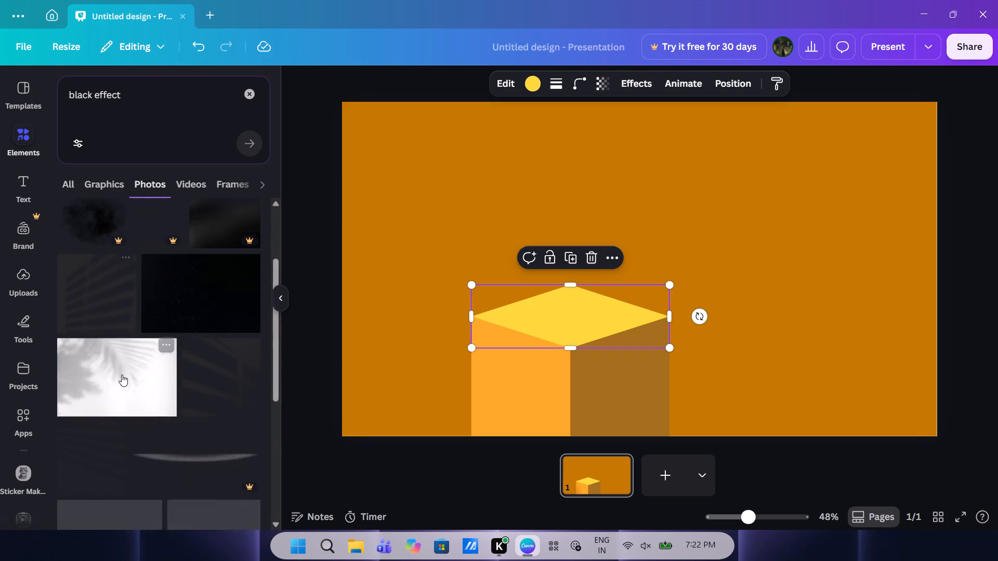
scroll(122, 375, down, 3)
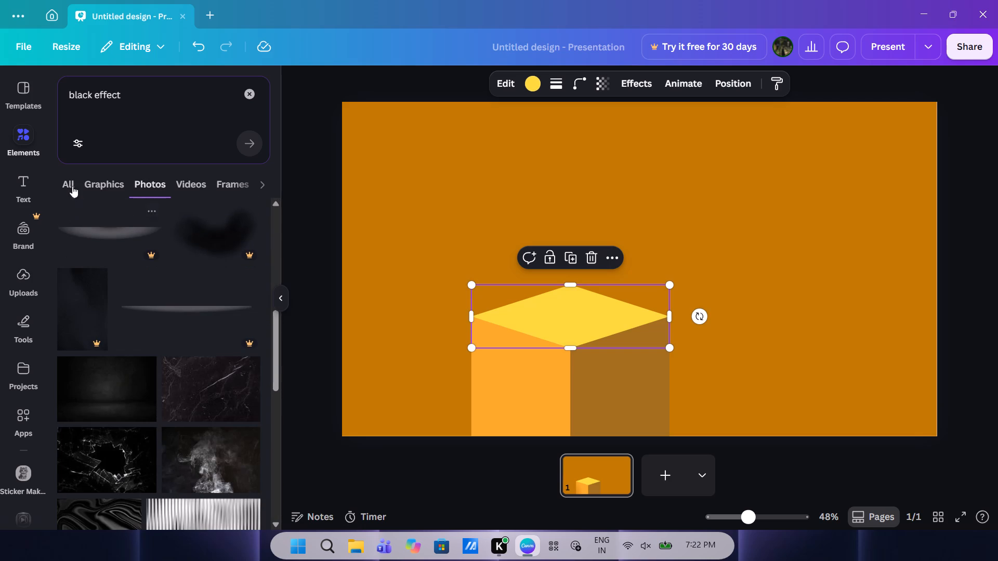
Look through the full set of "black effect" graphics again for a soft black shadow suited to the box.
click(91, 183)
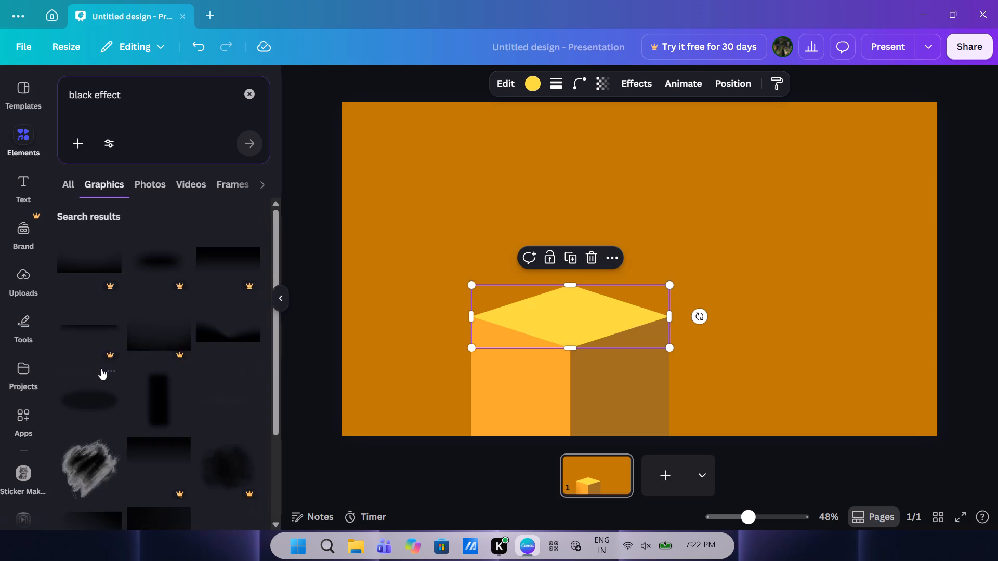
scroll(101, 368, down, 13)
scroll(101, 368, right, 3)
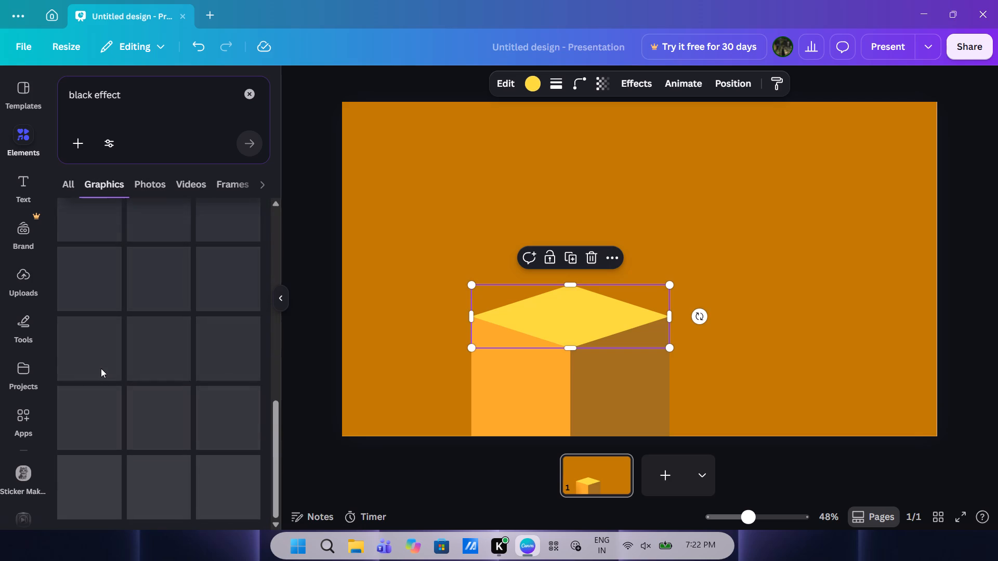
scroll(111, 448, down, 4)
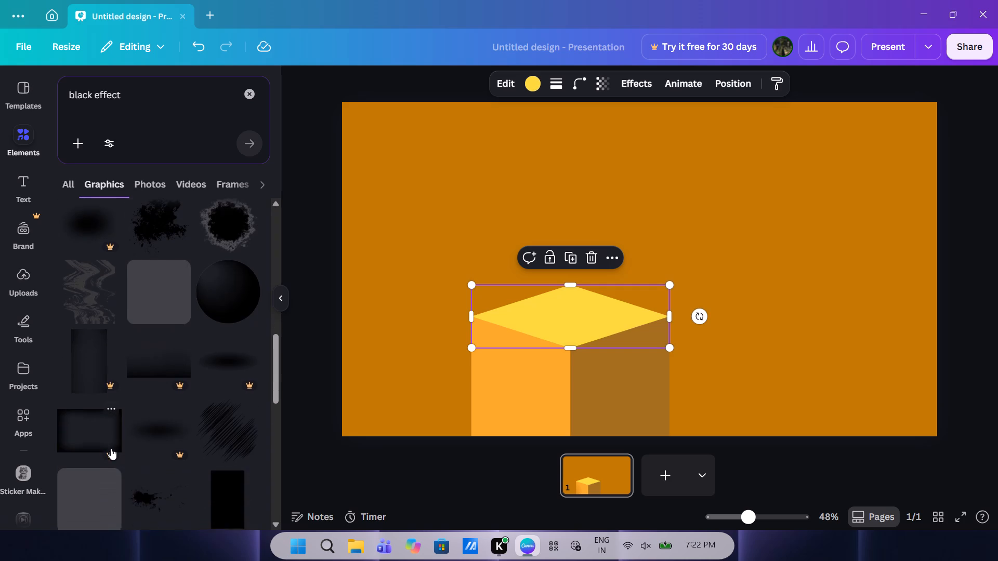
scroll(111, 448, down, 7)
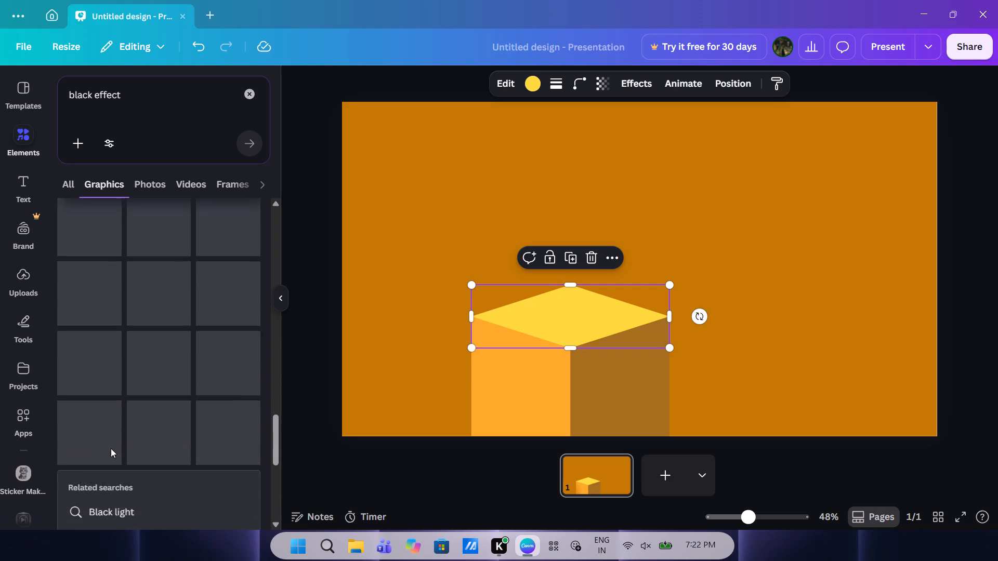
scroll(111, 448, down, 6)
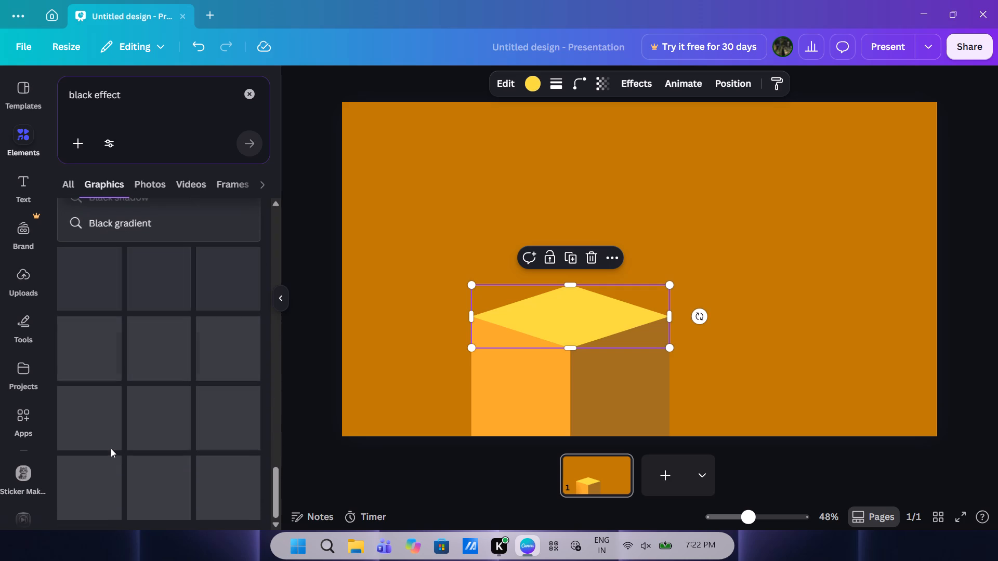
scroll(181, 415, down, 2)
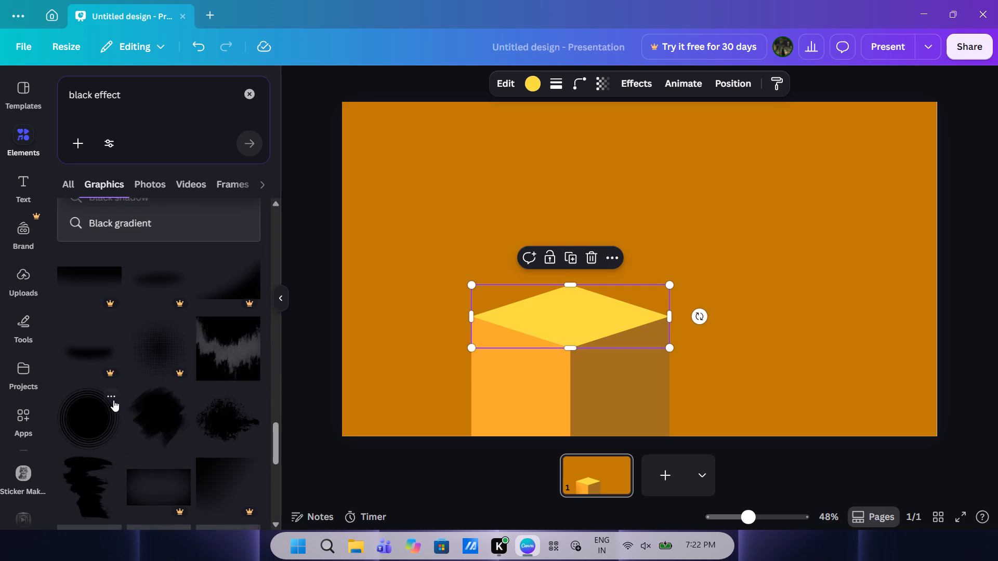
scroll(113, 400, down, 3)
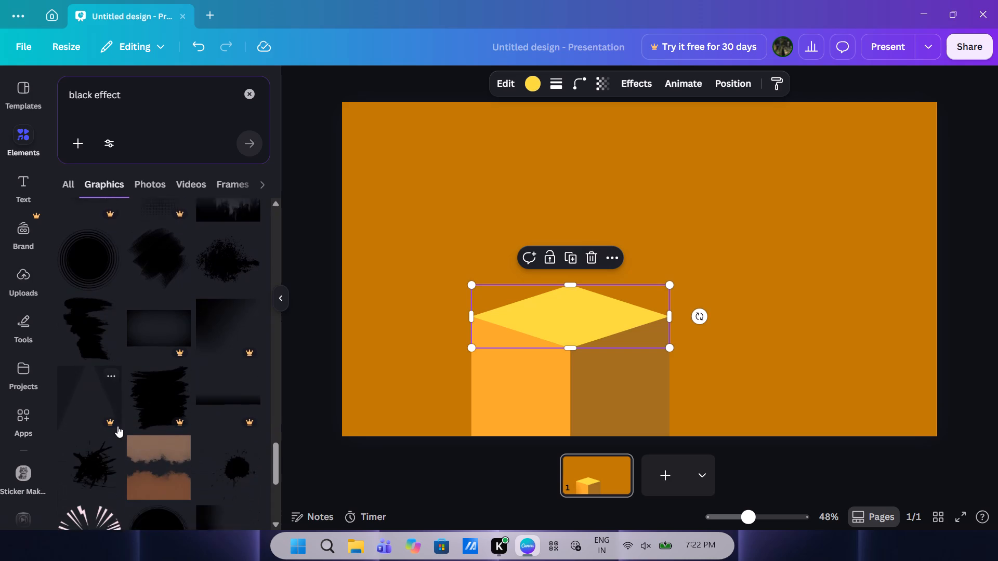
scroll(117, 426, down, 3)
scroll(231, 347, down, 2)
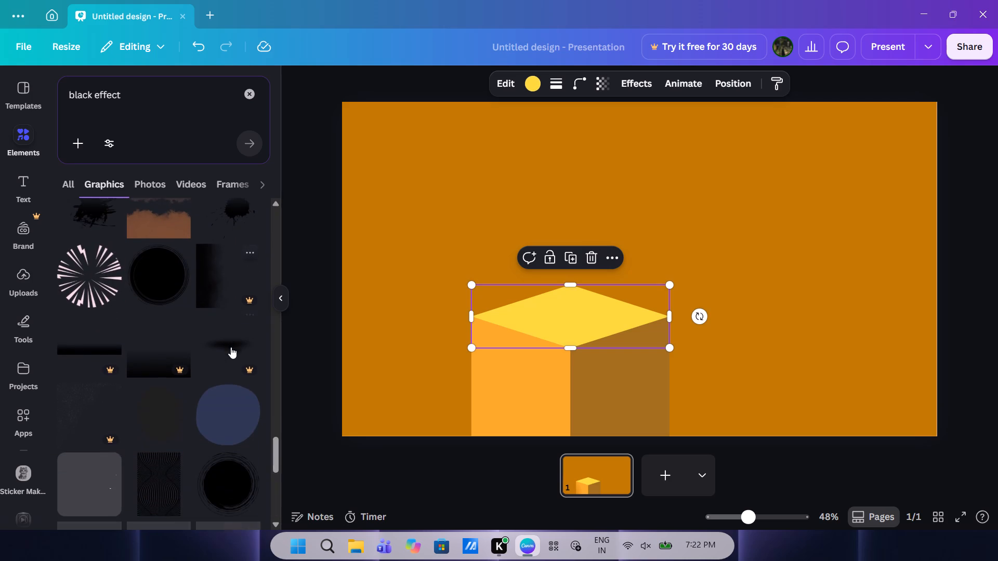
scroll(99, 435, down, 2)
scroll(177, 428, down, 3)
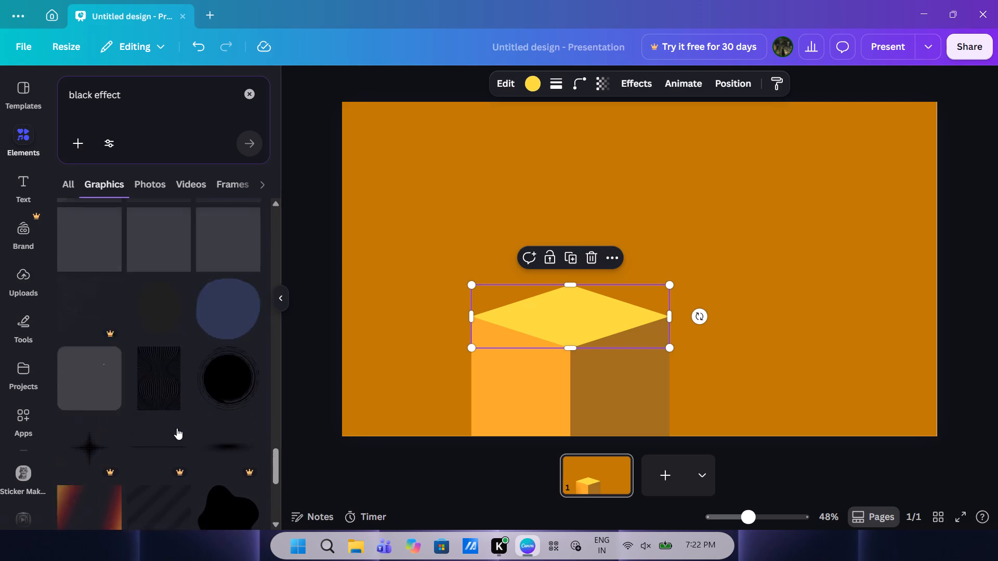
scroll(177, 428, down, 5)
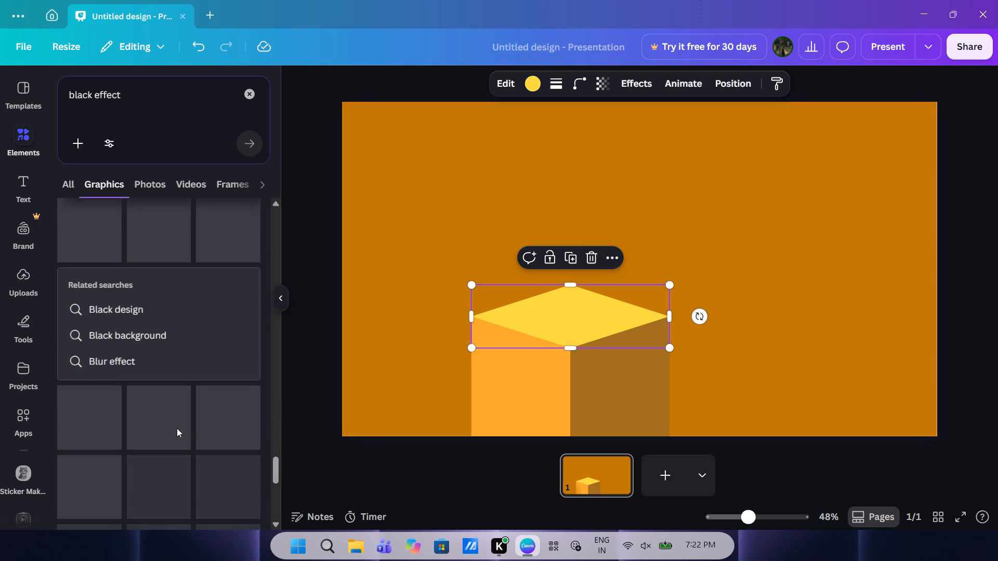
scroll(177, 428, down, 2)
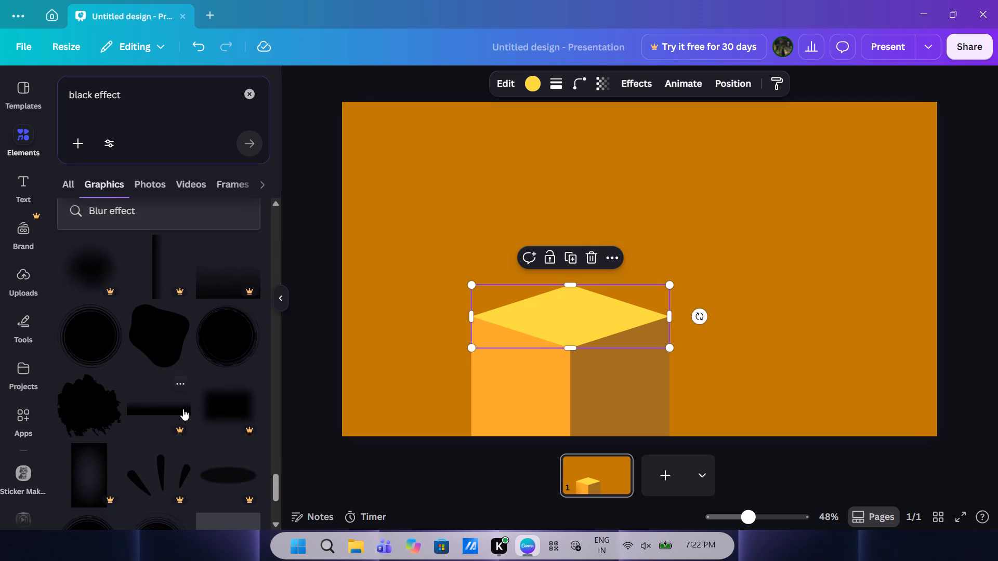
scroll(150, 439, down, 9)
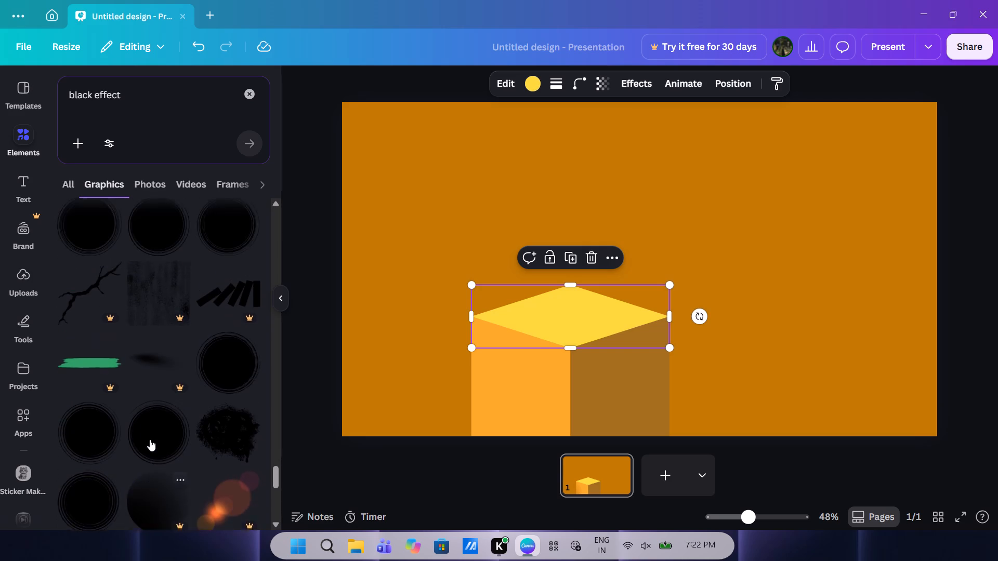
scroll(150, 439, down, 2)
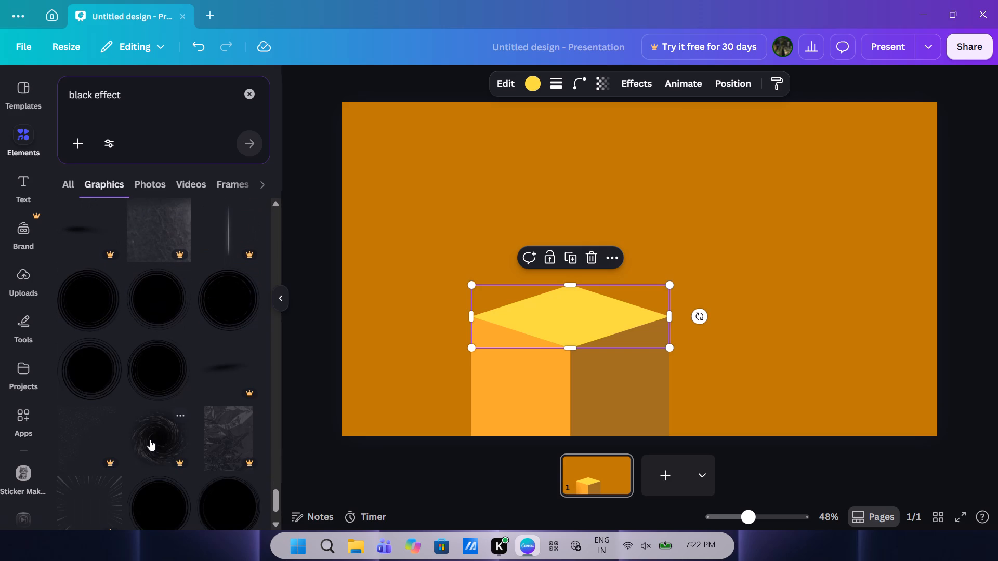
scroll(150, 439, down, 4)
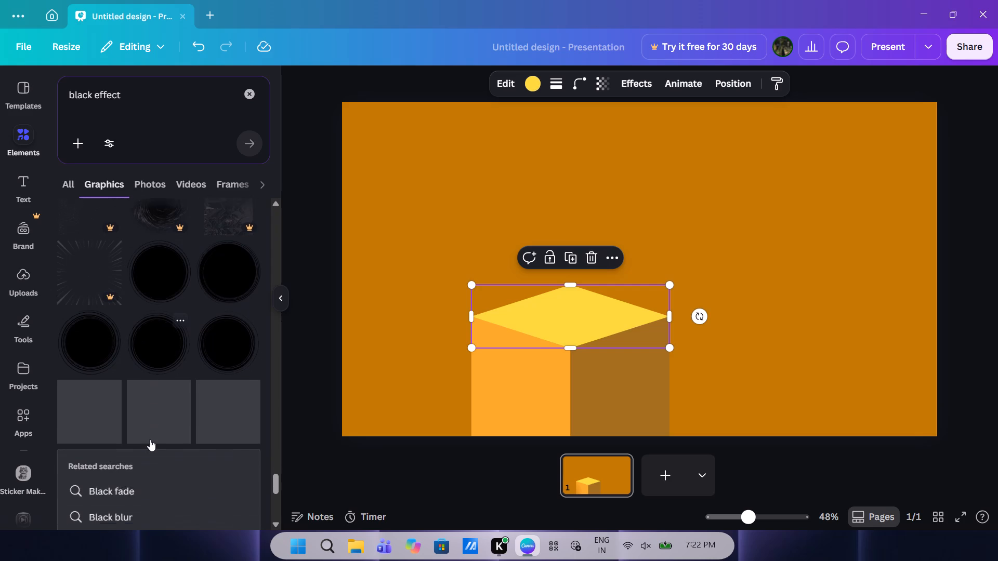
scroll(150, 439, down, 2)
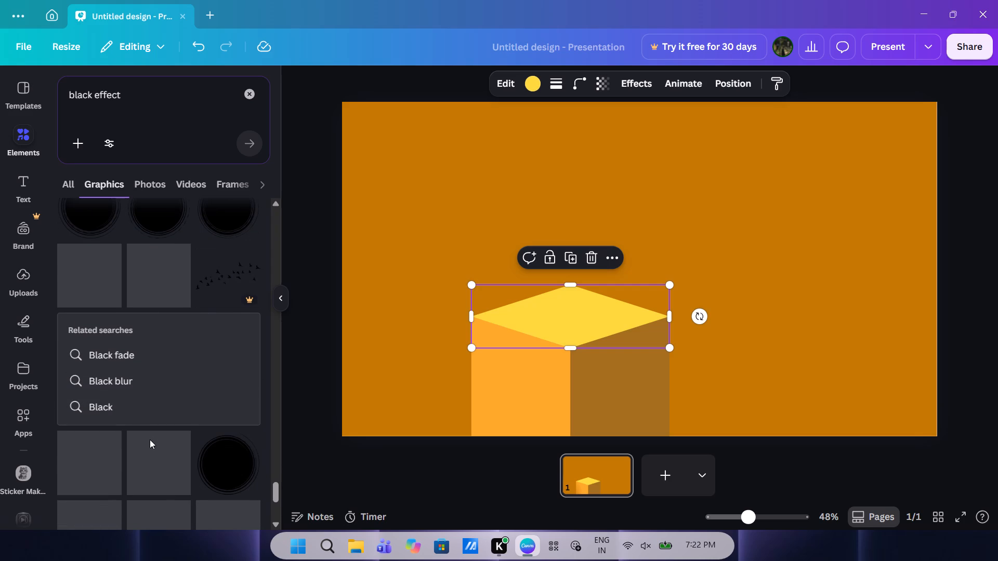
Switch to the related search "Black fade" and examine its first graphics for a shadow that suits the box.
click(128, 344)
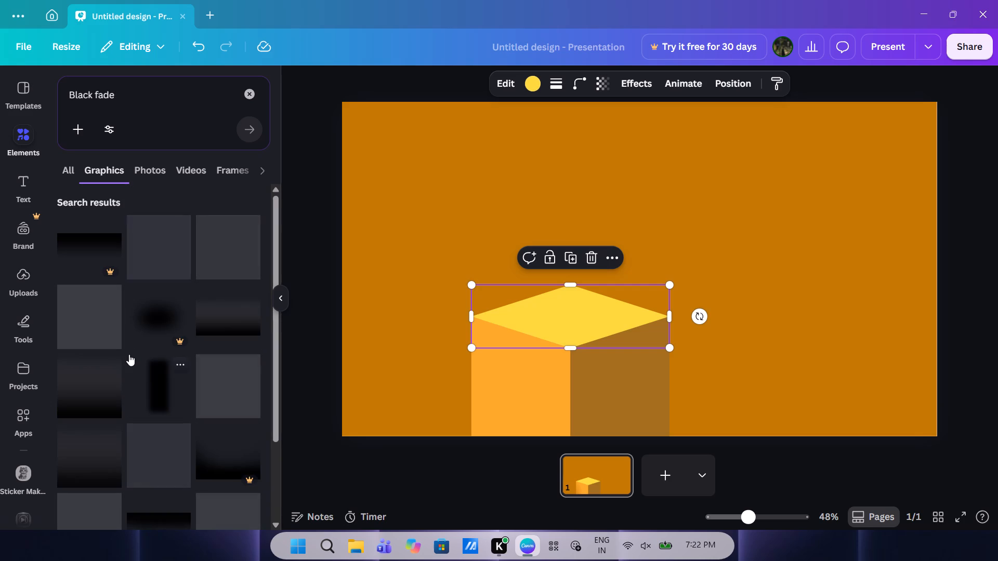
scroll(171, 373, down, 2)
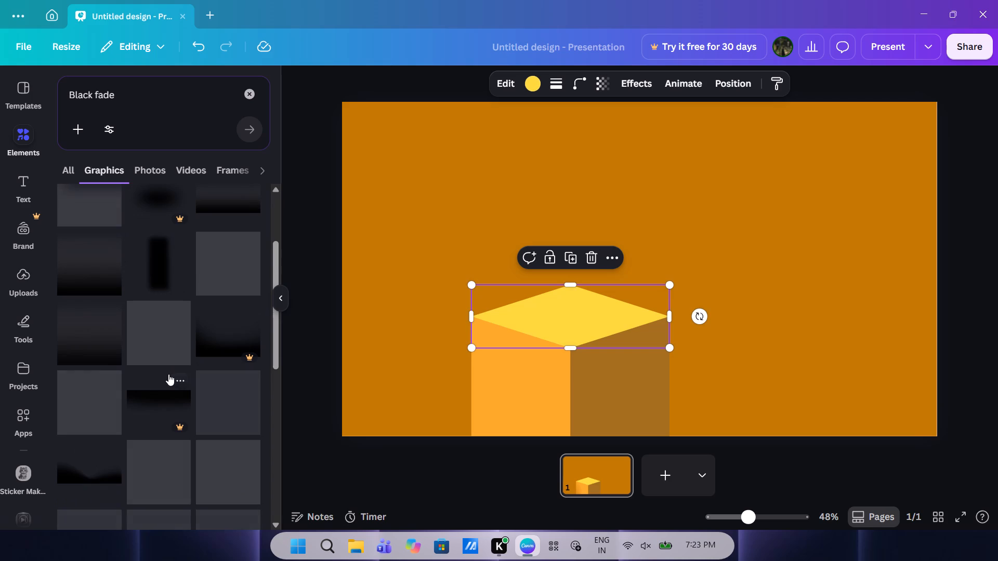
scroll(112, 404, up, 1)
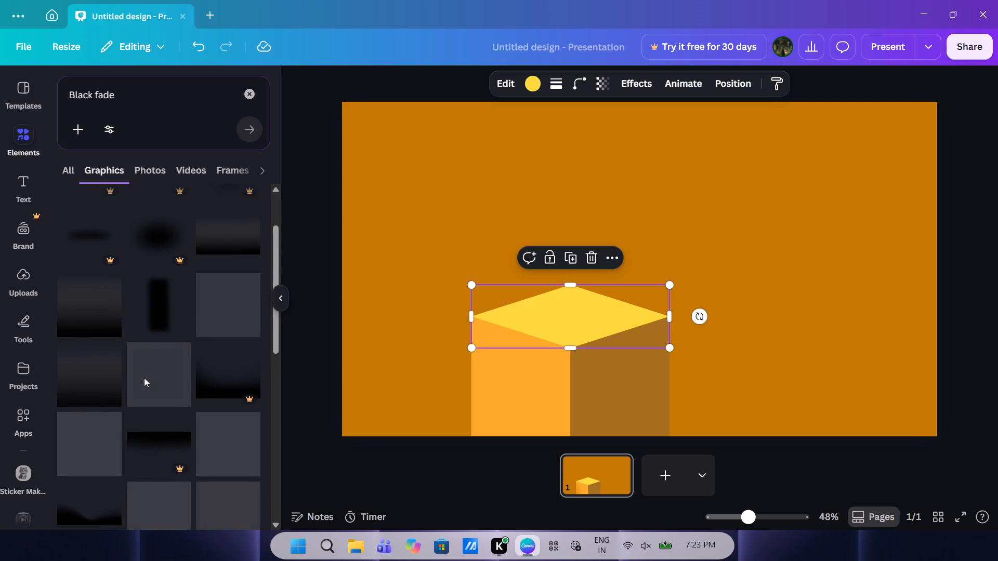
scroll(145, 378, up, 2)
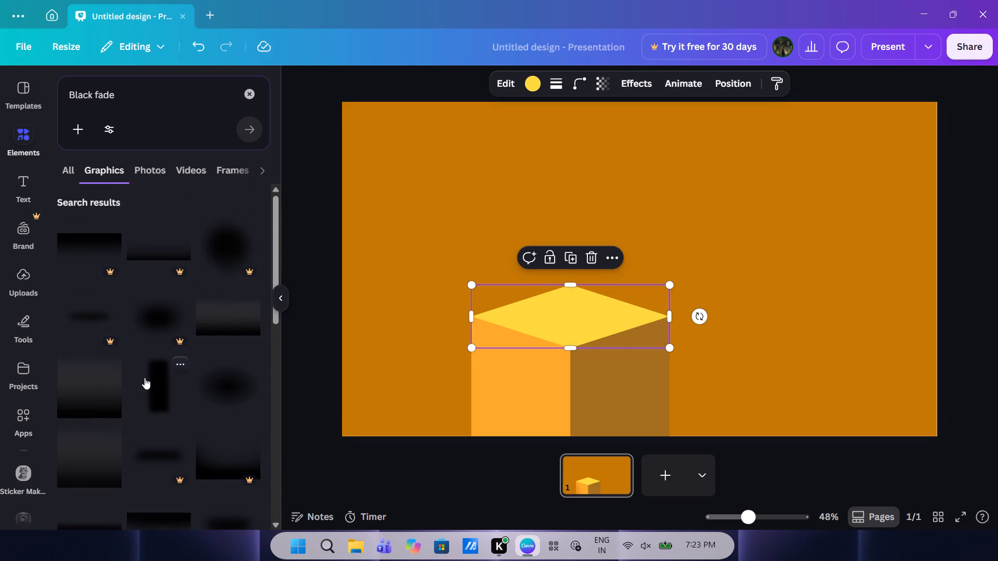
scroll(129, 301, up, 1)
scroll(129, 301, down, 1)
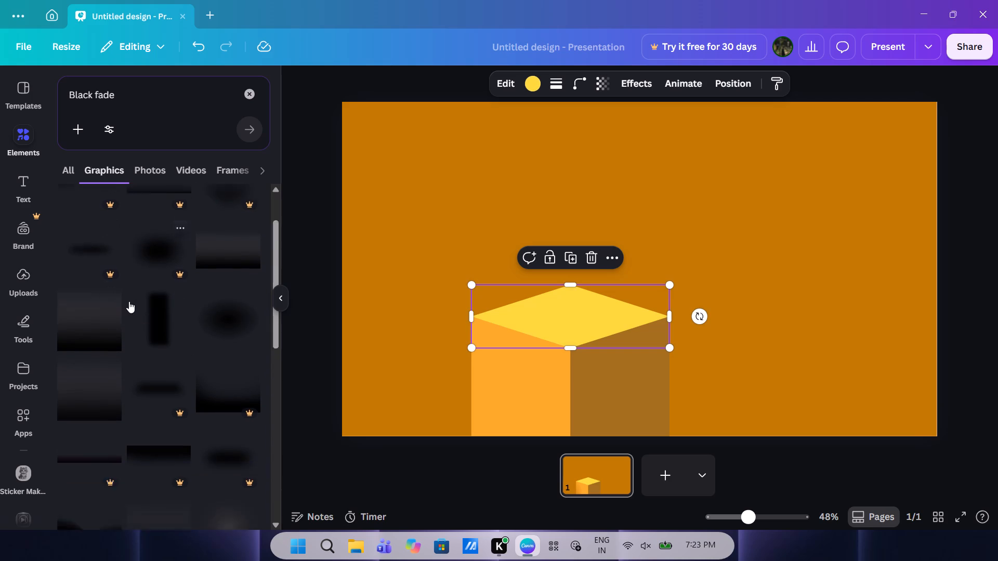
scroll(129, 301, down, 4)
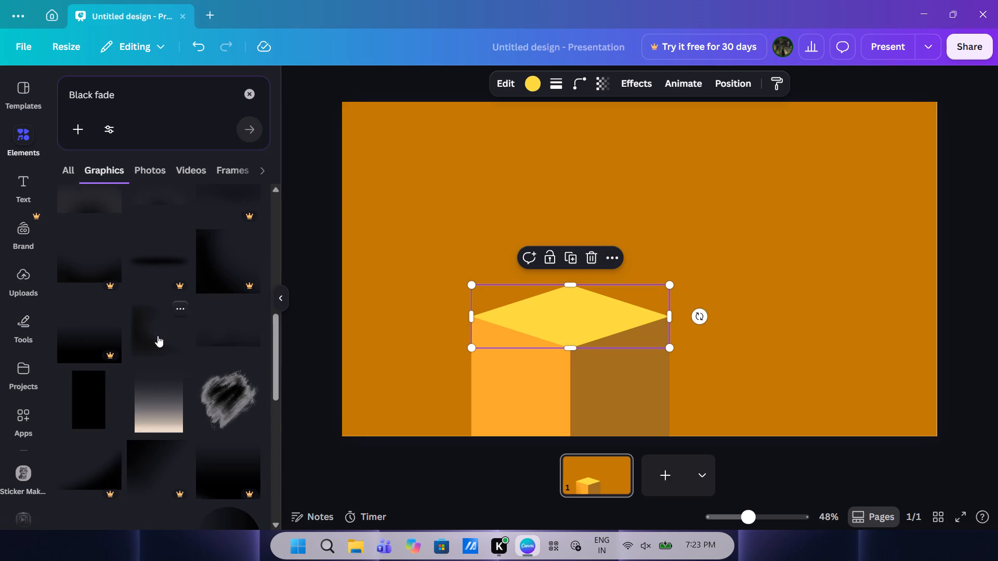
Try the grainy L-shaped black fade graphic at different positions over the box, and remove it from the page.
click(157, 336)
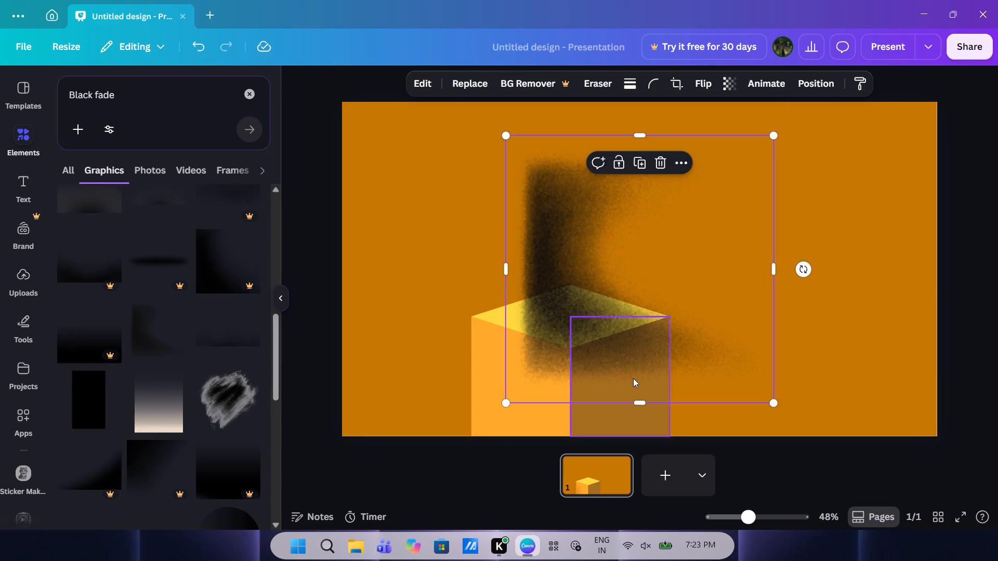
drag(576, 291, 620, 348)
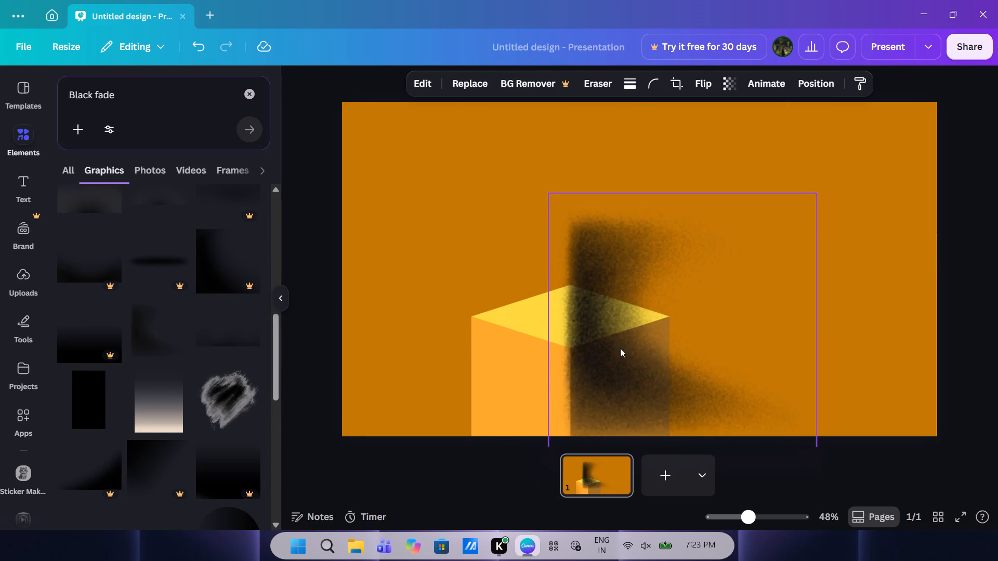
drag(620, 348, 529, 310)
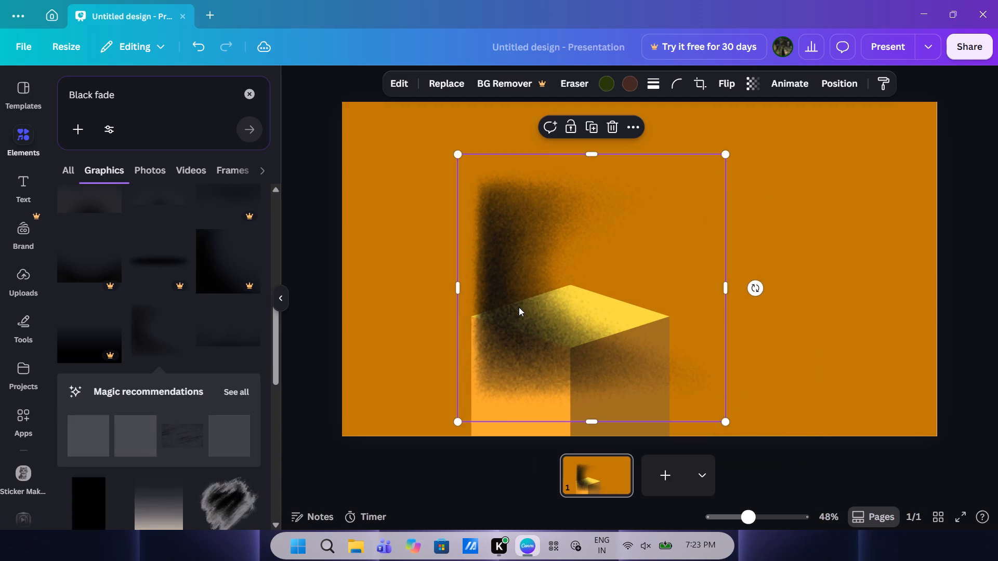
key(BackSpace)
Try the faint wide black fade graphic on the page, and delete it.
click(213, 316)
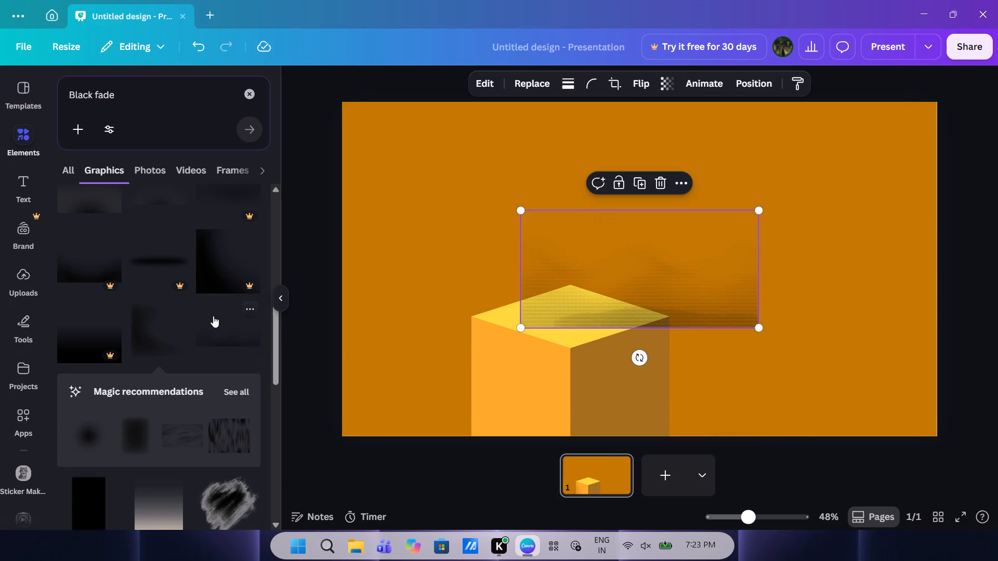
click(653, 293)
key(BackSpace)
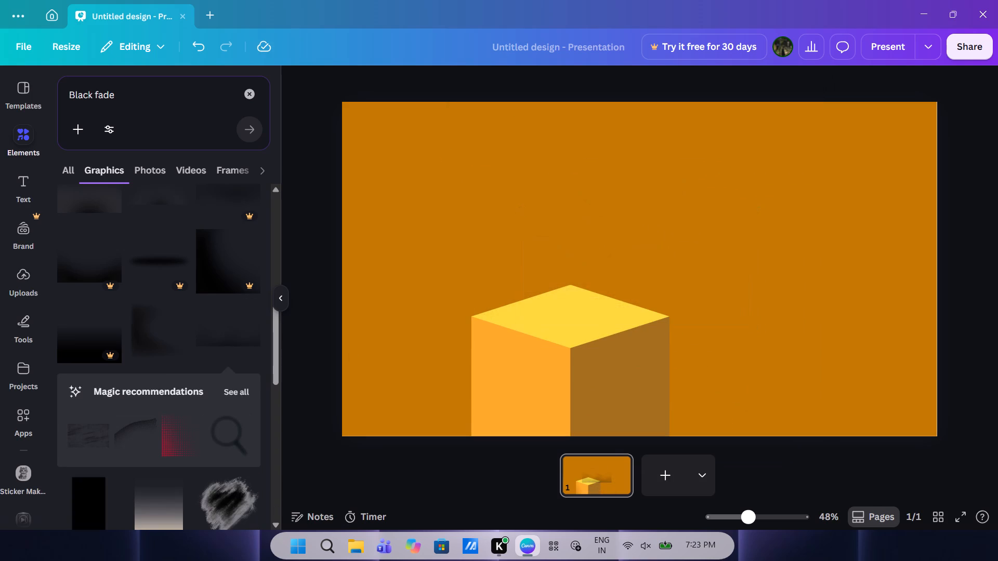
Look through the remaining "Black fade" graphics for a soft black shadow suited to the box.
scroll(188, 445, down, 3)
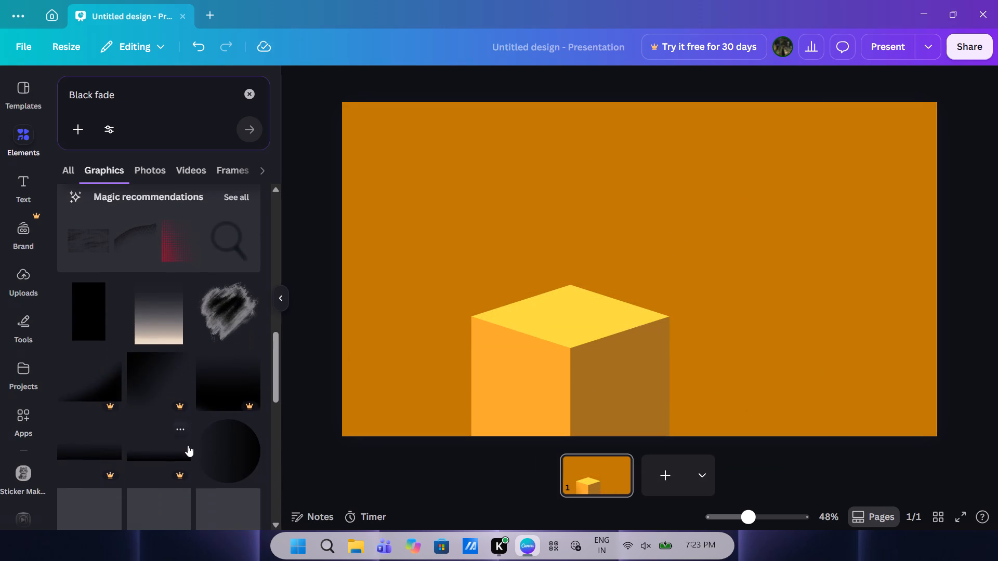
scroll(160, 326, down, 2)
scroll(174, 422, down, 1)
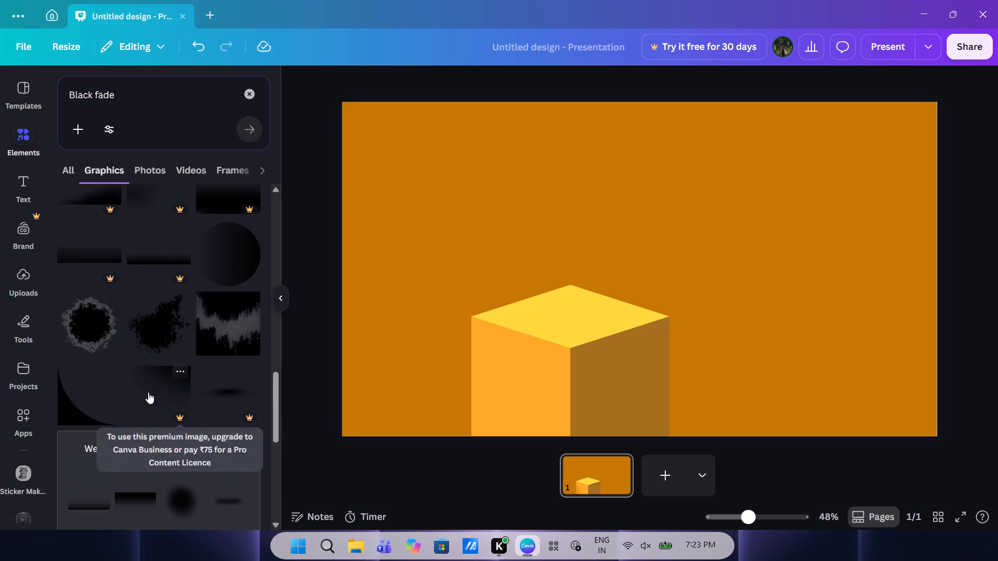
scroll(147, 390, down, 4)
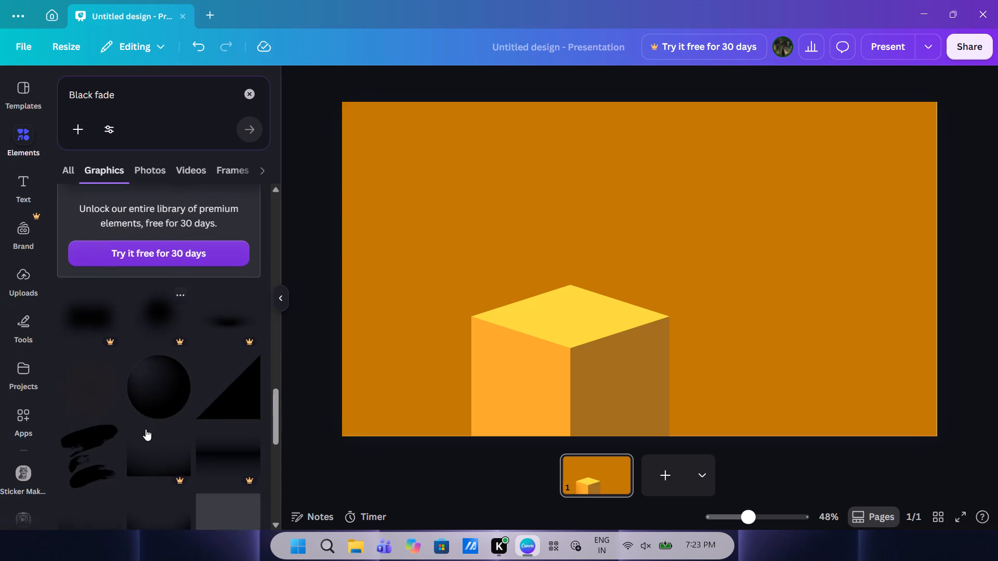
scroll(146, 429, down, 3)
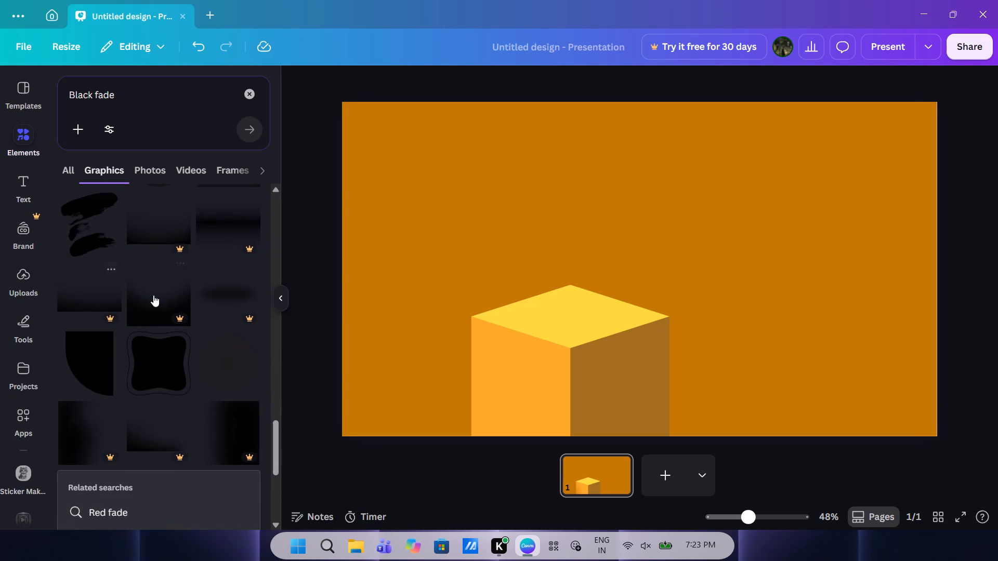
scroll(147, 419, down, 2)
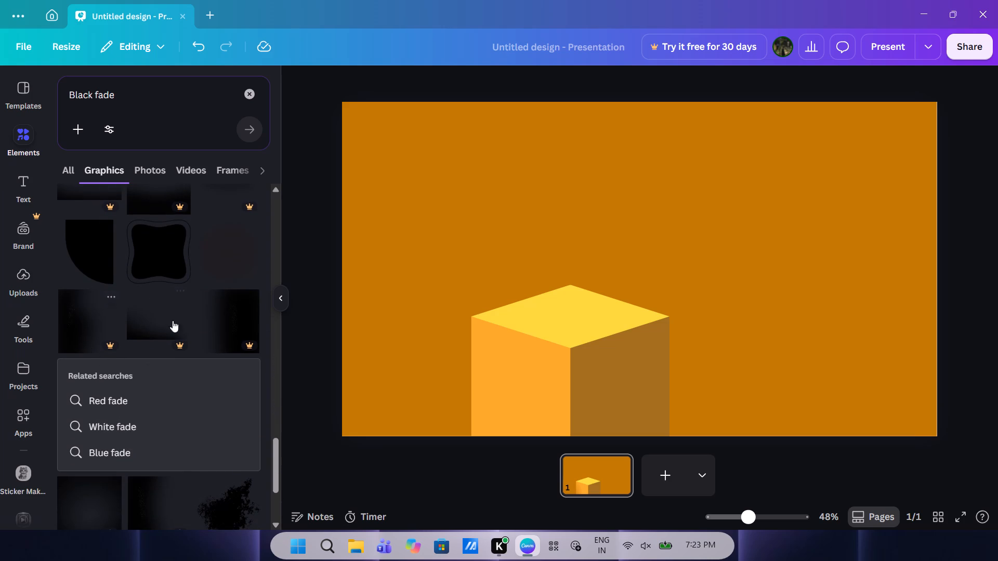
scroll(230, 304, down, 1)
scroll(127, 412, down, 2)
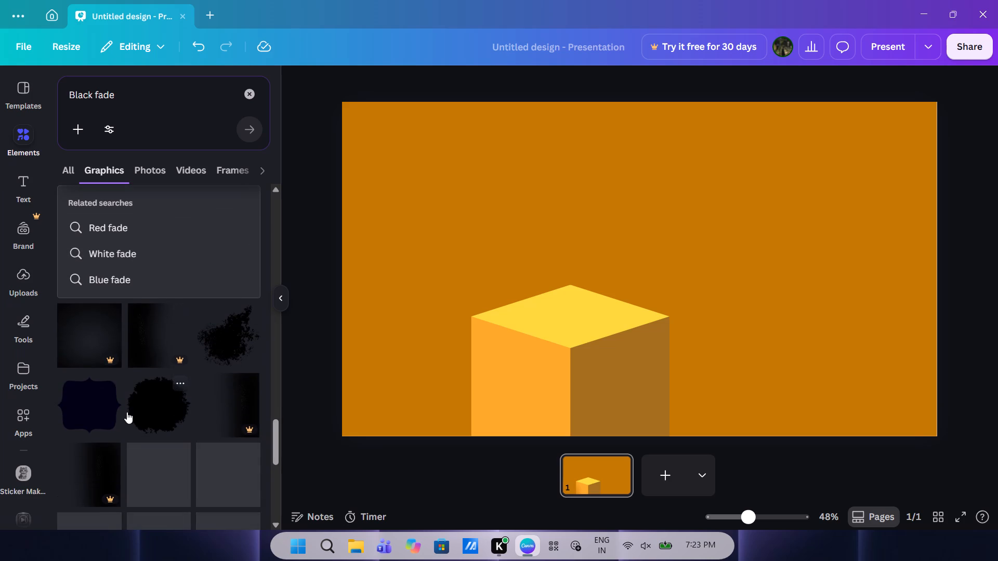
scroll(127, 412, down, 2)
scroll(165, 335, down, 1)
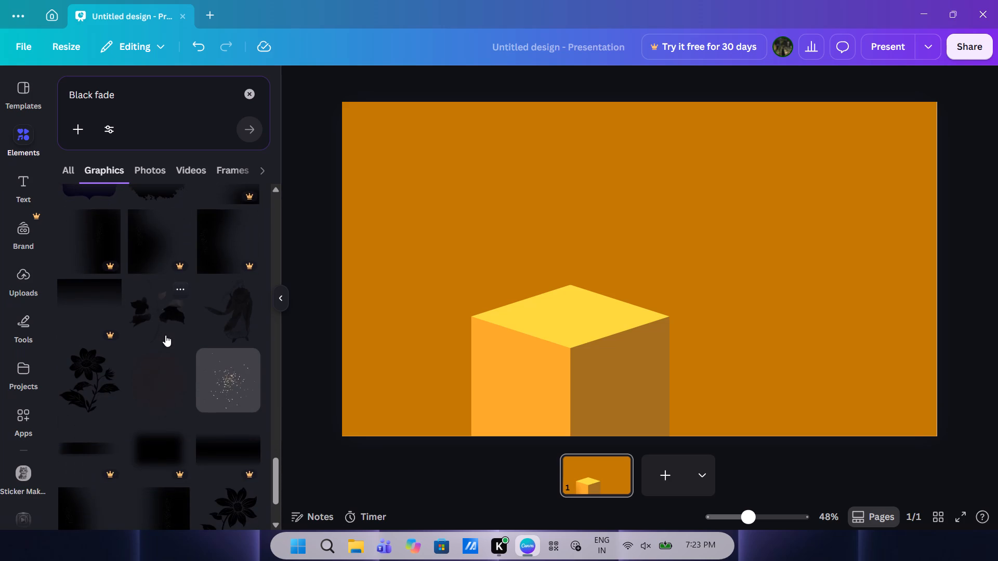
scroll(165, 335, down, 2)
scroll(133, 371, down, 1)
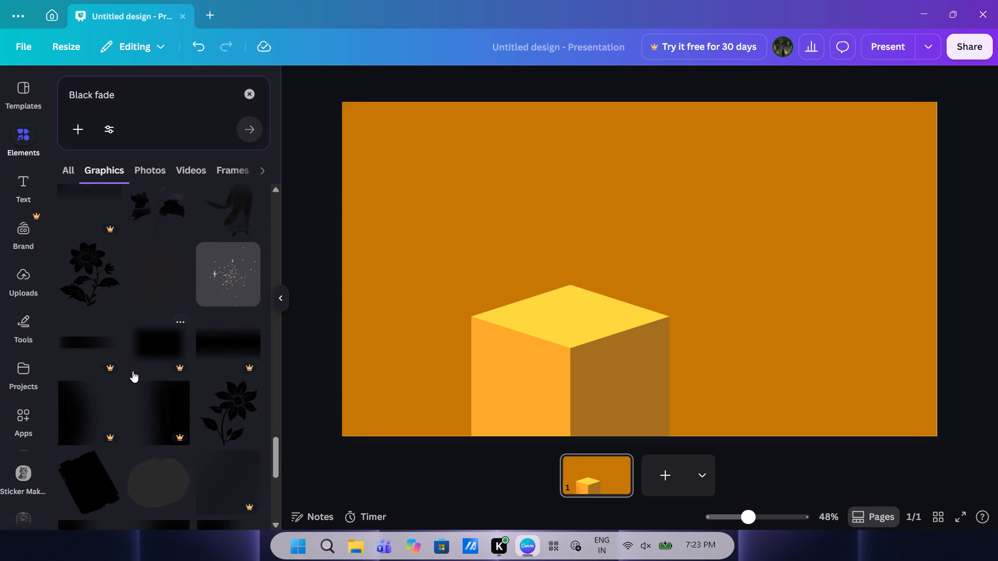
scroll(133, 371, down, 1)
scroll(200, 435, down, 4)
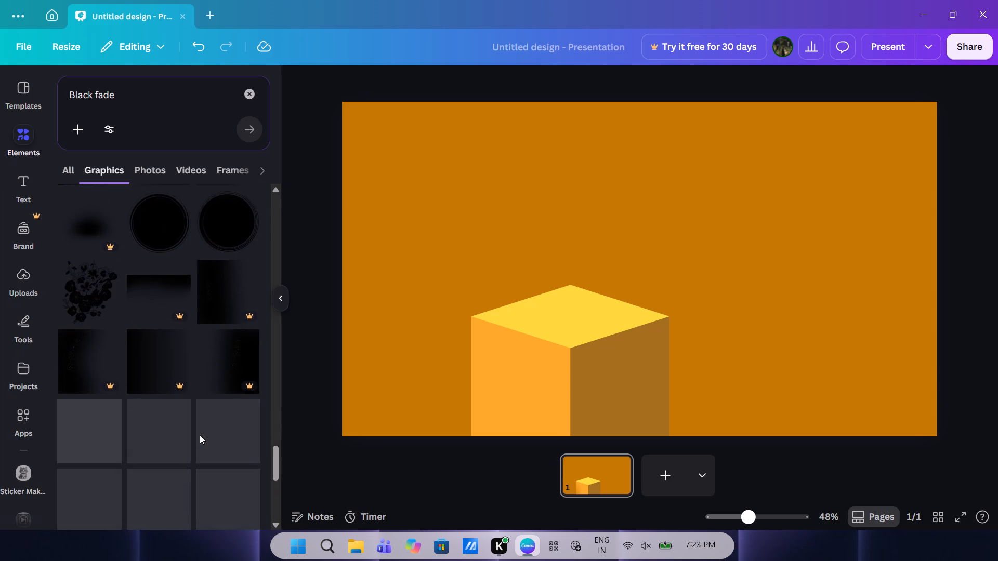
scroll(200, 435, down, 1)
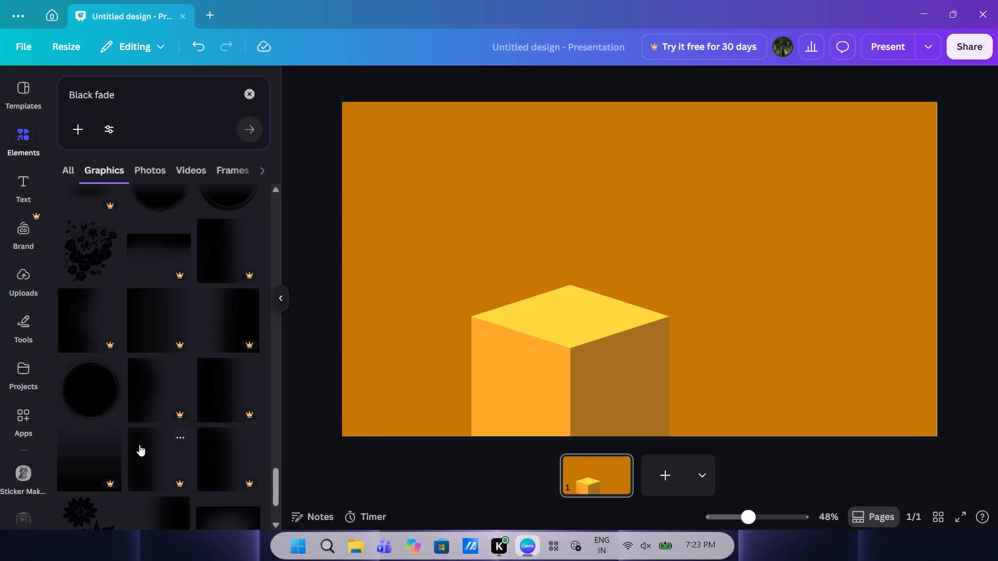
scroll(139, 445, down, 3)
scroll(173, 385, right, 1)
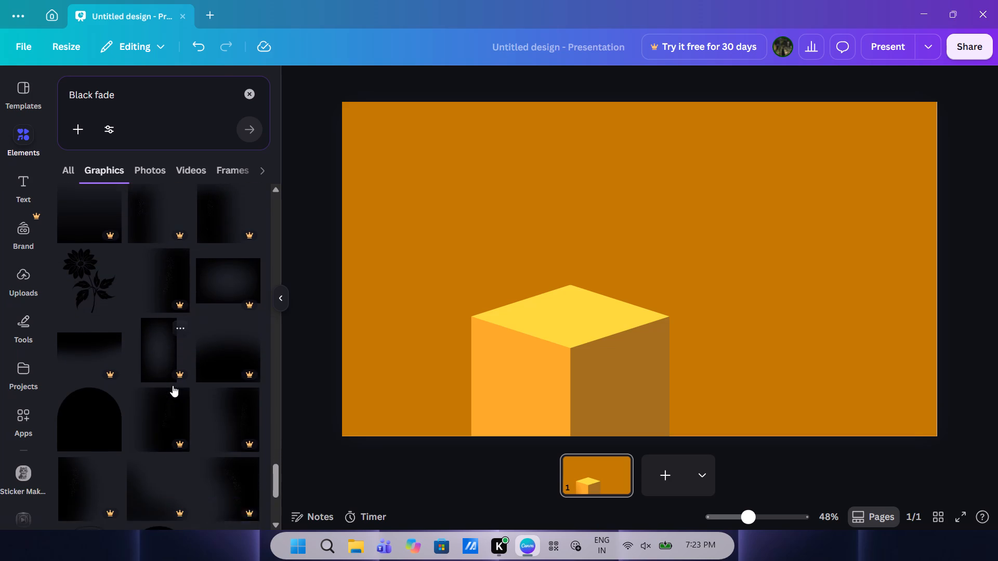
scroll(173, 385, right, 1)
scroll(173, 385, down, 4)
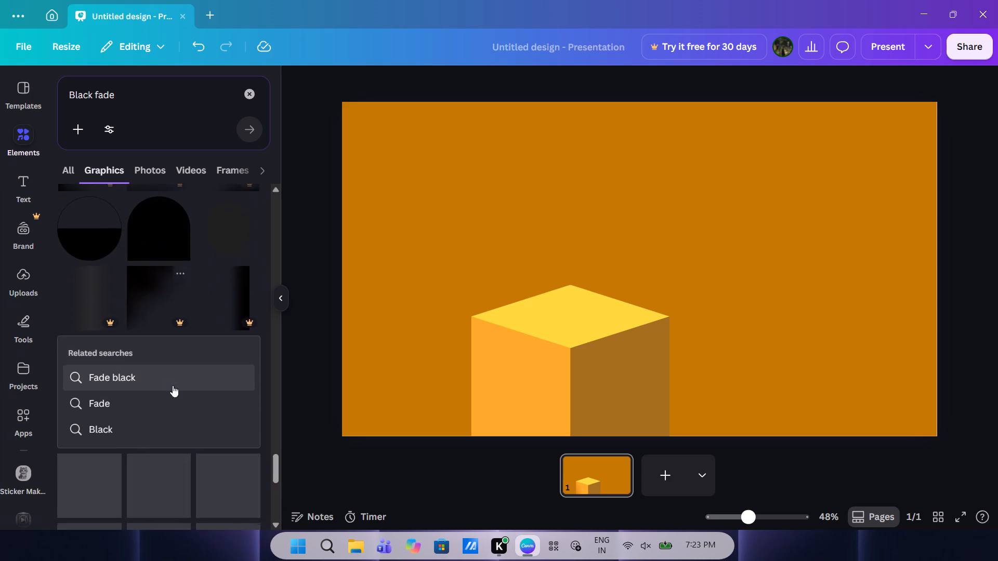
scroll(173, 385, down, 1)
scroll(110, 416, down, 1)
scroll(173, 336, down, 1)
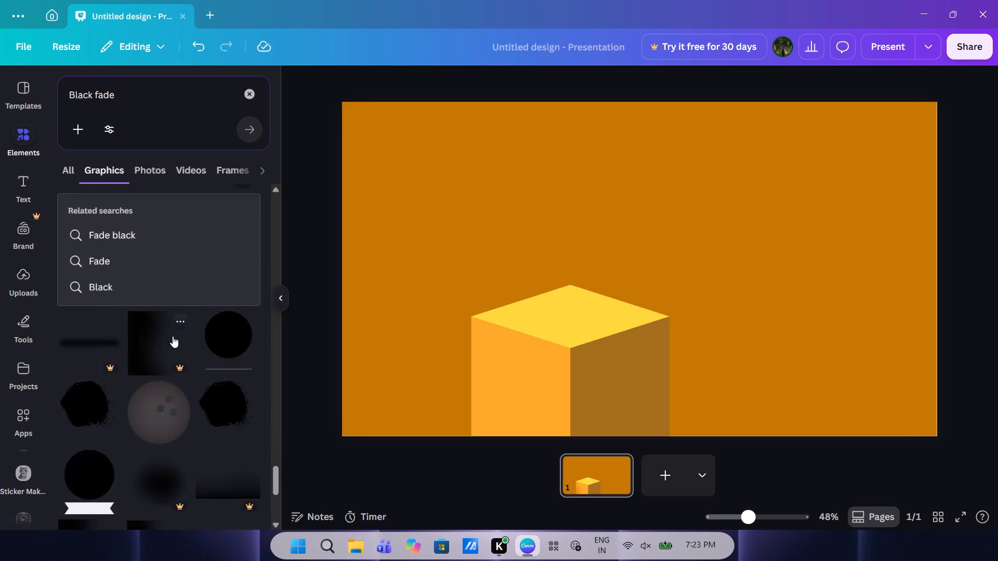
scroll(173, 336, down, 2)
scroll(165, 398, down, 2)
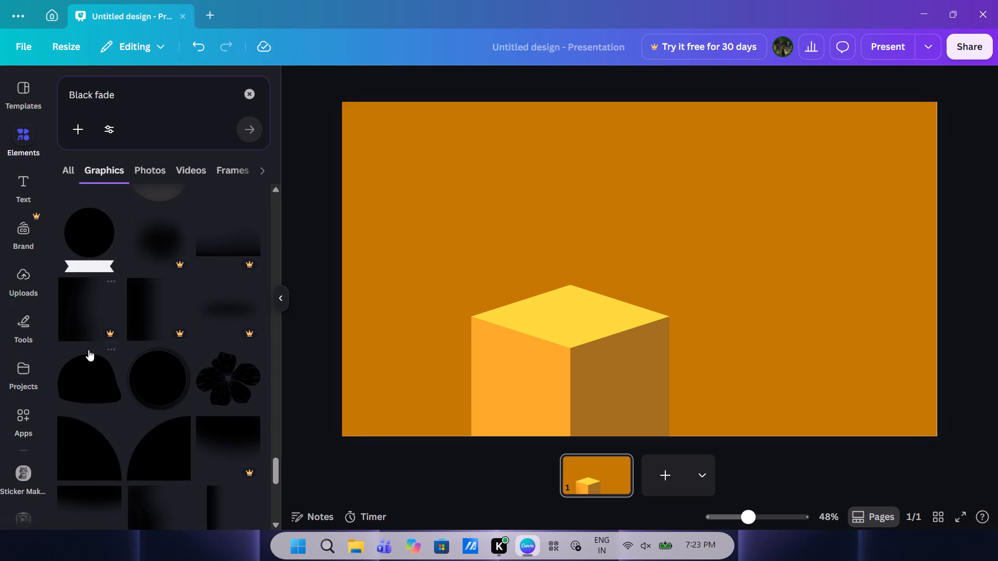
scroll(88, 350, down, 1)
scroll(125, 443, down, 1)
scroll(135, 362, down, 1)
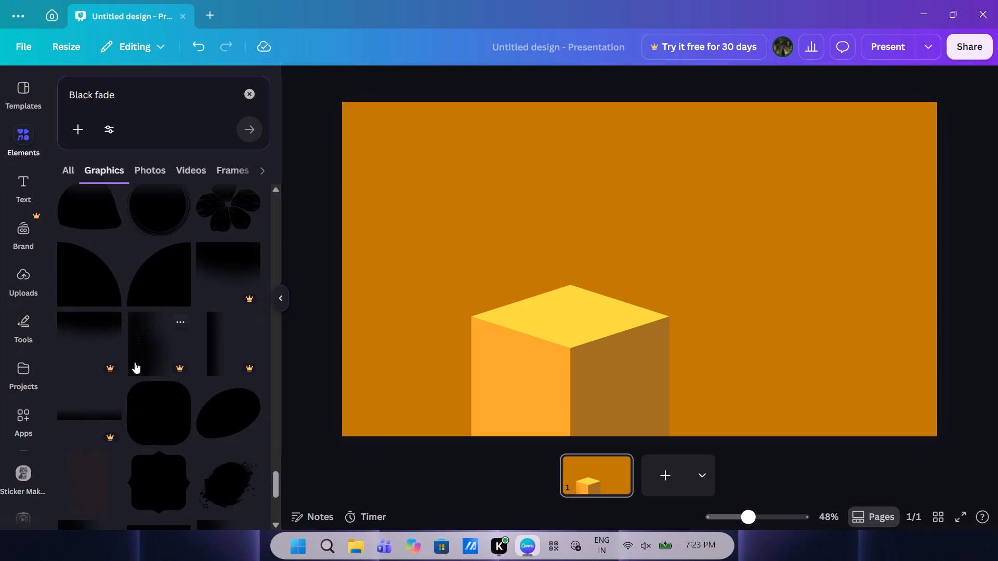
scroll(135, 362, down, 1)
scroll(110, 399, down, 1)
scroll(178, 423, down, 1)
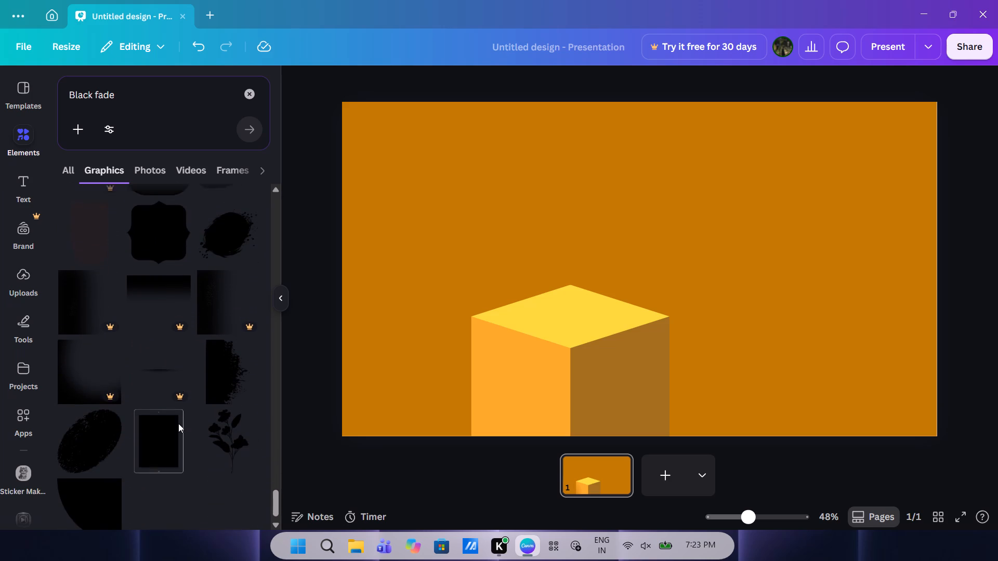
scroll(178, 423, down, 1)
scroll(140, 380, down, 1)
scroll(81, 477, down, 1)
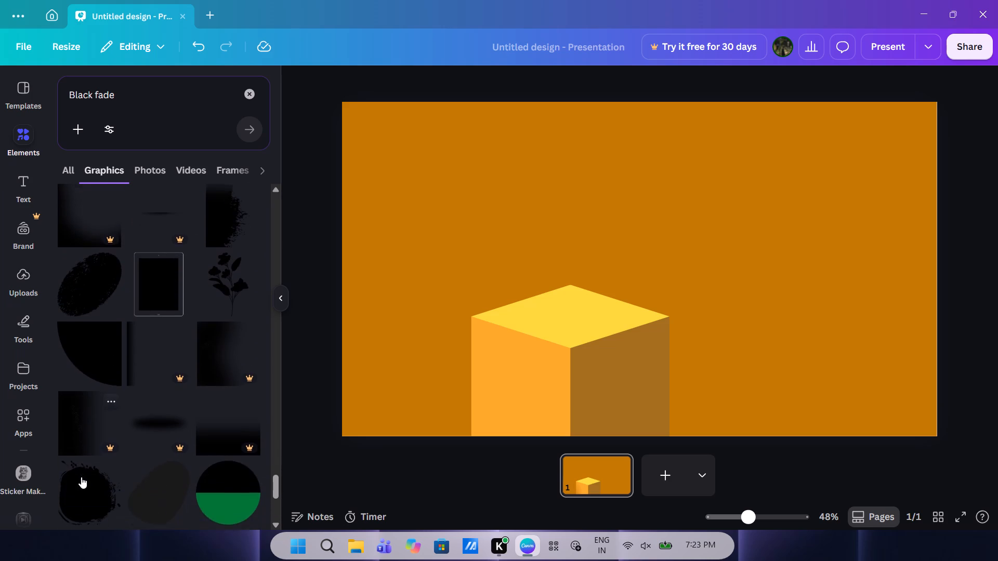
scroll(81, 477, down, 4)
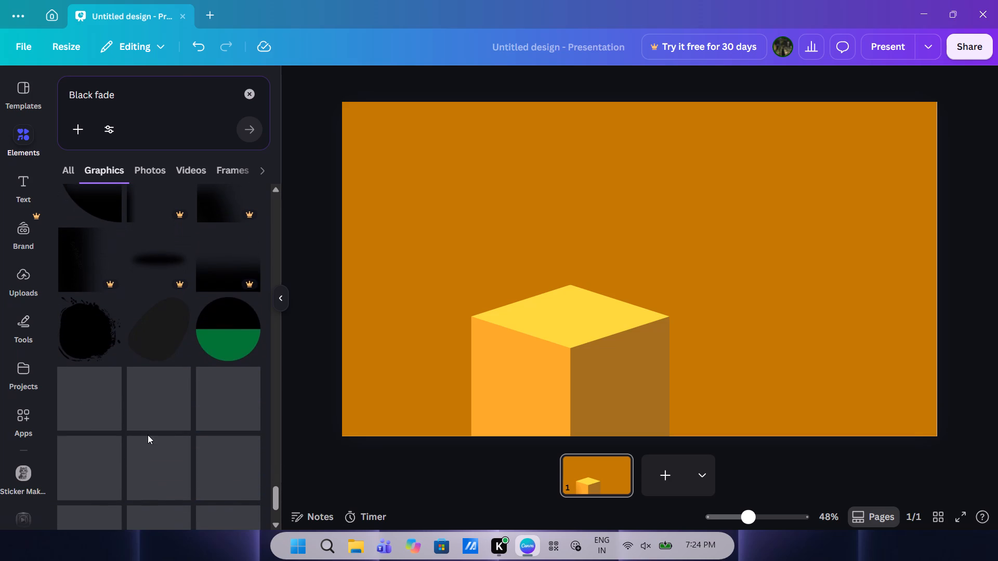
scroll(148, 435, right, 1)
scroll(187, 378, down, 2)
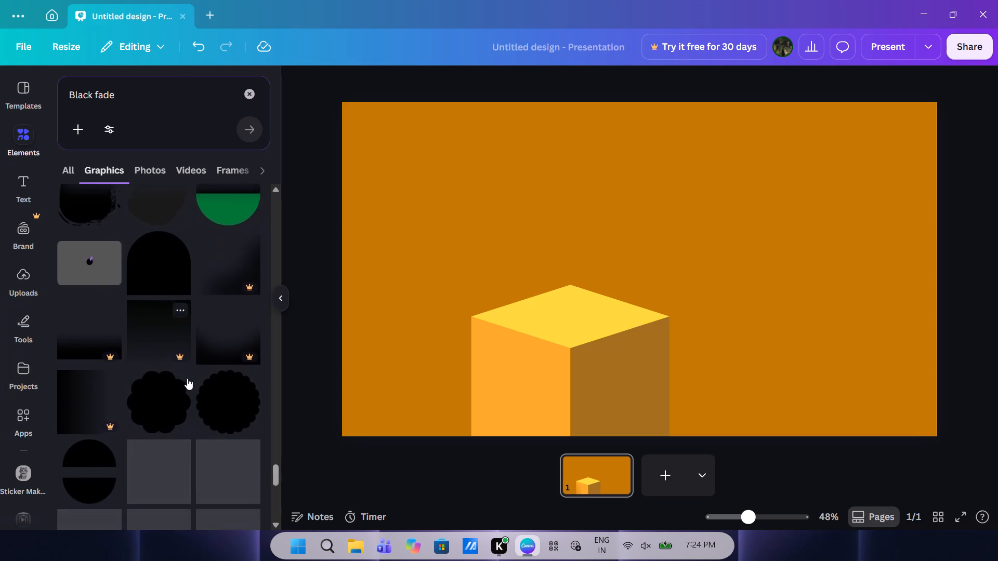
scroll(139, 416, down, 1)
scroll(171, 370, down, 1)
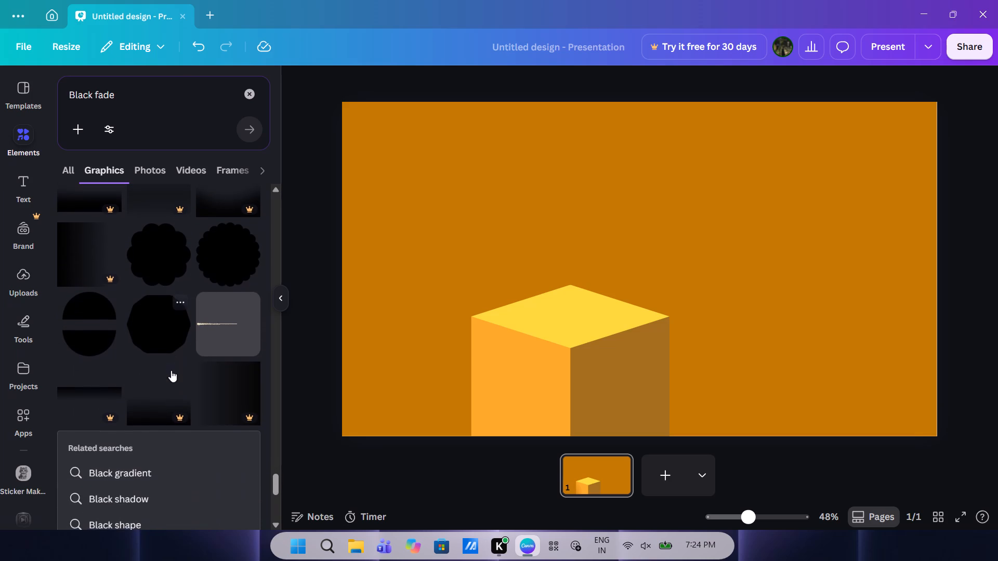
scroll(138, 426, down, 1)
scroll(156, 477, down, 2)
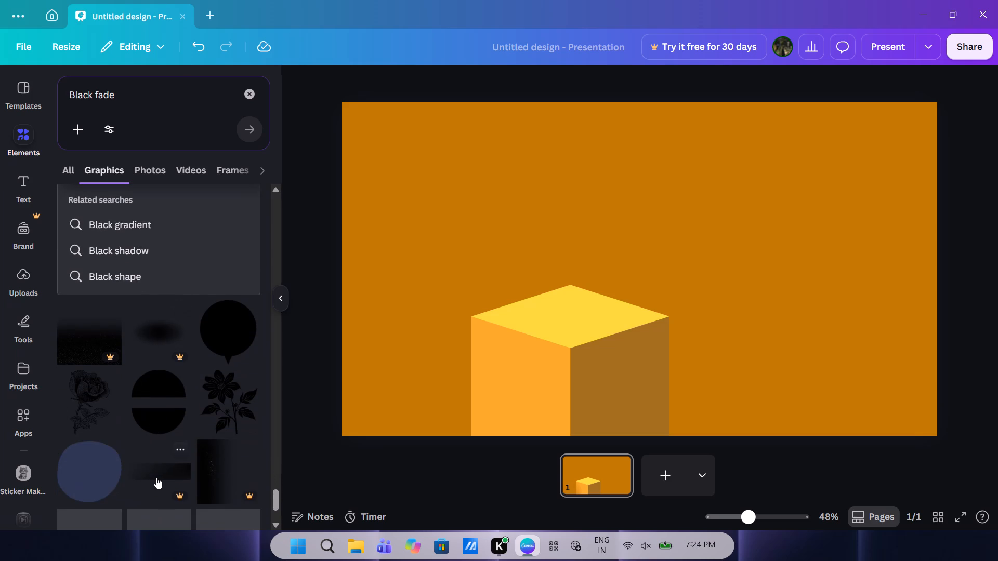
scroll(156, 477, down, 3)
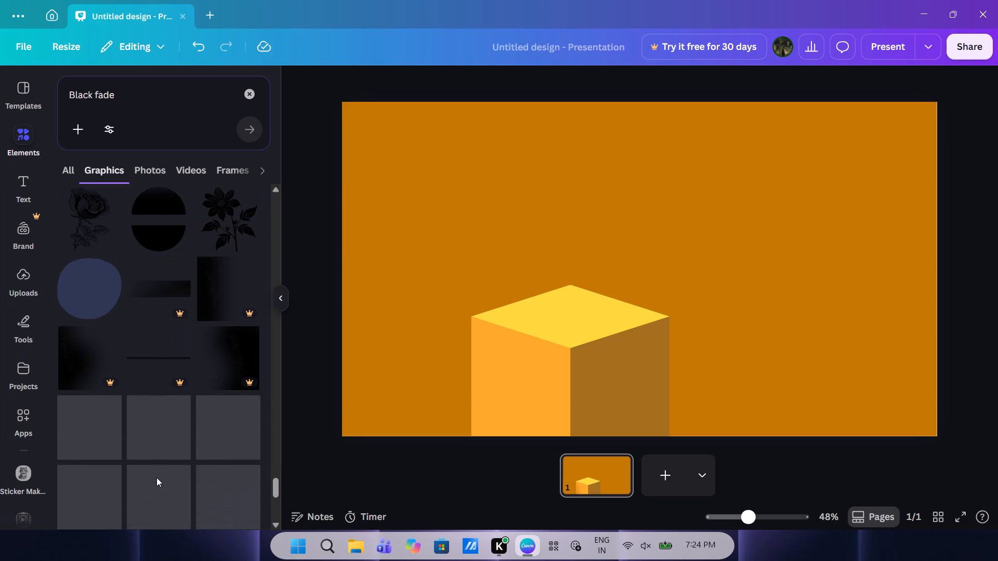
scroll(182, 470, down, 3)
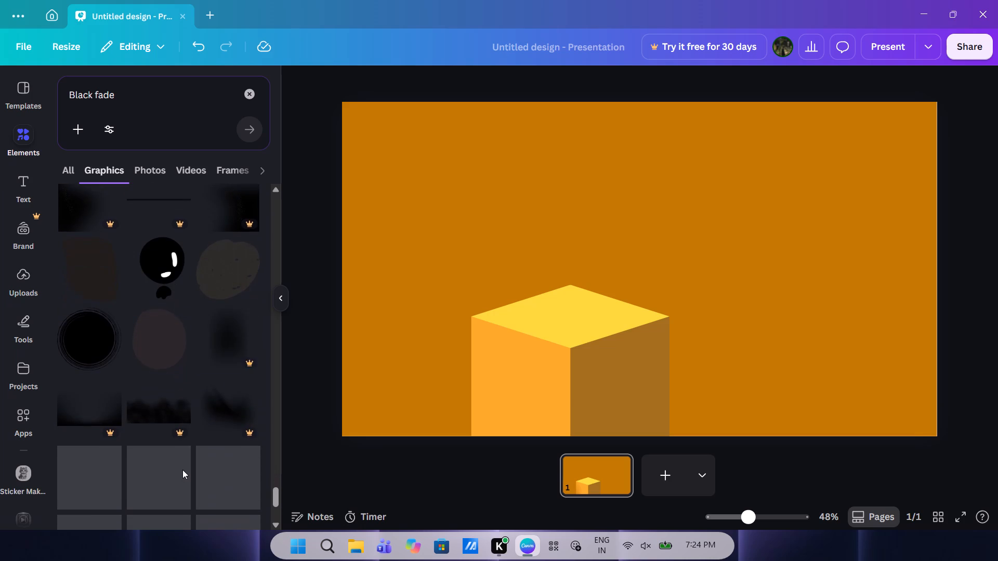
scroll(182, 470, down, 3)
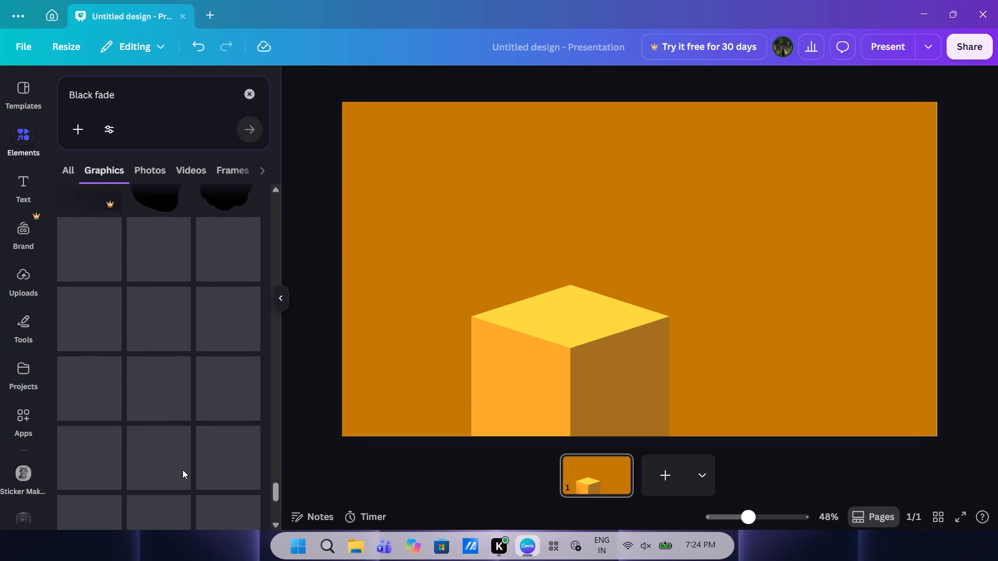
scroll(182, 470, up, 4)
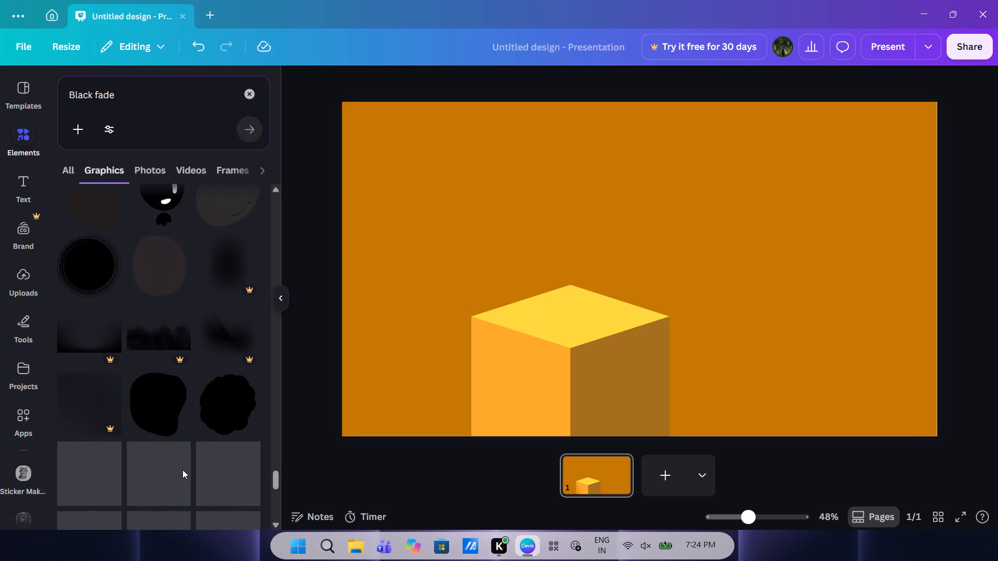
scroll(91, 396, down, 2)
scroll(154, 410, down, 1)
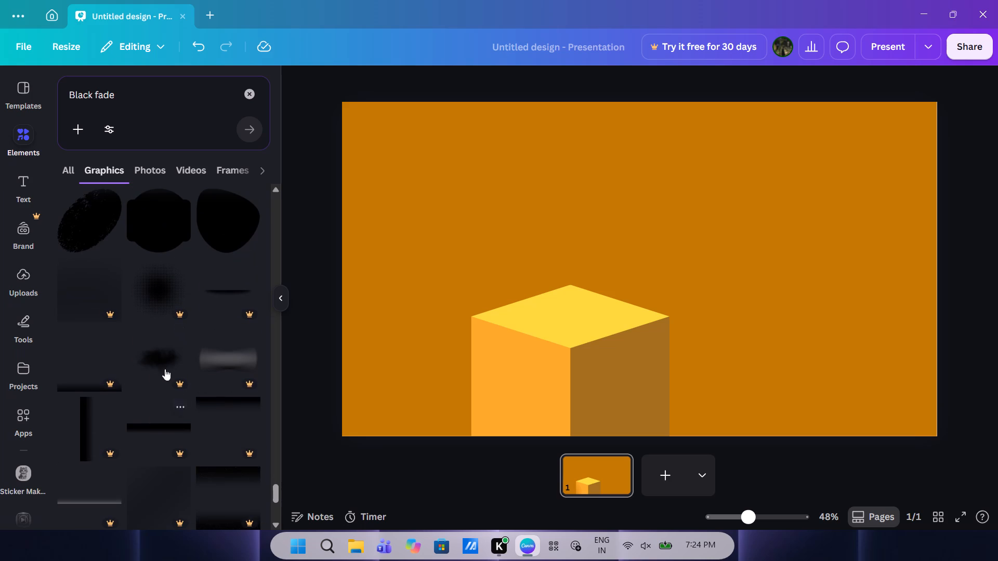
scroll(90, 398, down, 3)
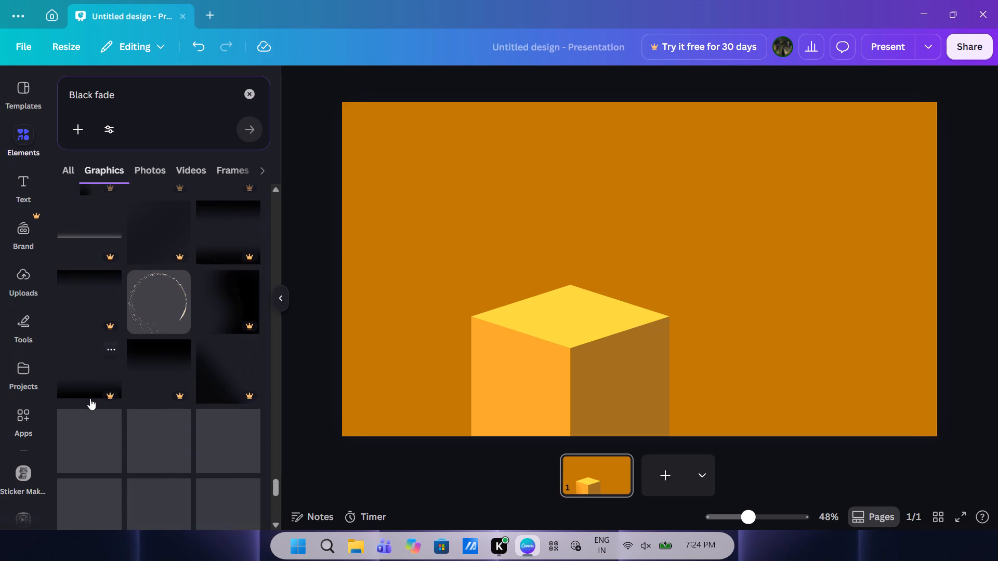
scroll(90, 398, down, 4)
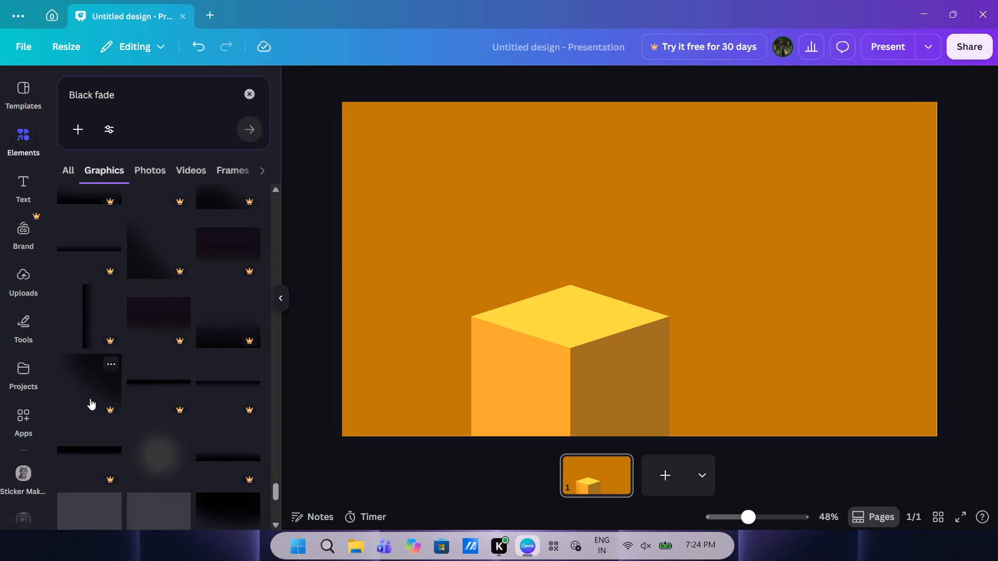
scroll(103, 426, down, 1)
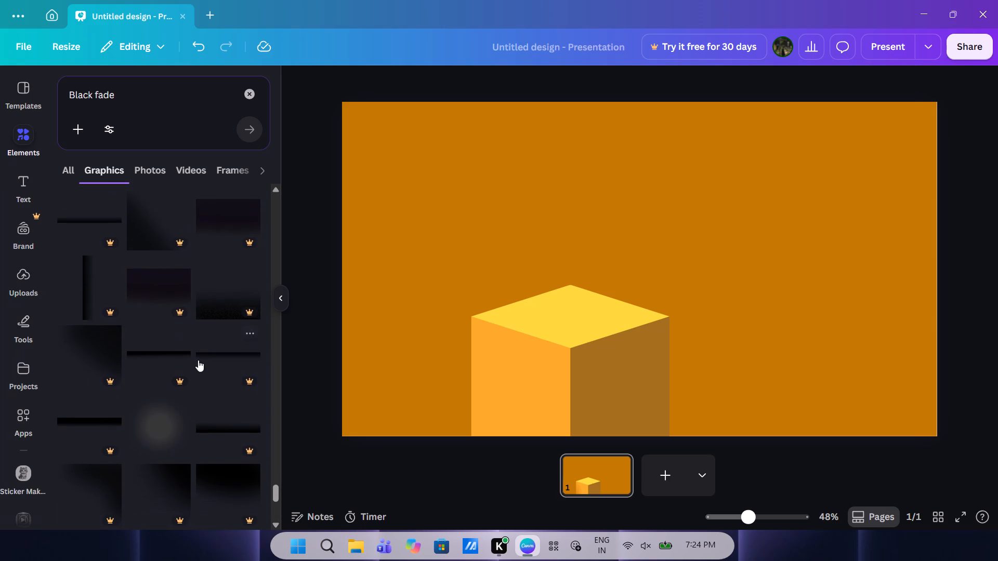
scroll(198, 360, down, 1)
scroll(159, 404, down, 3)
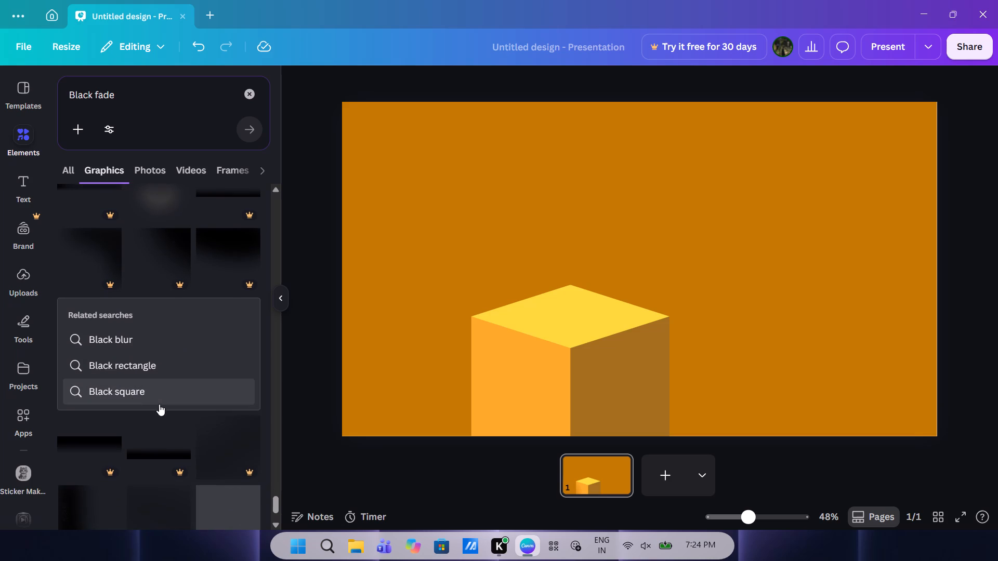
scroll(167, 377, down, 2)
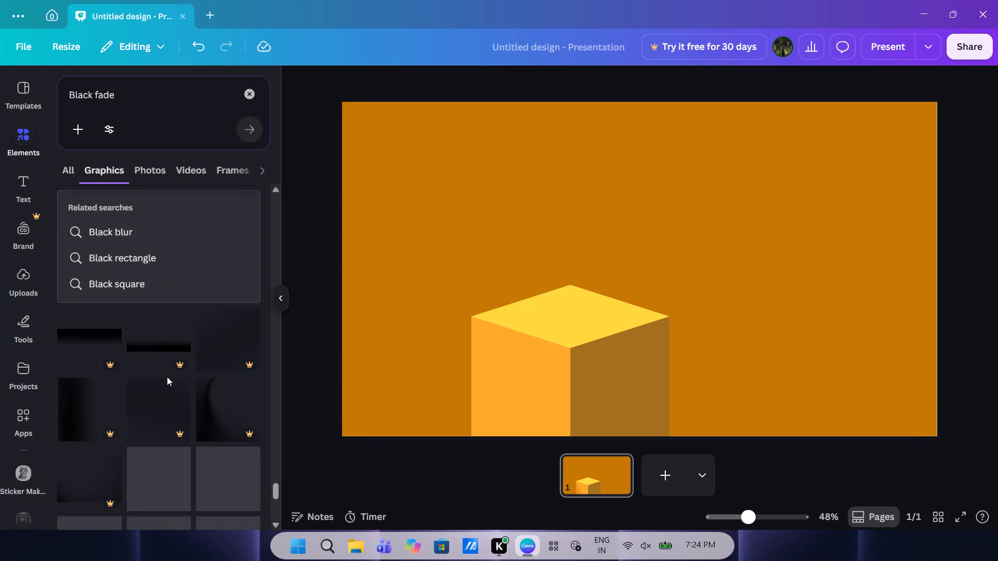
scroll(167, 377, down, 1)
Switch to the related search "Black rectangle".
click(156, 248)
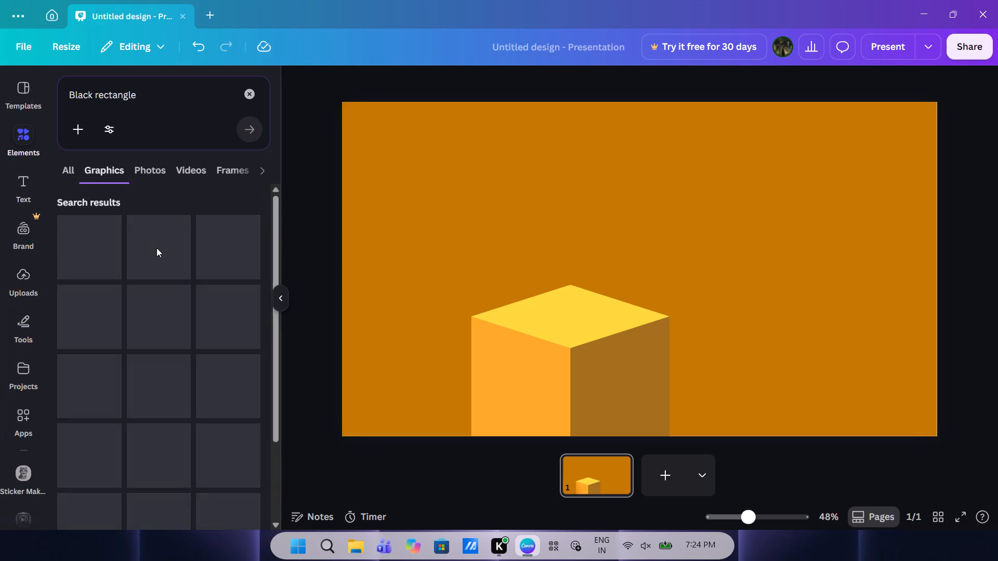
Search the graphics library for the suggested term "black effect".
click(94, 97)
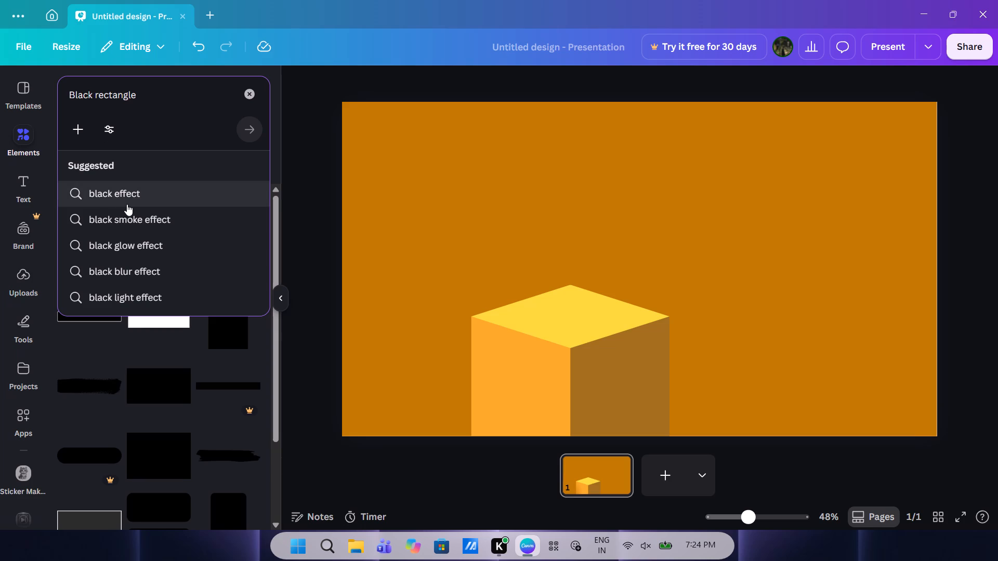
click(127, 204)
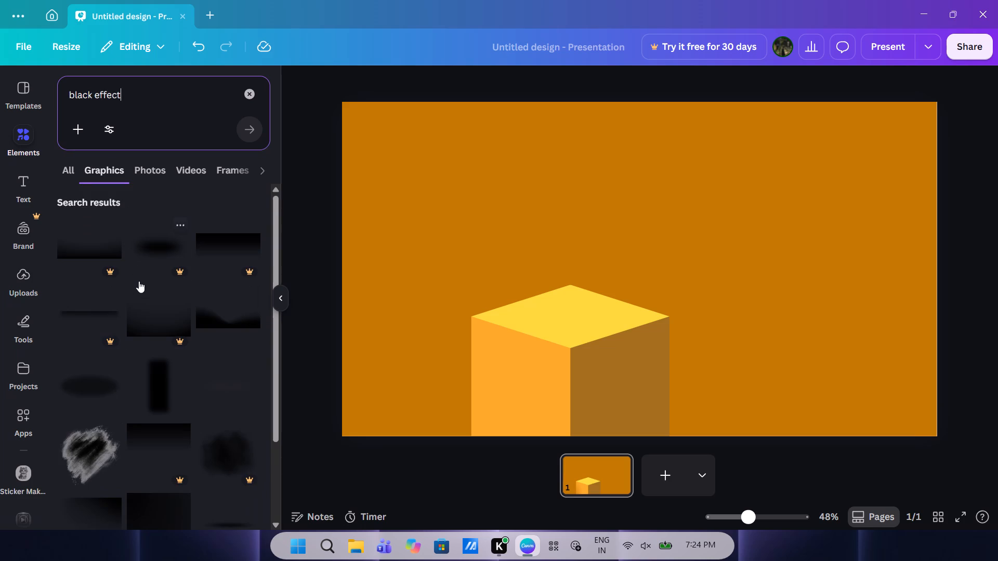
Look through the "black effect" graphics for a soft black shadow suited to the box.
scroll(138, 291, down, 2)
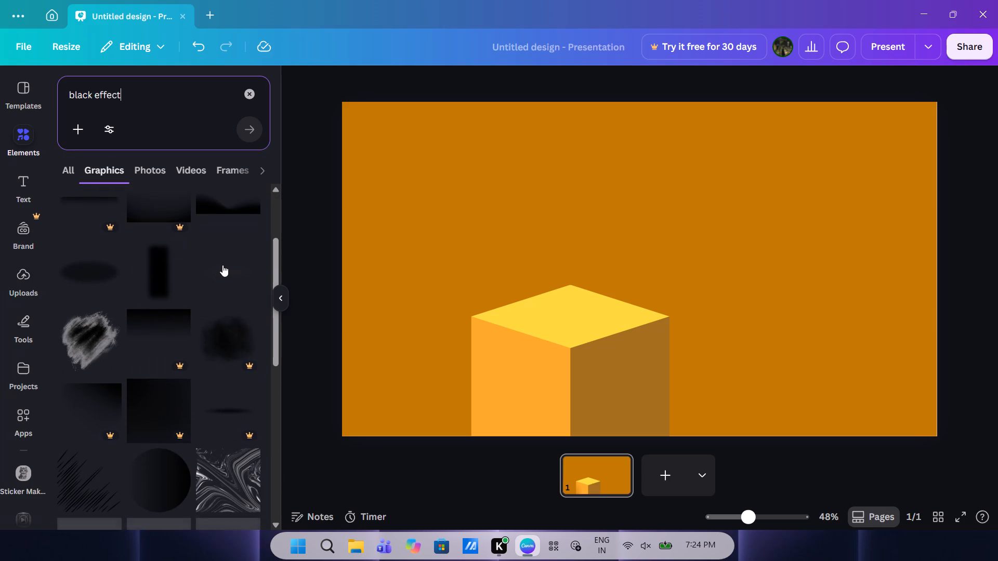
scroll(224, 263, down, 1)
scroll(135, 364, down, 1)
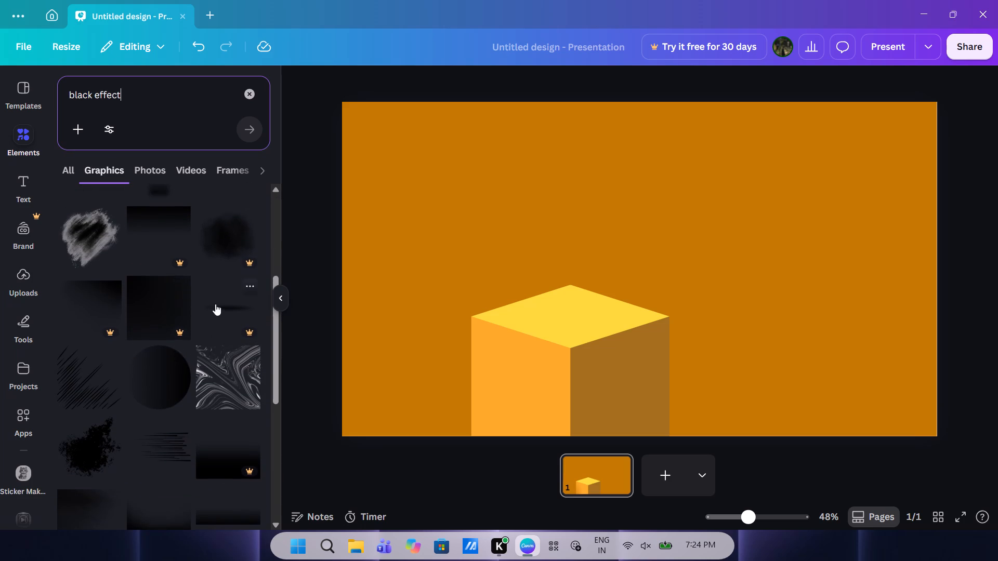
scroll(215, 304, down, 5)
scroll(155, 390, down, 2)
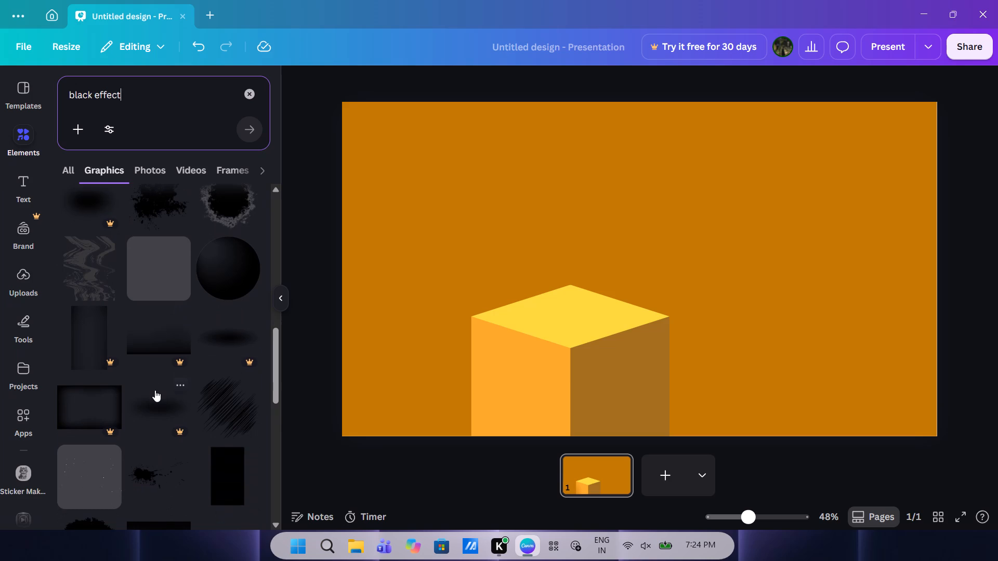
scroll(155, 390, down, 6)
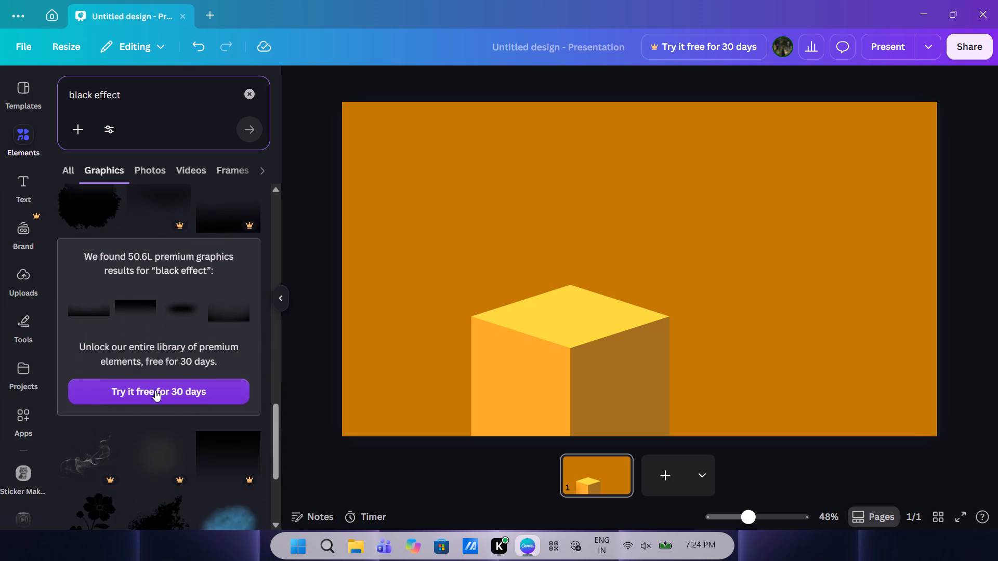
scroll(155, 390, down, 5)
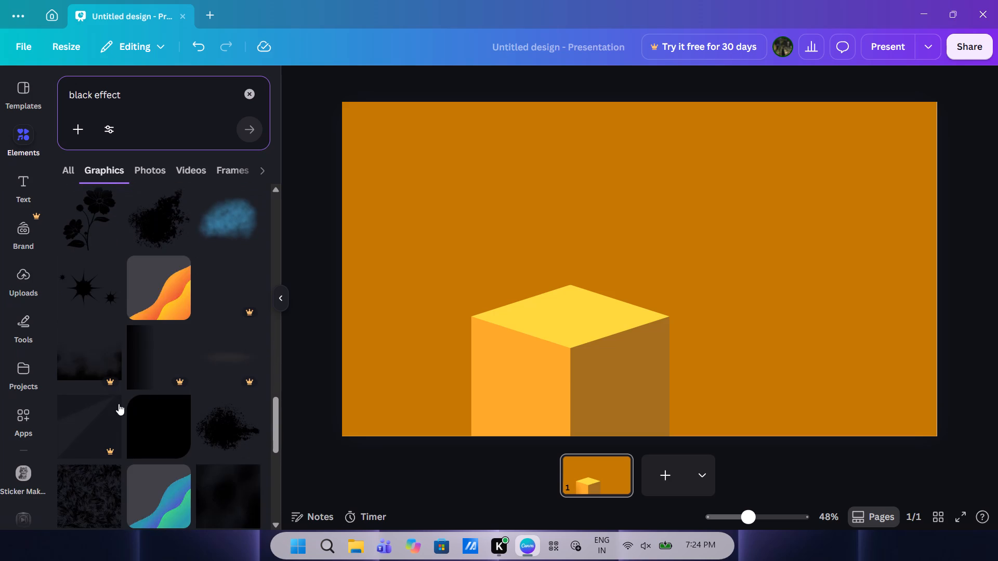
scroll(111, 406, down, 3)
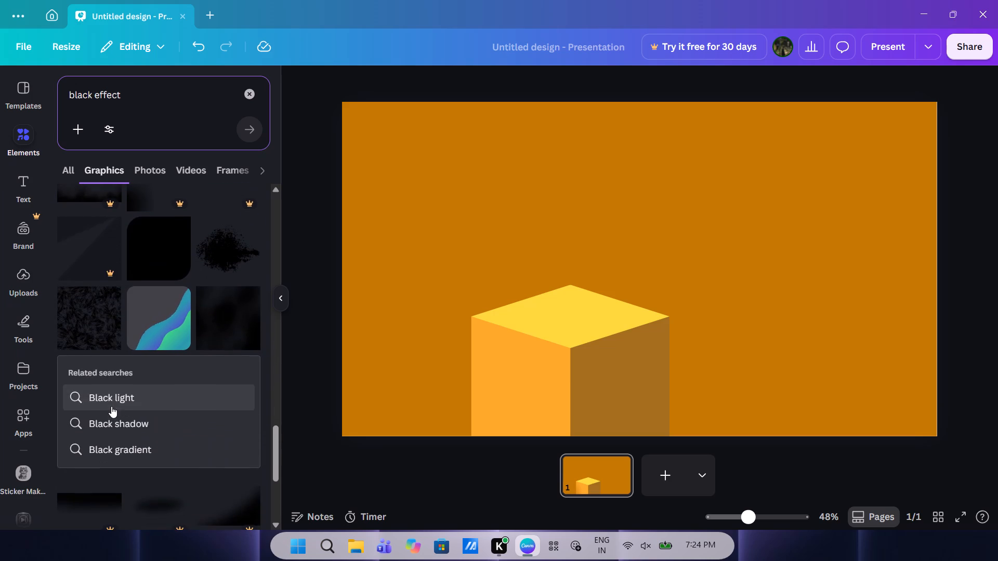
scroll(111, 406, down, 2)
scroll(66, 455, down, 2)
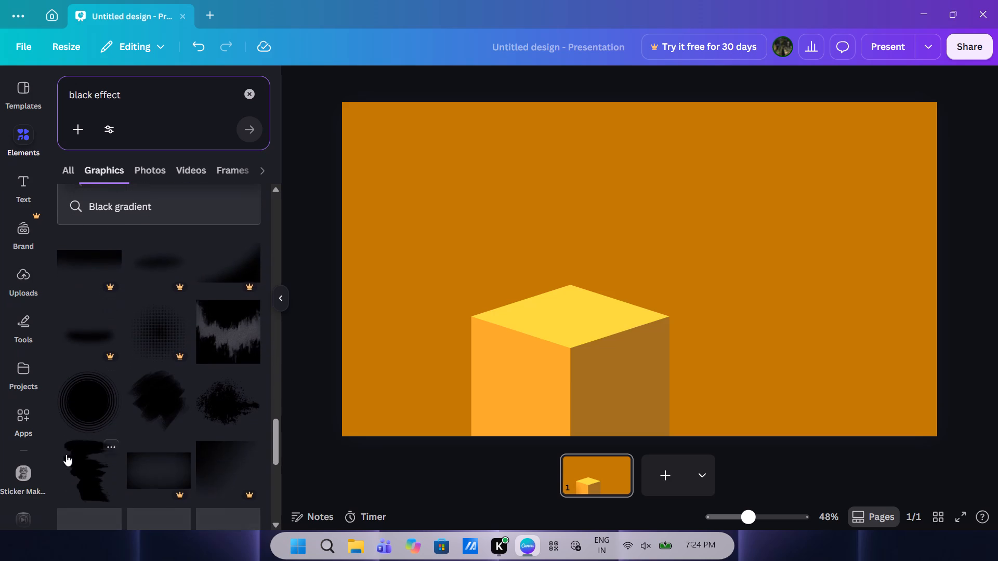
scroll(66, 455, down, 4)
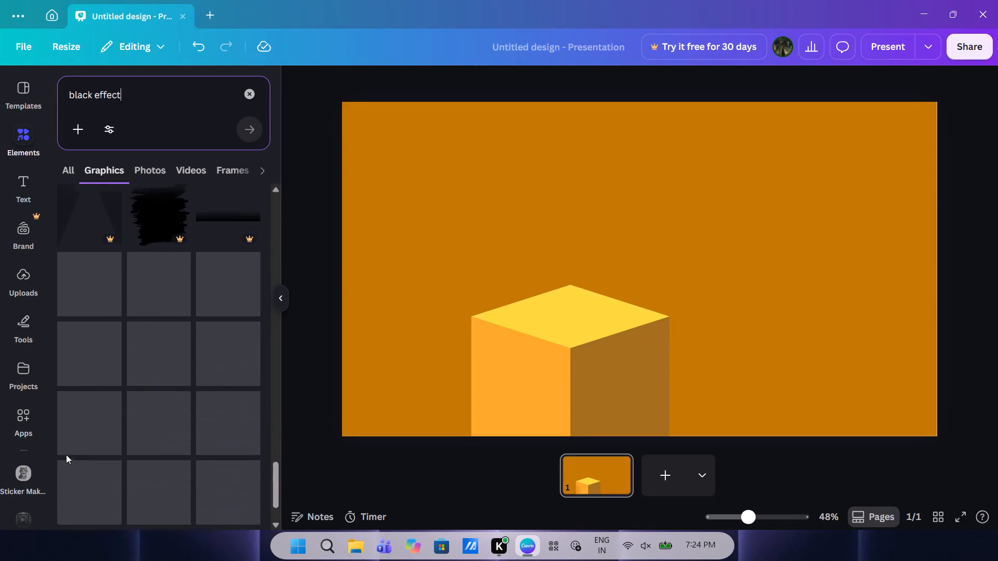
scroll(66, 455, down, 2)
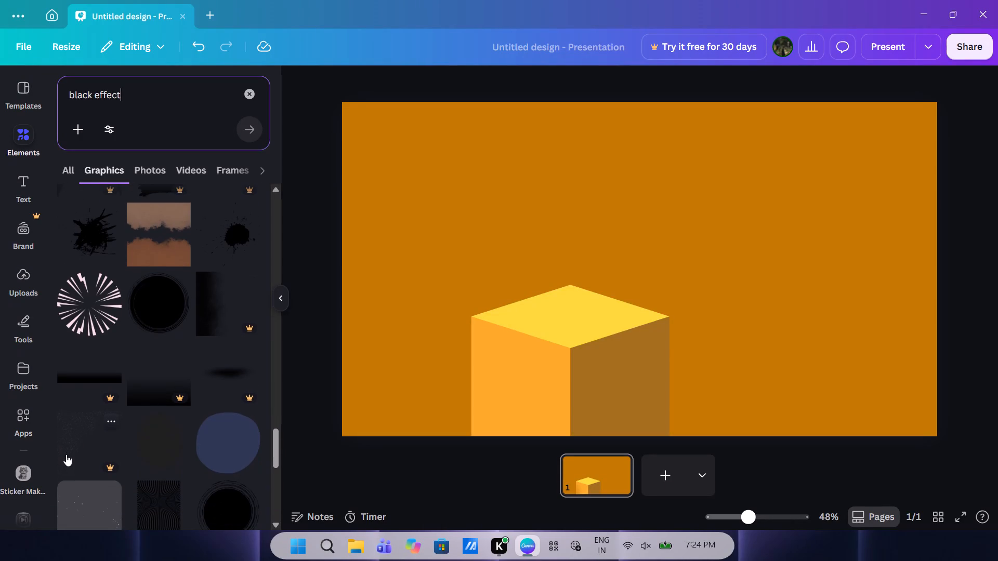
scroll(217, 329, down, 1)
scroll(126, 370, right, 1)
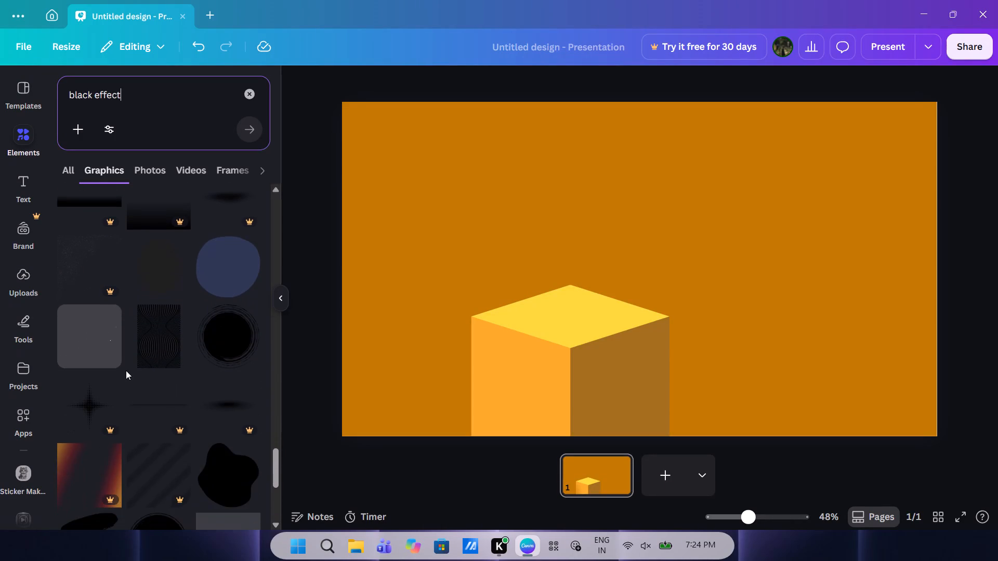
scroll(126, 370, down, 2)
scroll(124, 441, down, 2)
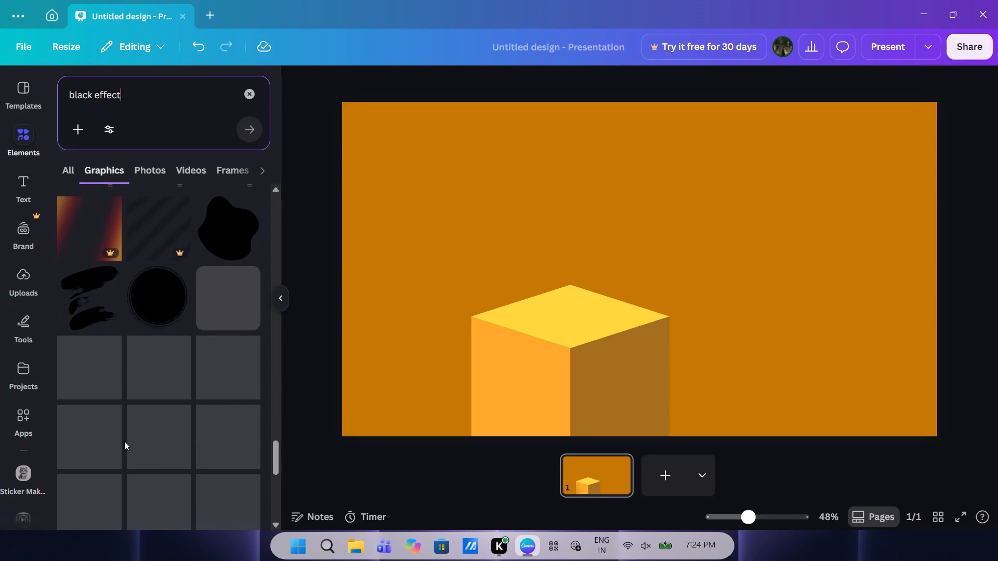
scroll(124, 441, down, 1)
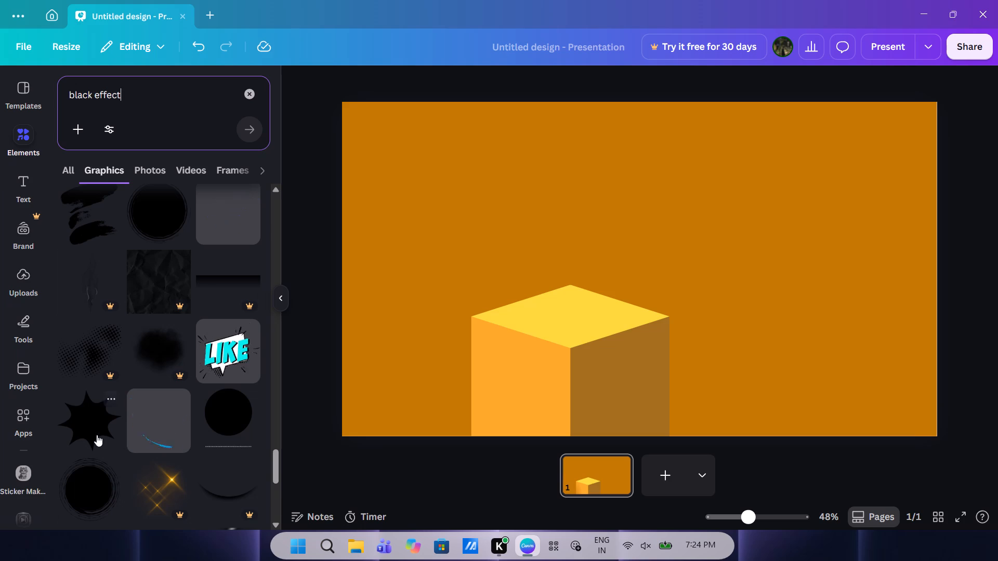
scroll(97, 435, down, 4)
scroll(139, 345, down, 1)
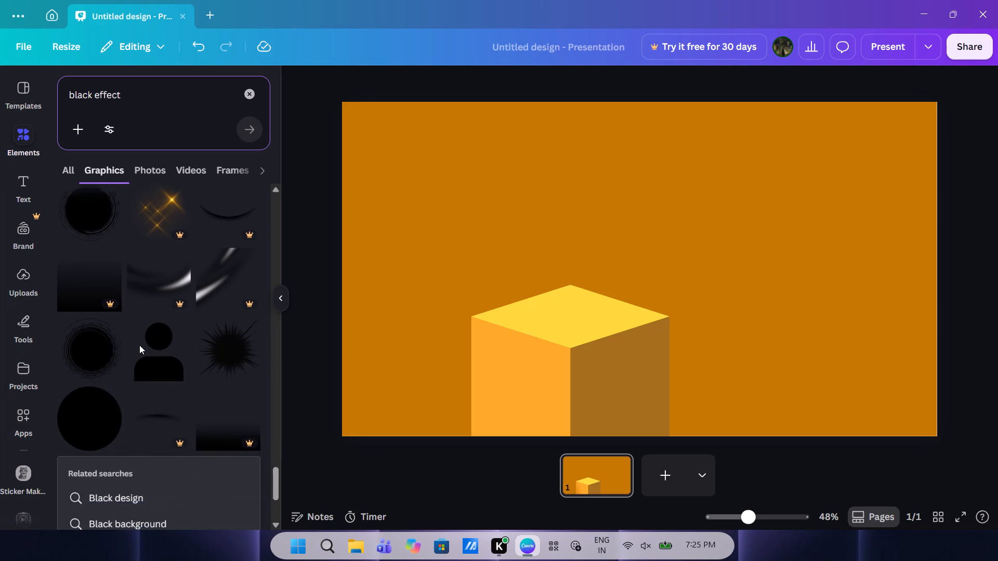
scroll(139, 345, down, 4)
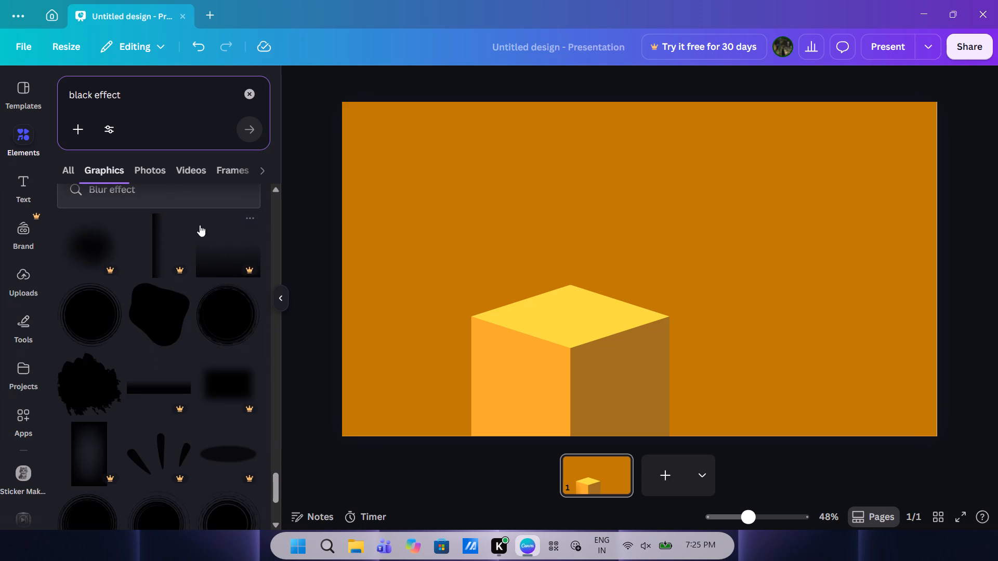
scroll(157, 293, down, 2)
scroll(157, 293, up, 1)
scroll(131, 384, down, 2)
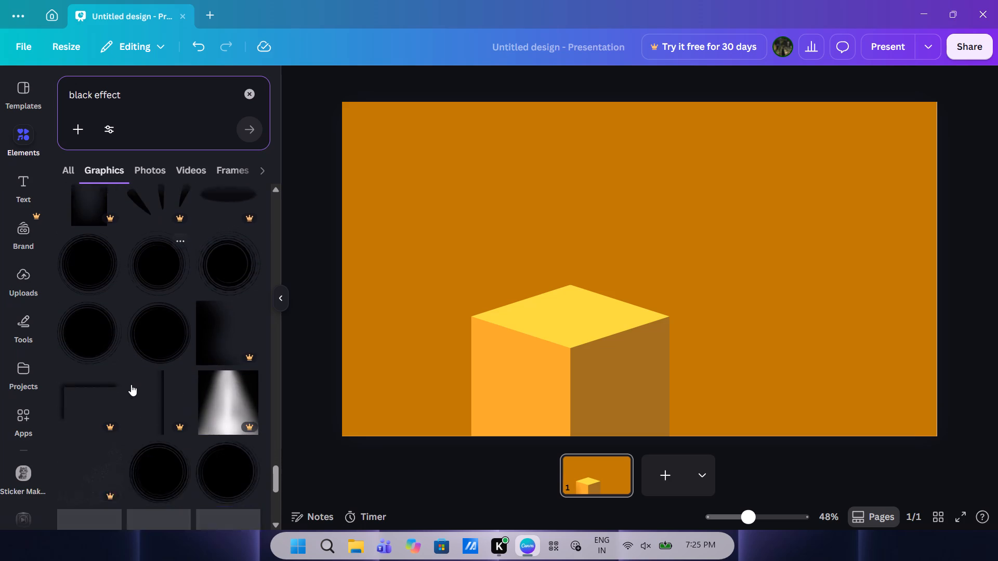
scroll(131, 384, down, 5)
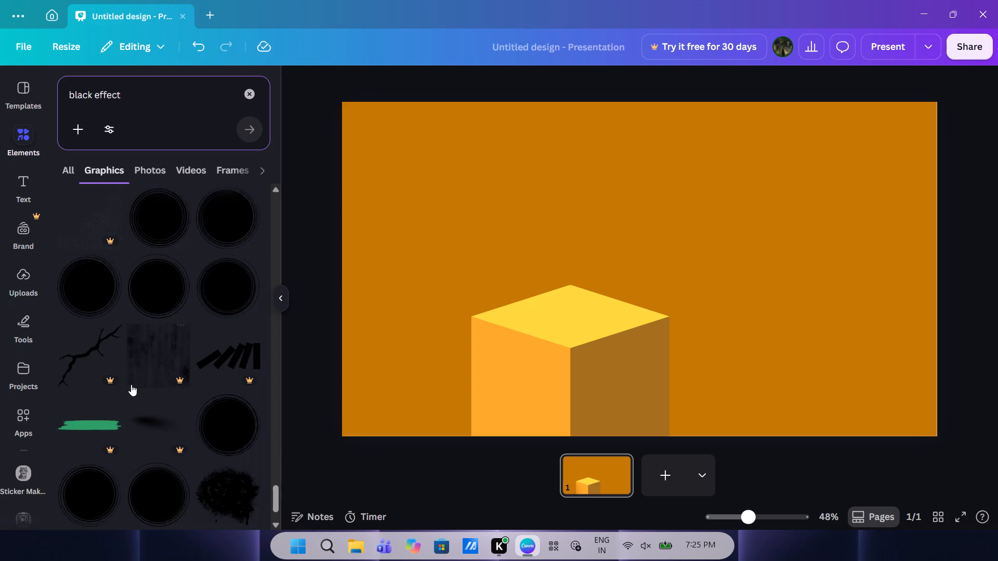
scroll(131, 384, down, 4)
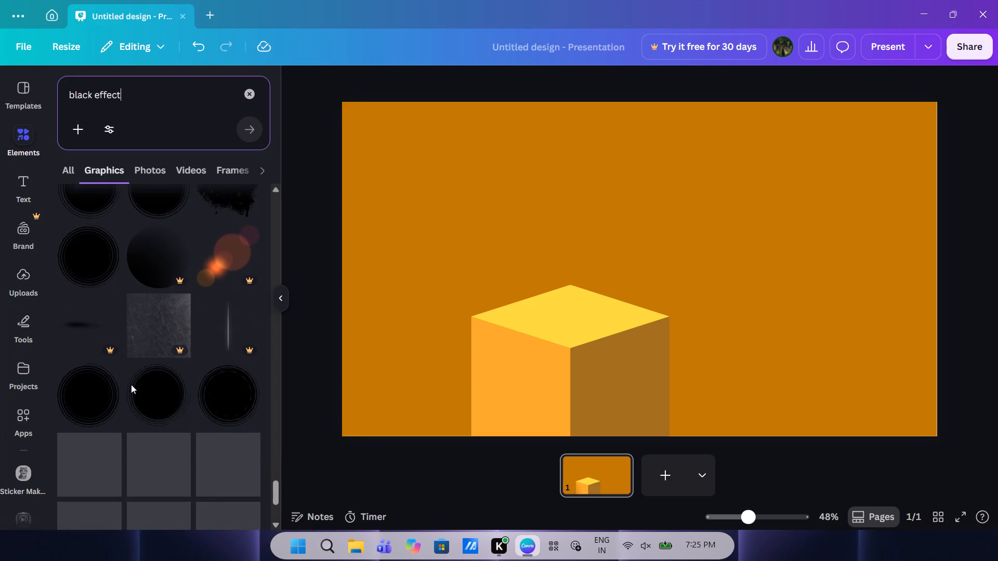
scroll(131, 384, down, 6)
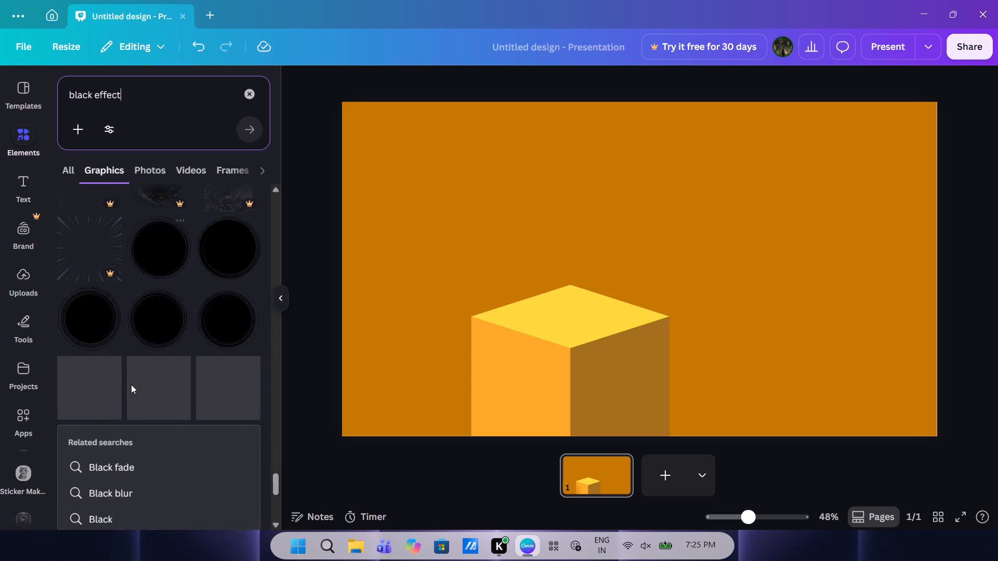
scroll(131, 384, down, 2)
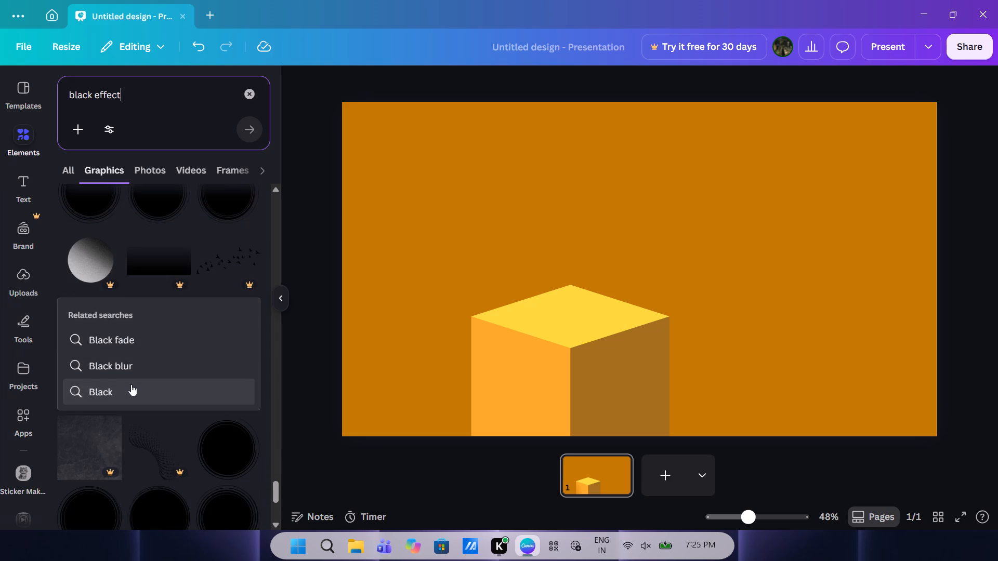
scroll(131, 384, down, 5)
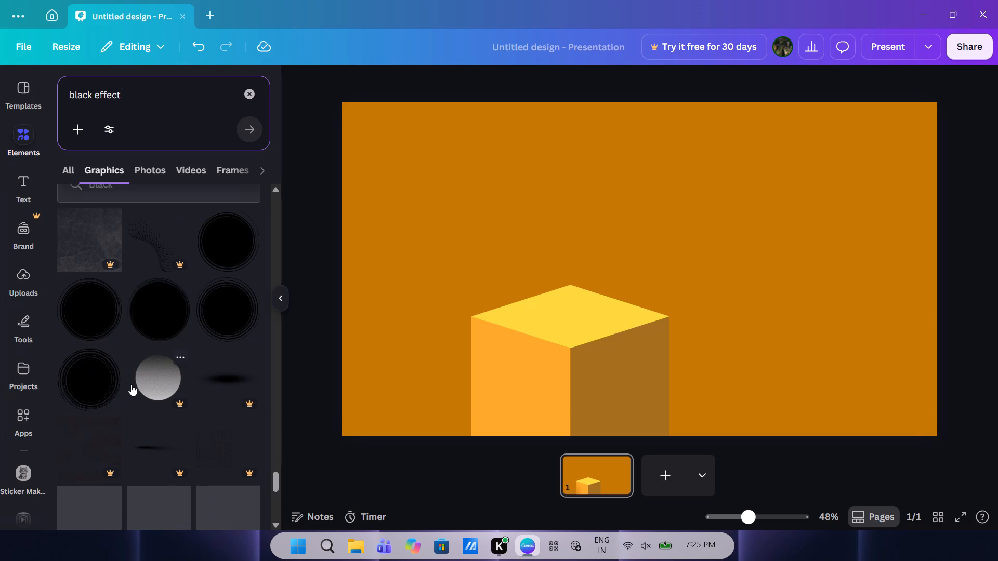
scroll(131, 384, down, 4)
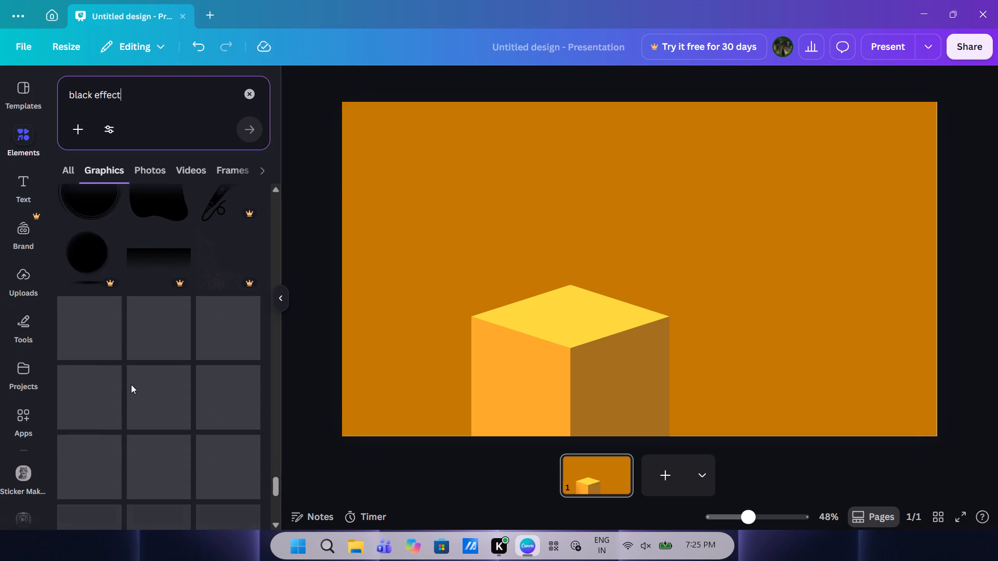
scroll(131, 384, down, 2)
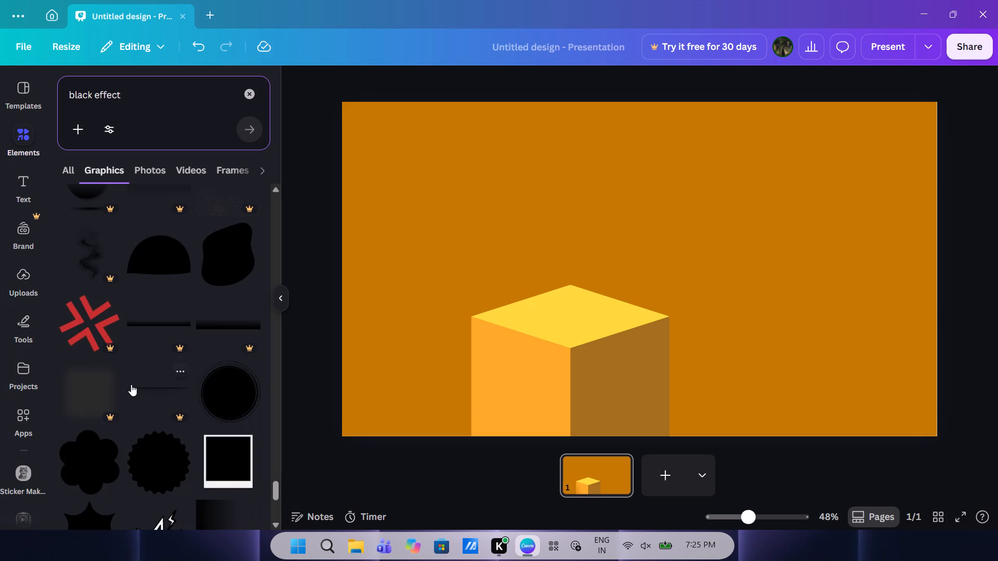
scroll(102, 426, down, 3)
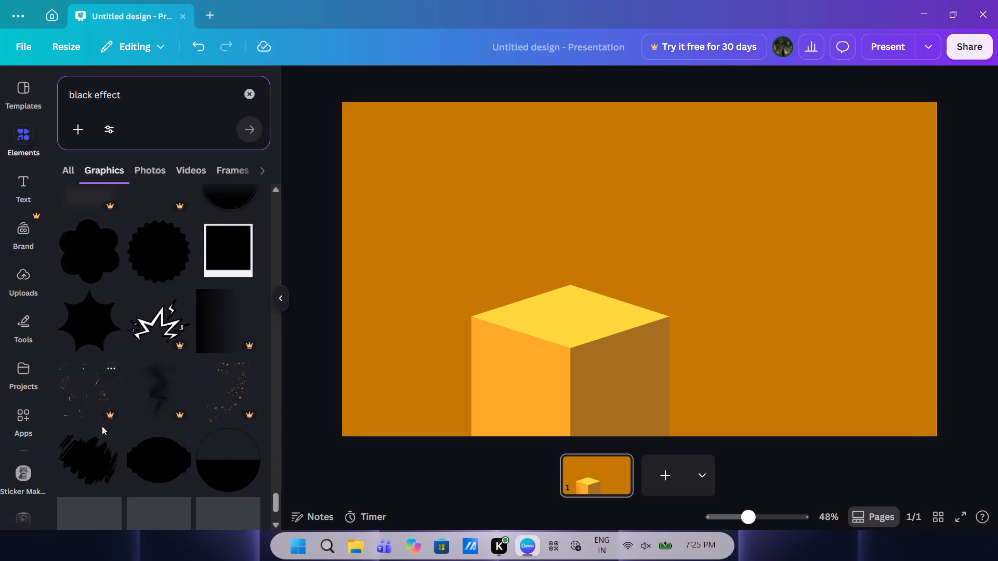
scroll(102, 426, down, 2)
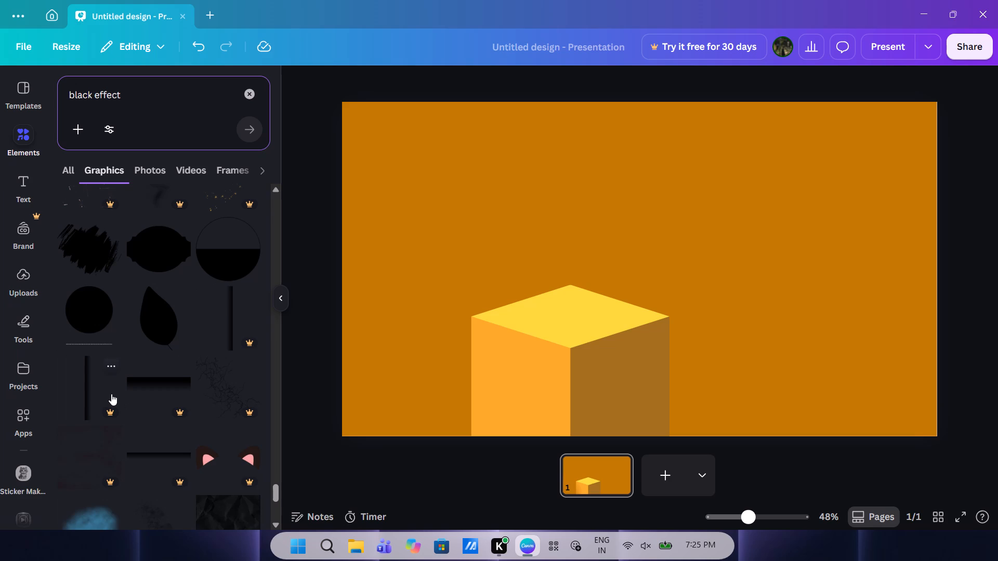
scroll(111, 394, down, 5)
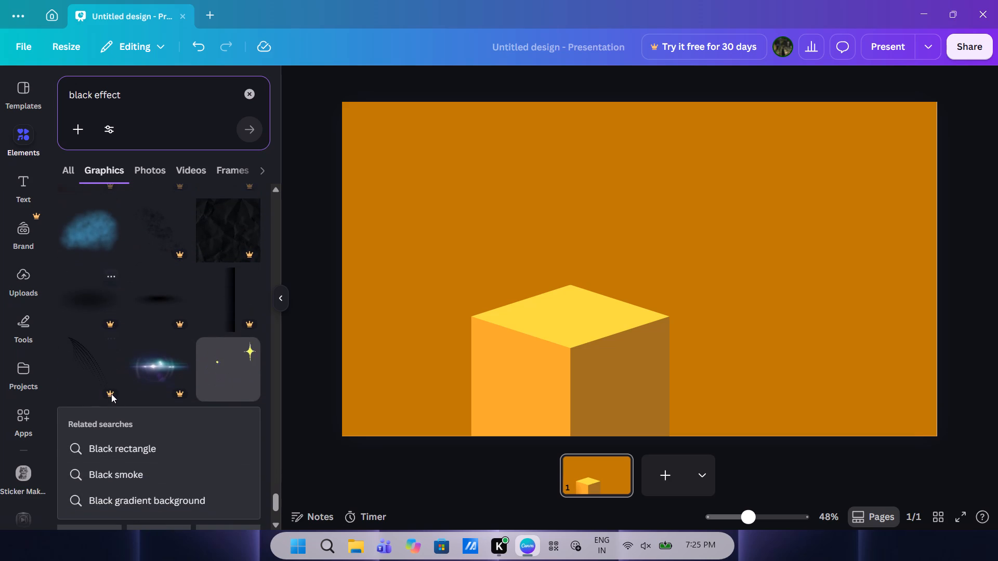
scroll(124, 422, down, 6)
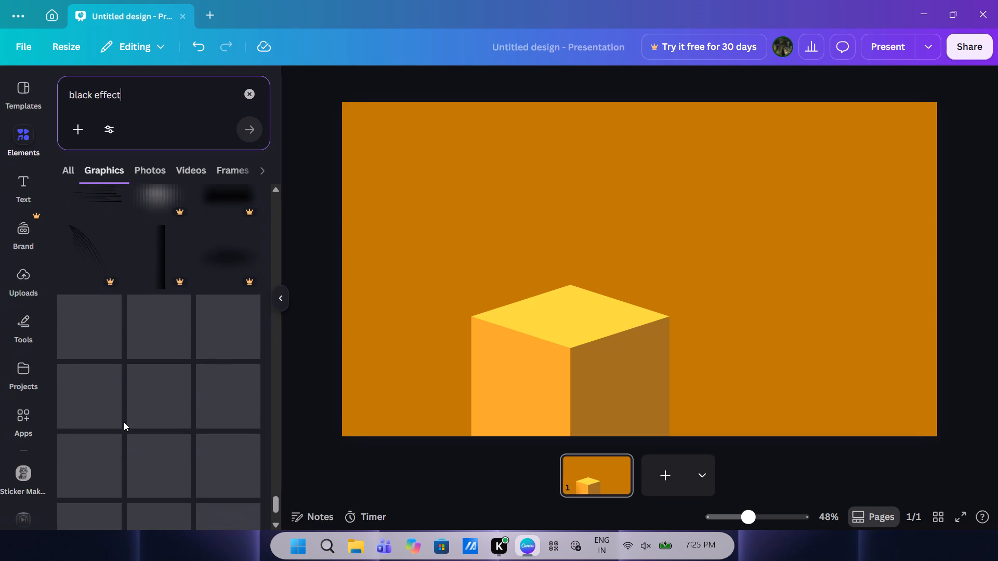
scroll(124, 422, down, 2)
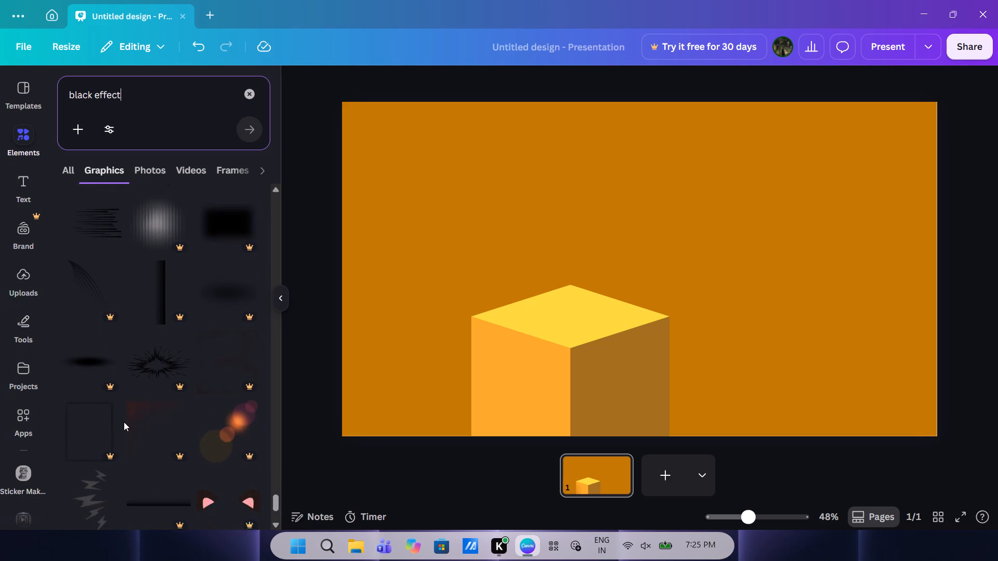
scroll(124, 422, down, 3)
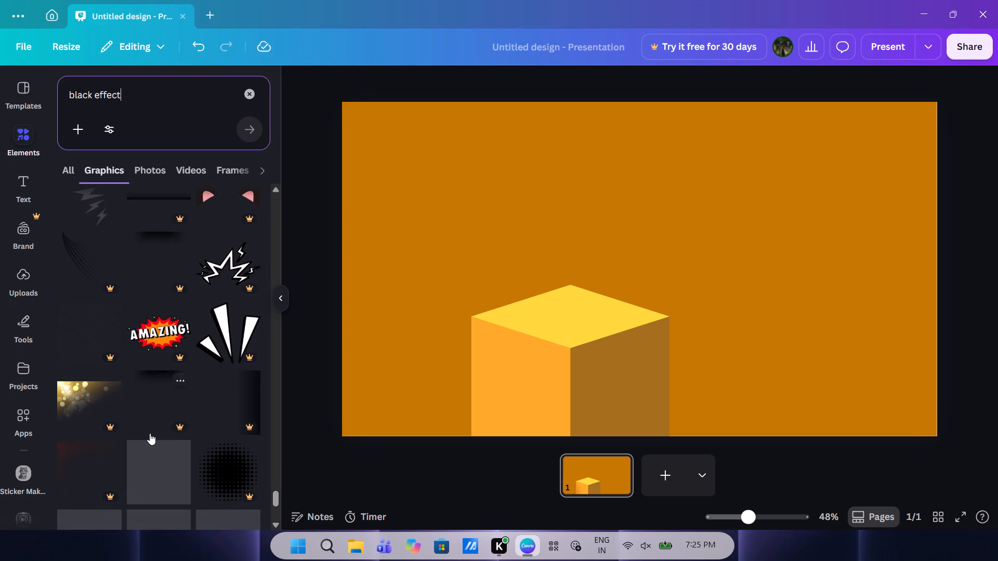
scroll(150, 433, down, 3)
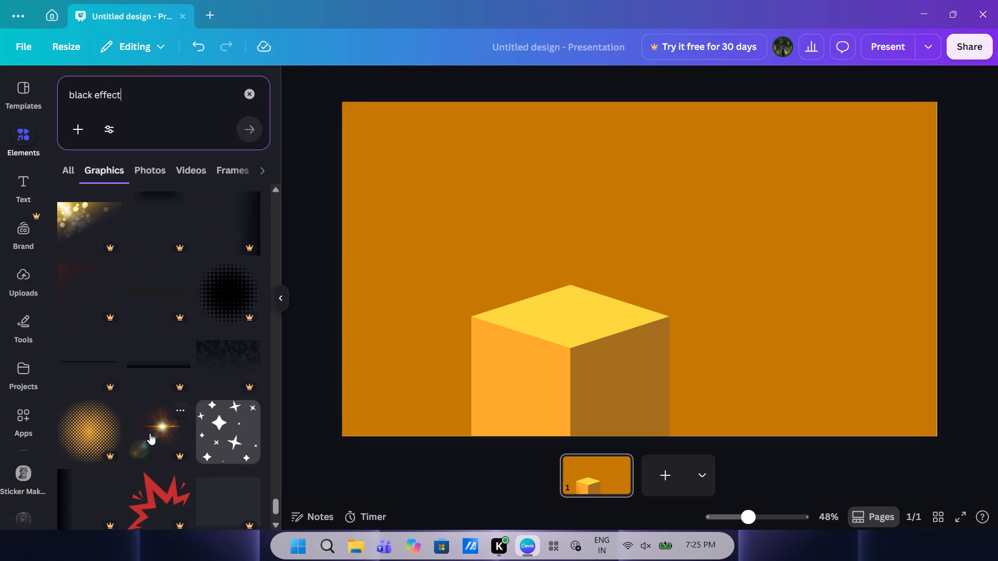
scroll(150, 433, down, 3)
scroll(140, 479, down, 1)
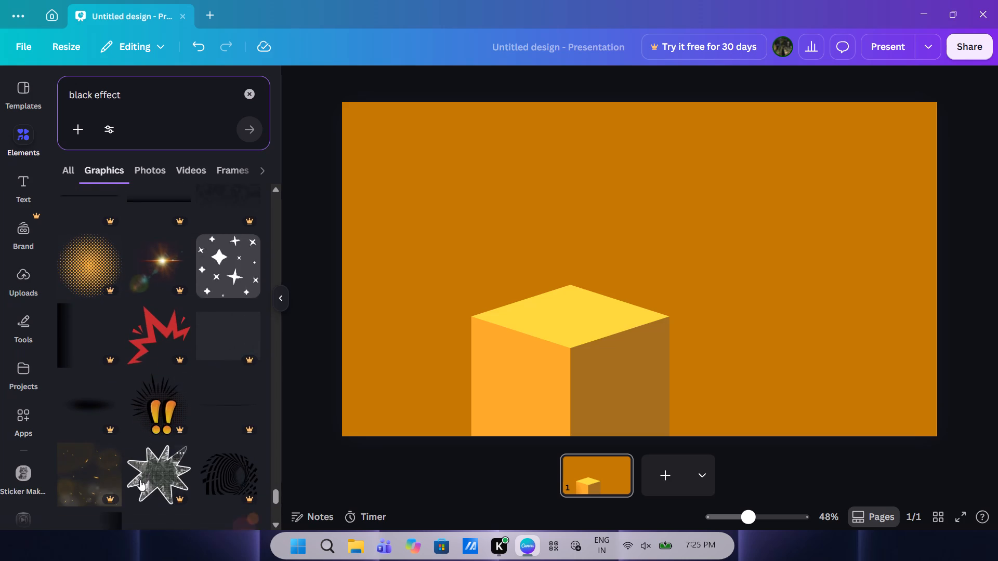
scroll(140, 479, down, 3)
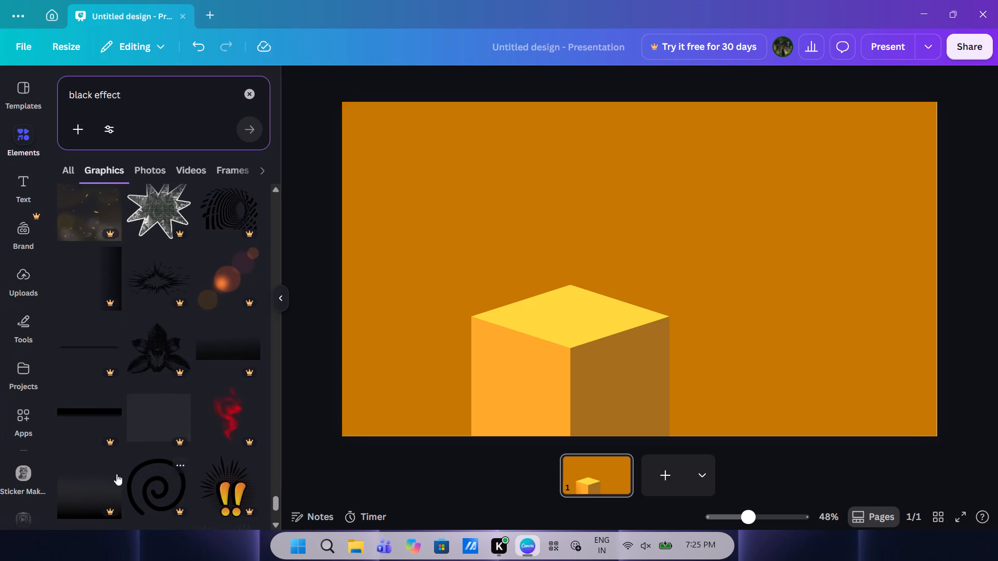
scroll(134, 427, down, 3)
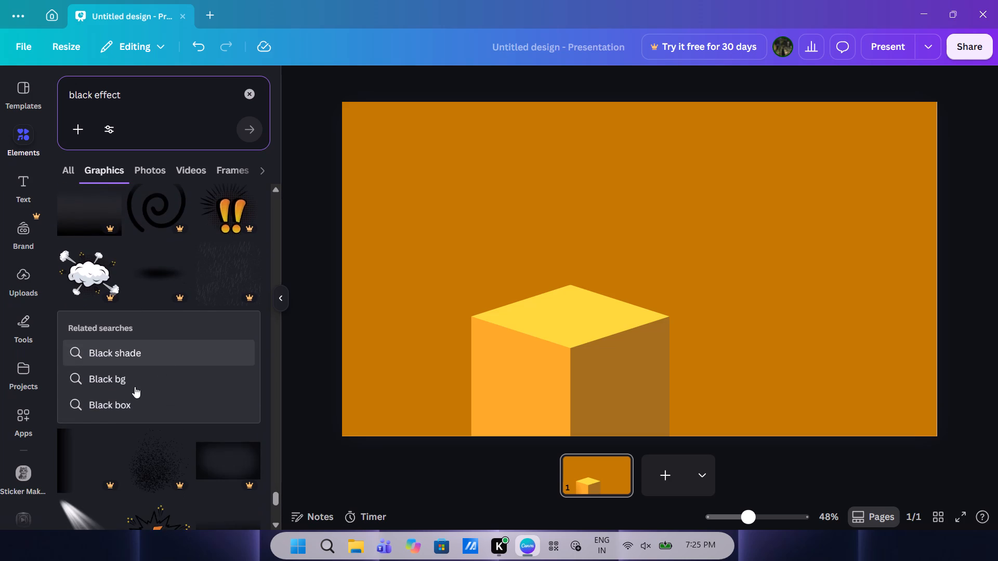
scroll(135, 386, down, 2)
scroll(121, 439, down, 2)
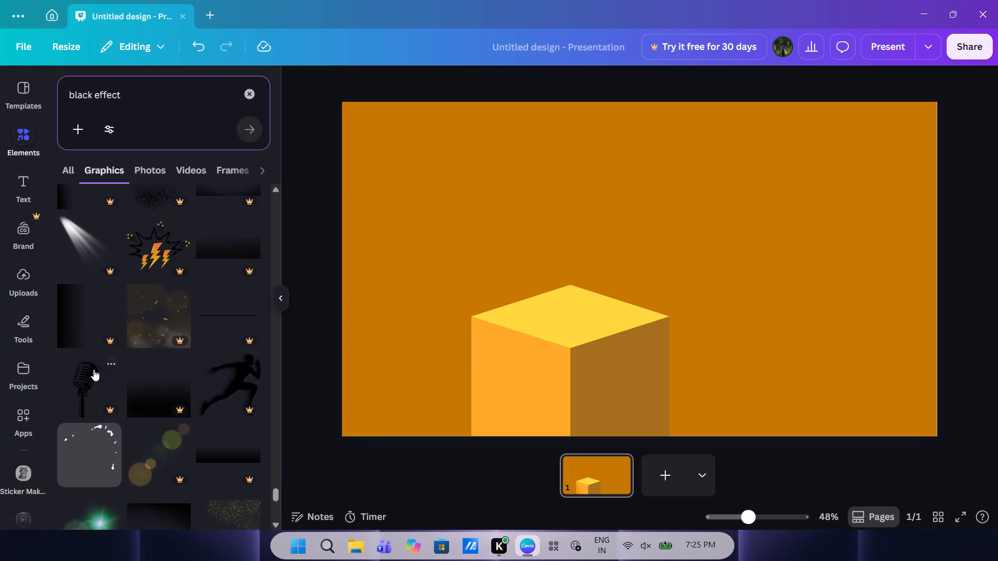
Look through the "black effect" results across all element types, videos and photos for a soft black shadow.
scroll(94, 369, down, 1)
click(68, 167)
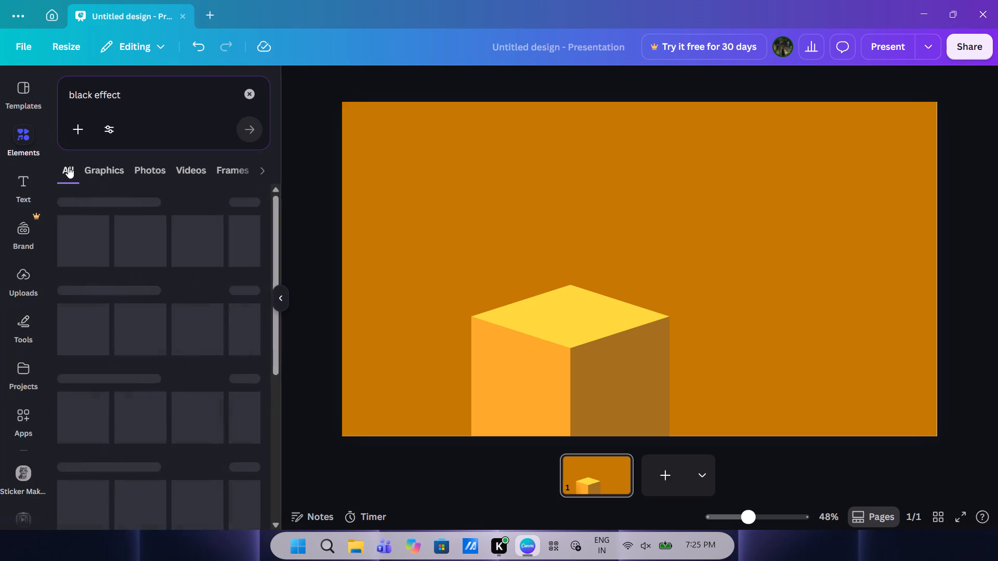
scroll(125, 382, down, 3)
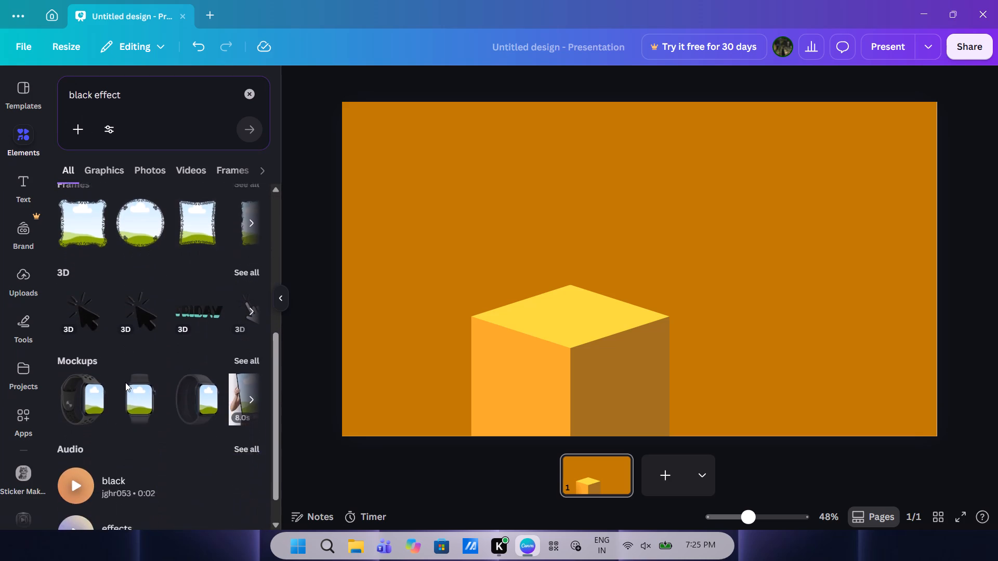
scroll(125, 382, down, 2)
scroll(125, 382, up, 3)
scroll(199, 391, down, 1)
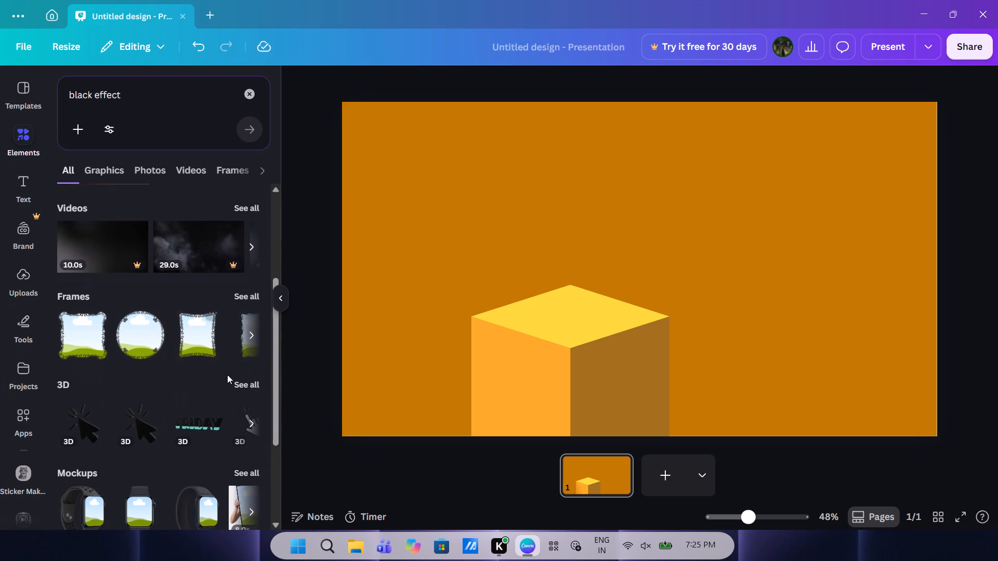
scroll(215, 383, up, 2)
click(244, 329)
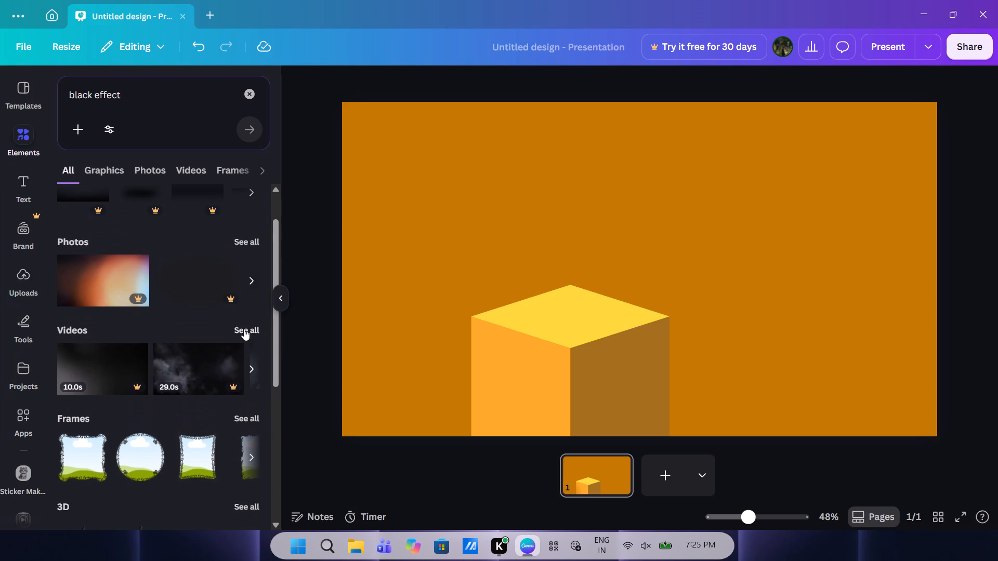
click(127, 172)
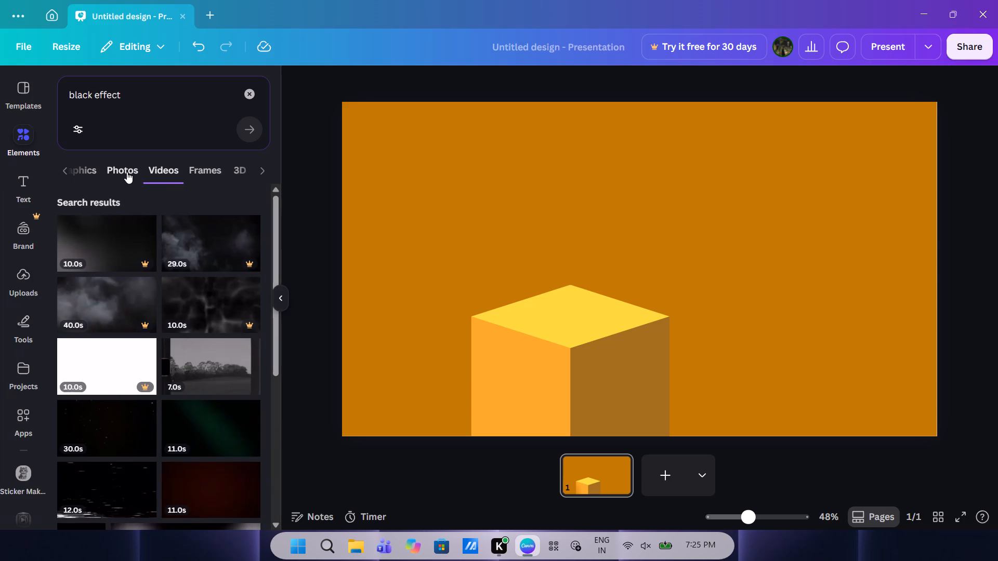
scroll(85, 356, down, 1)
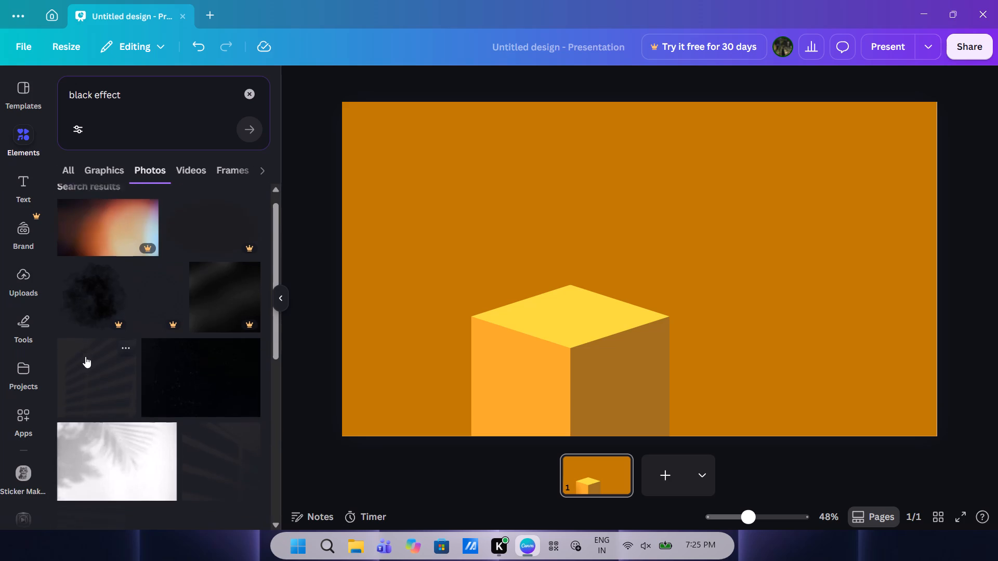
scroll(85, 356, down, 4)
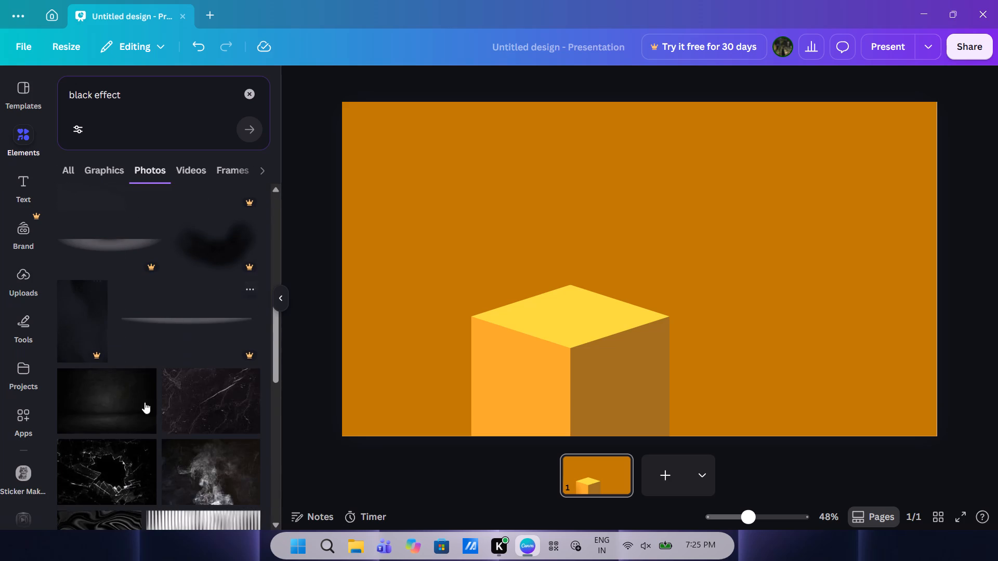
scroll(157, 425, down, 3)
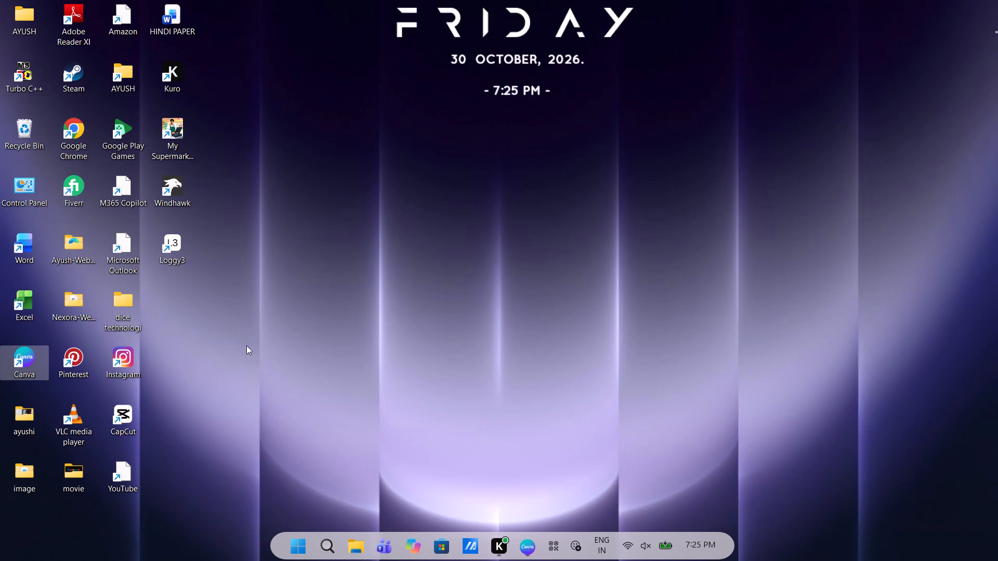
Switch to Google Chrome and search Google Images for "black effect".
double_click(88, 141)
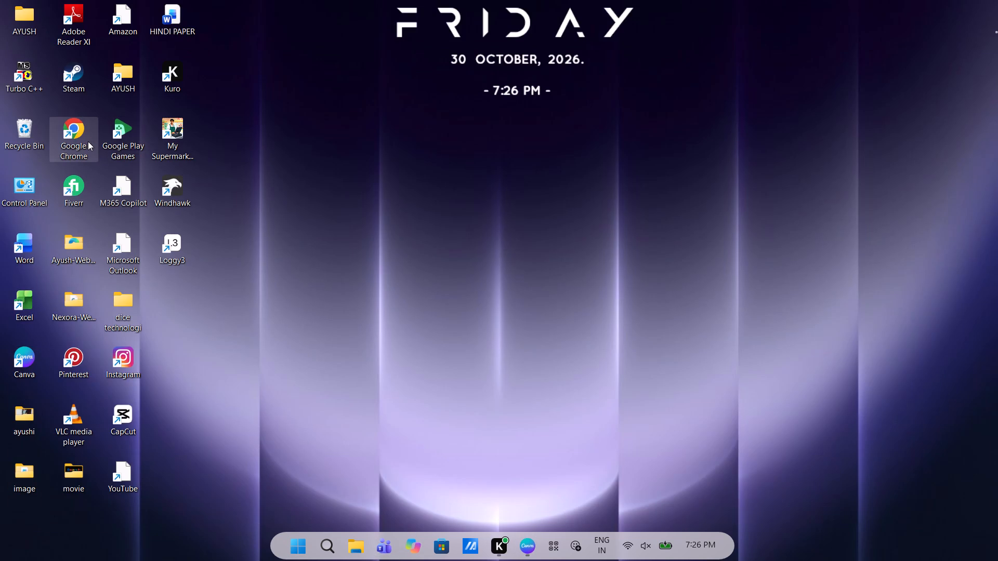
text(blas)
key(BackSpace)
key(BackSpace)
key(a)
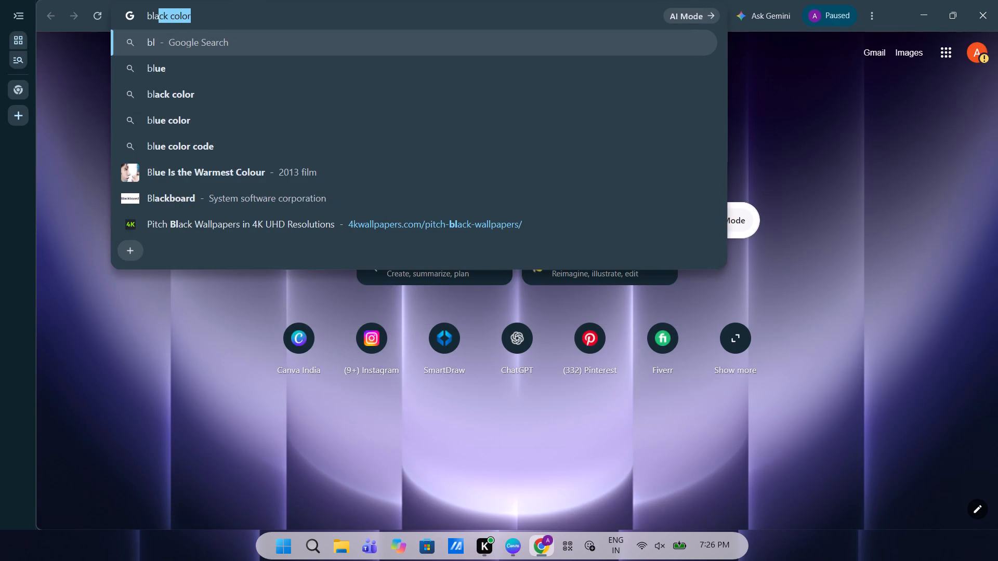
text(ck r)
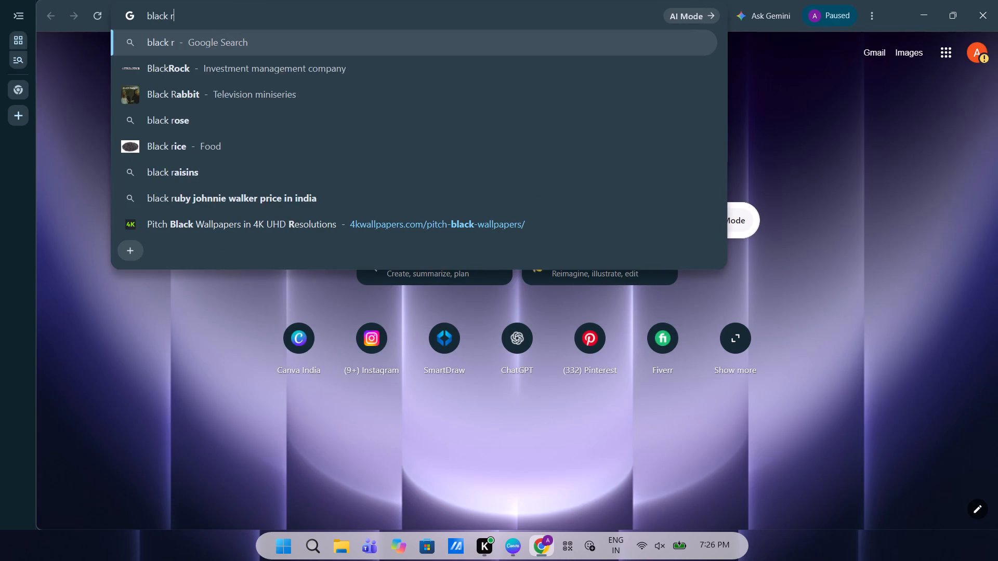
key(BackSpace)
text(effect)
key(Return)
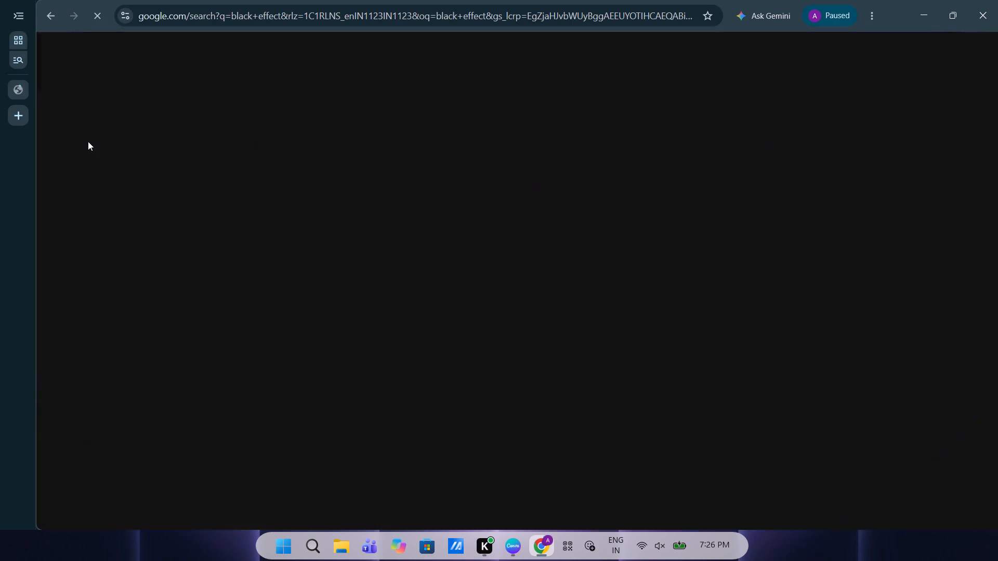
click(243, 114)
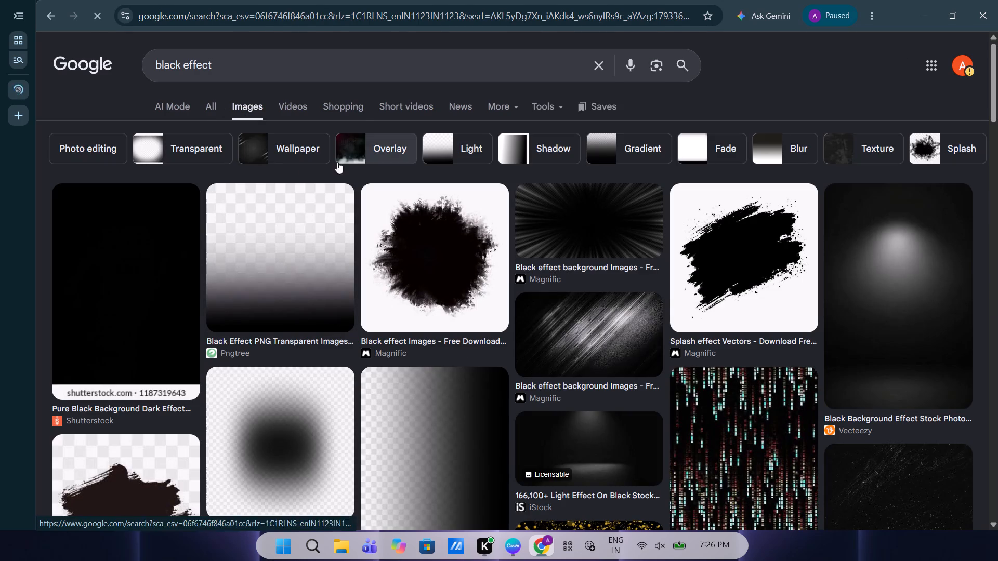
Save the Pngtree black-to-transparent gradient image to the Pictures folder as a JPG under its suggested file name.
click(291, 264)
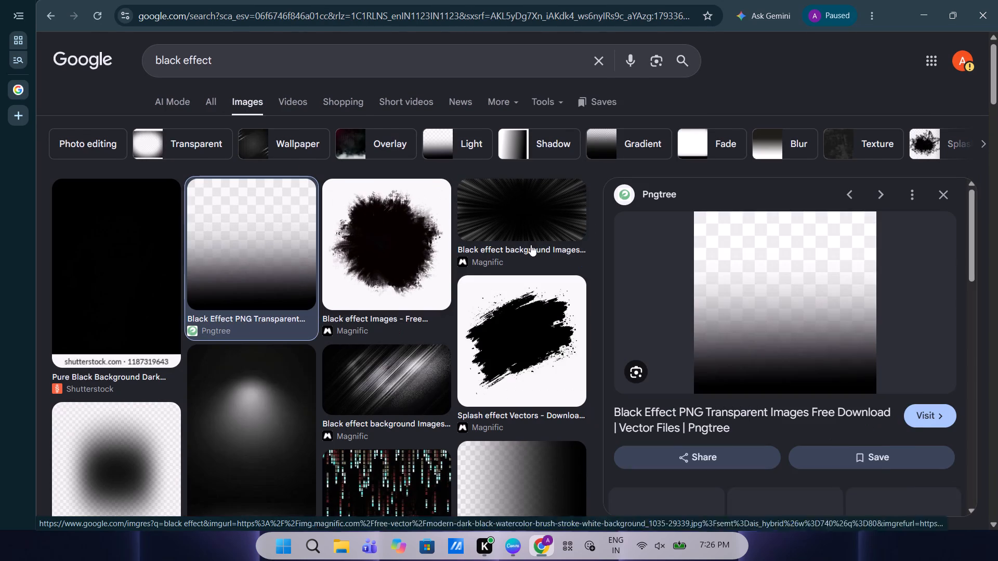
right_click(782, 331)
click(845, 229)
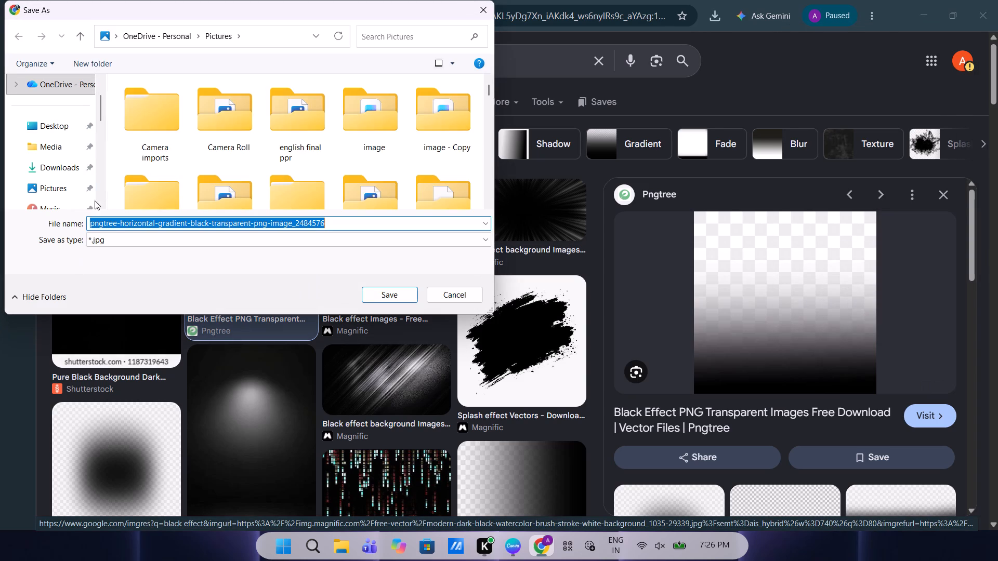
scroll(45, 193, down, 1)
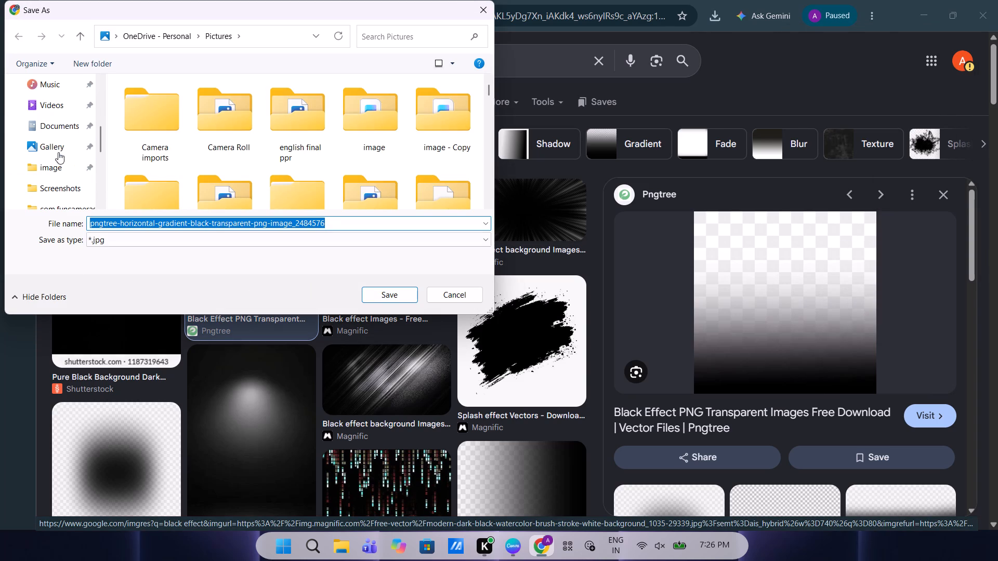
scroll(26, 130, up, 2)
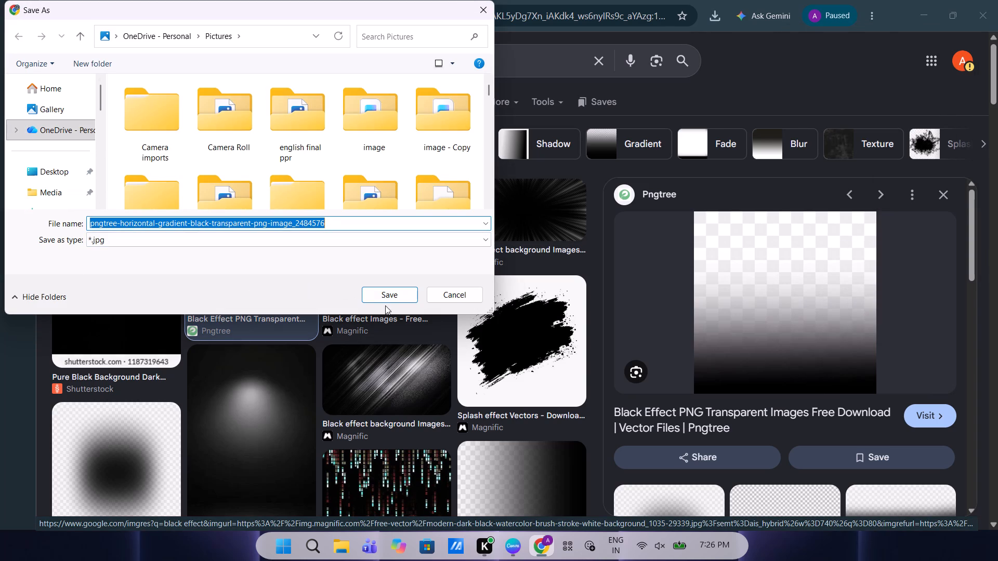
drag(385, 305, 391, 299)
click(391, 299)
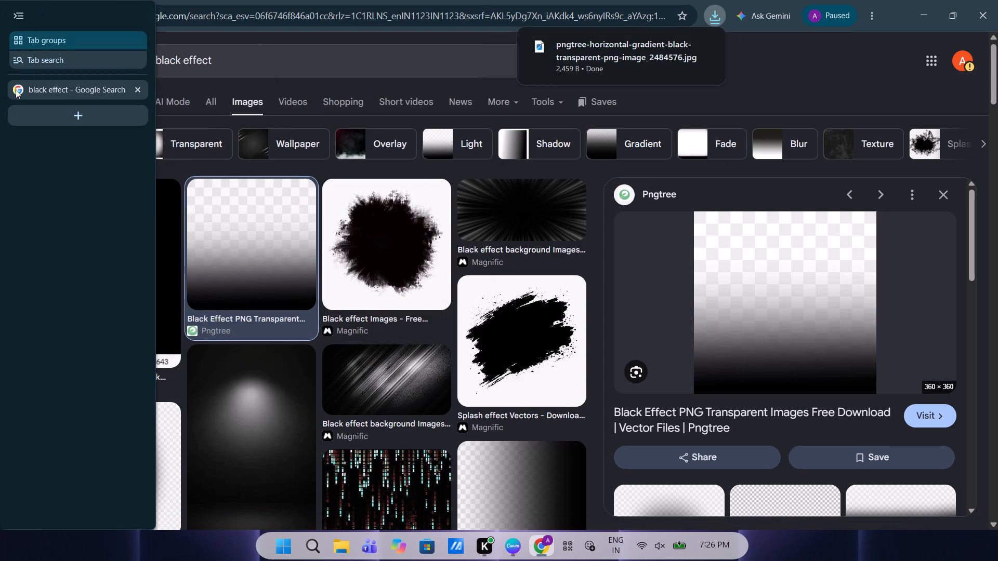
Open remove.bg in a new browser tab and upload the saved black gradient image from the Gallery.
click(48, 117)
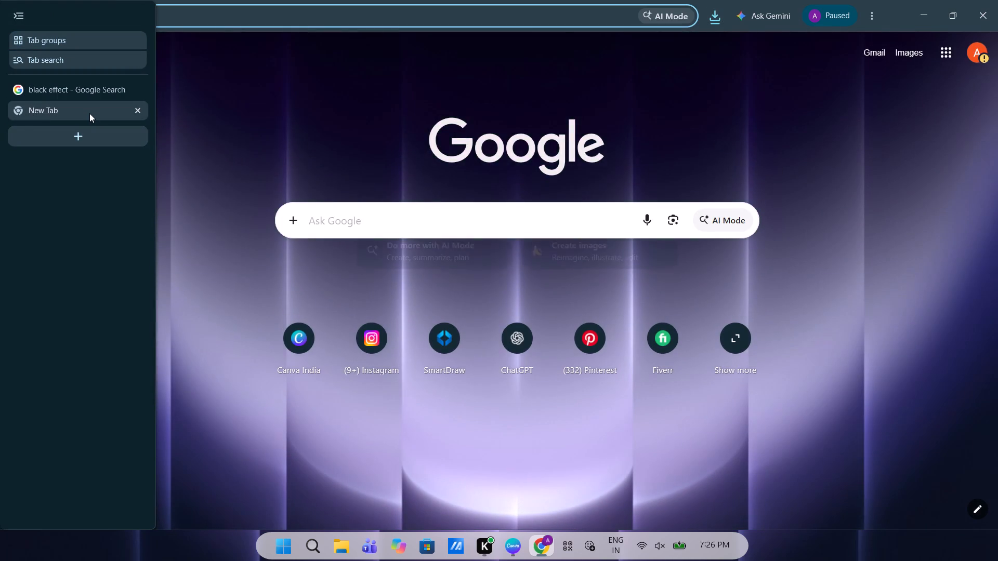
text(bg)
click(146, 92)
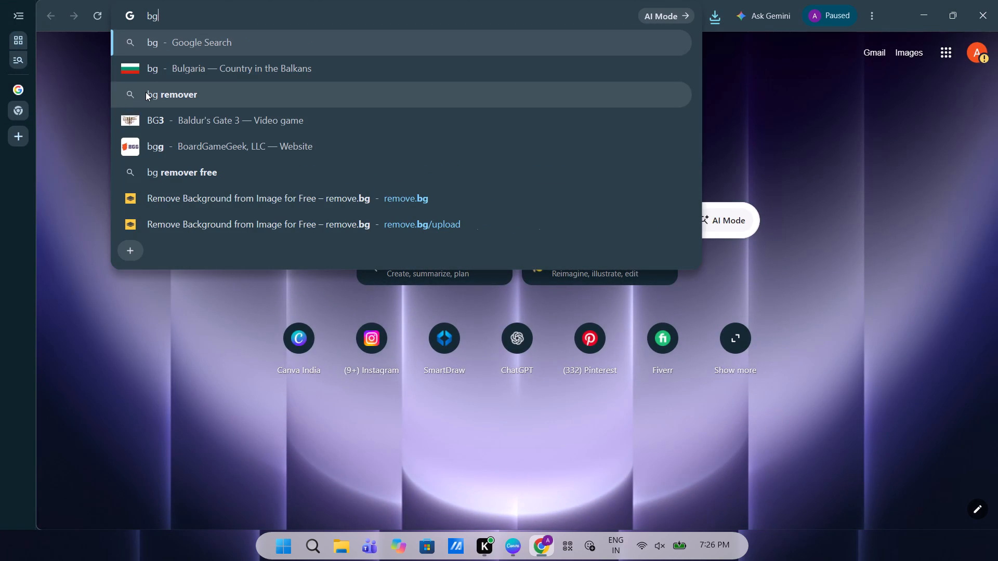
click(237, 210)
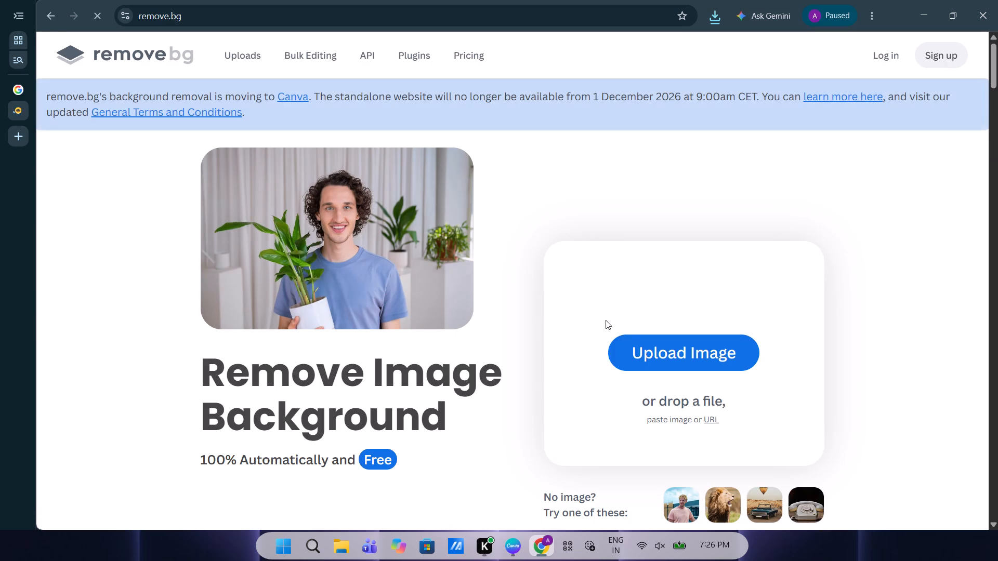
click(637, 341)
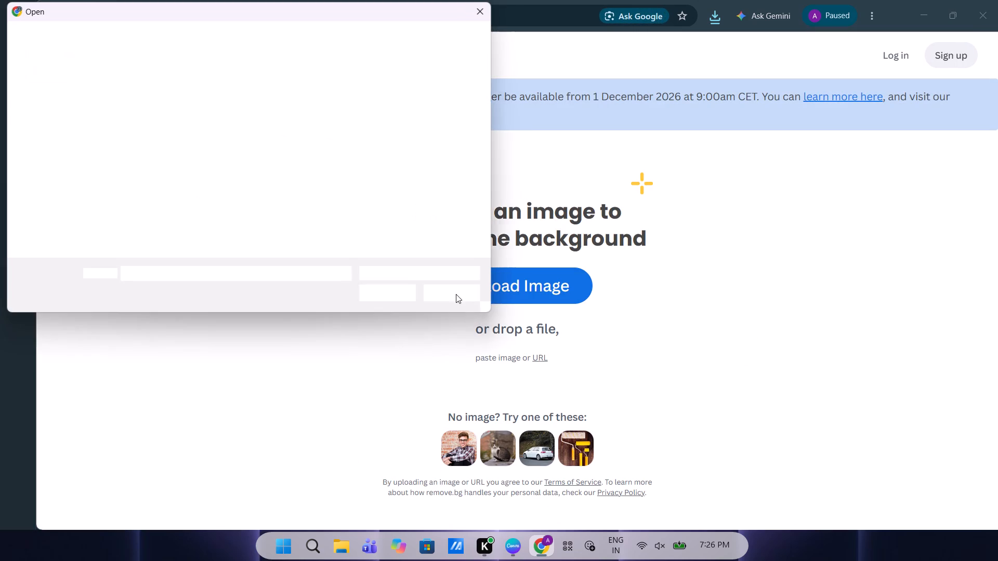
scroll(61, 124, up, 2)
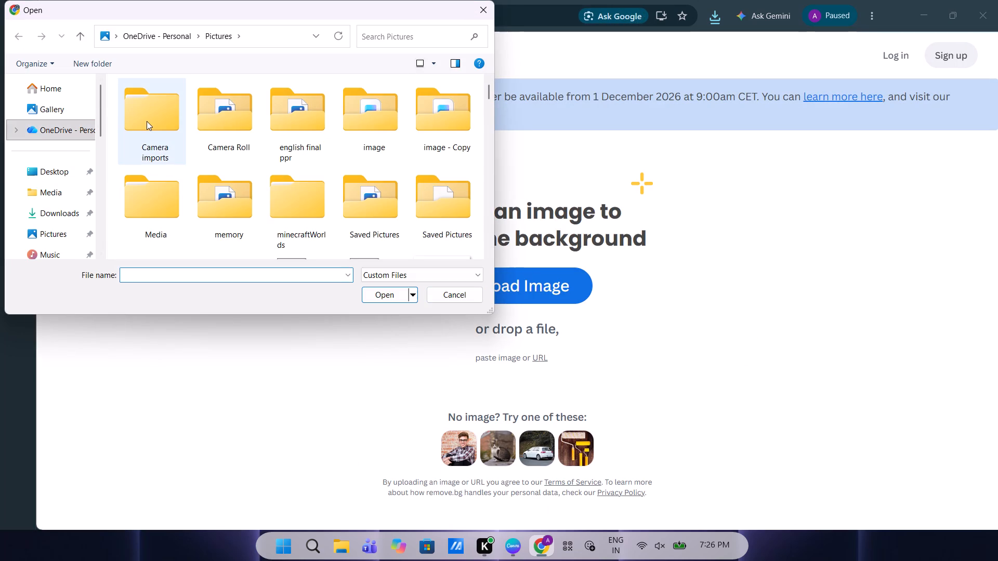
click(149, 121)
double_click(149, 121)
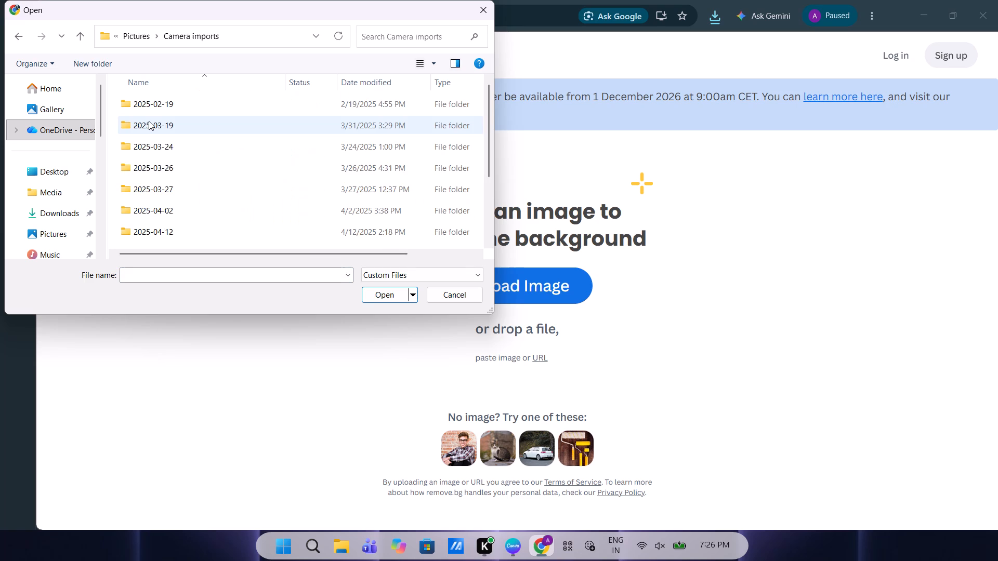
click(48, 106)
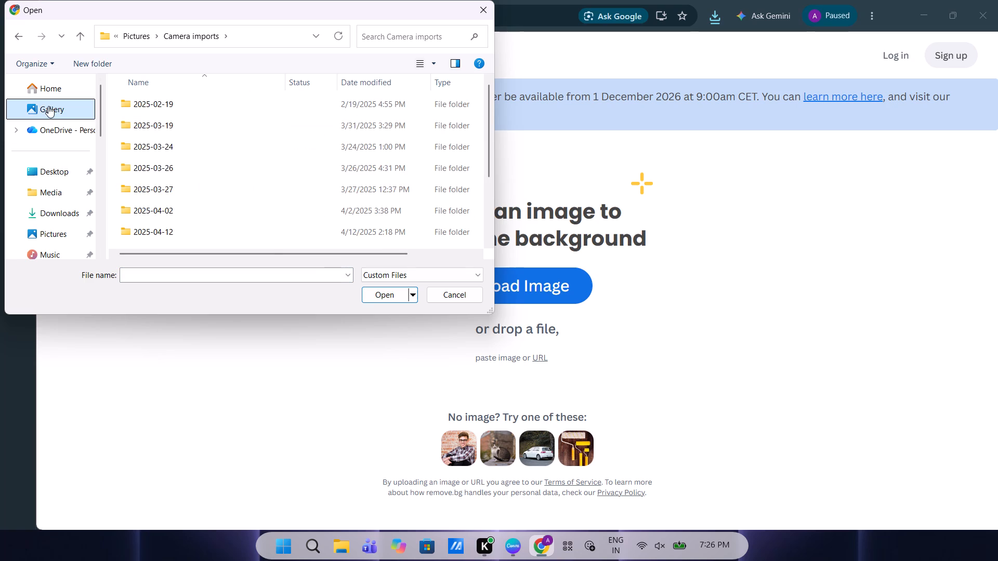
double_click(147, 102)
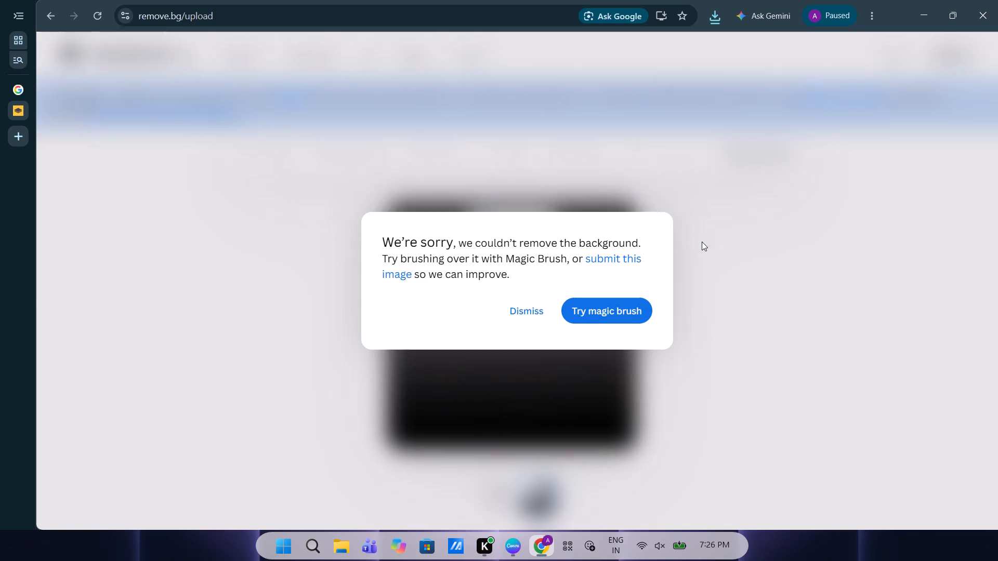
Erase the checkered upper part of the gradient image with the Magic Brush, keeping the dark lower band.
click(603, 304)
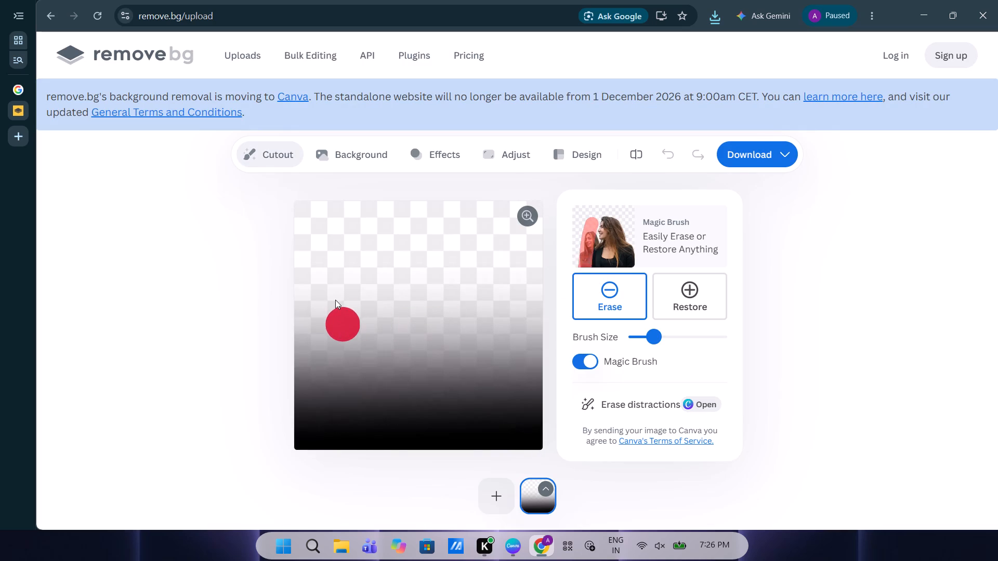
drag(299, 201, 306, 304)
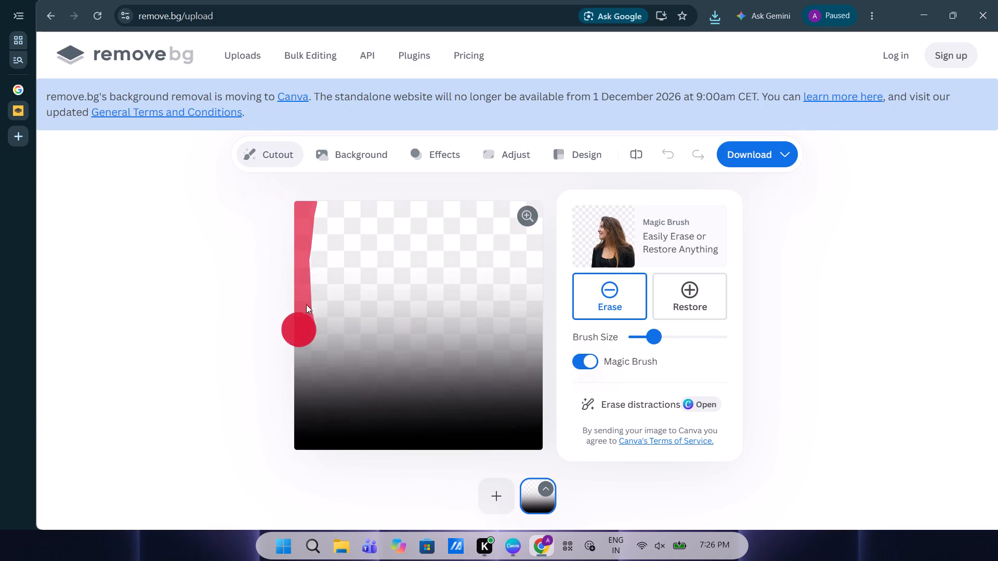
drag(306, 304, 411, 294)
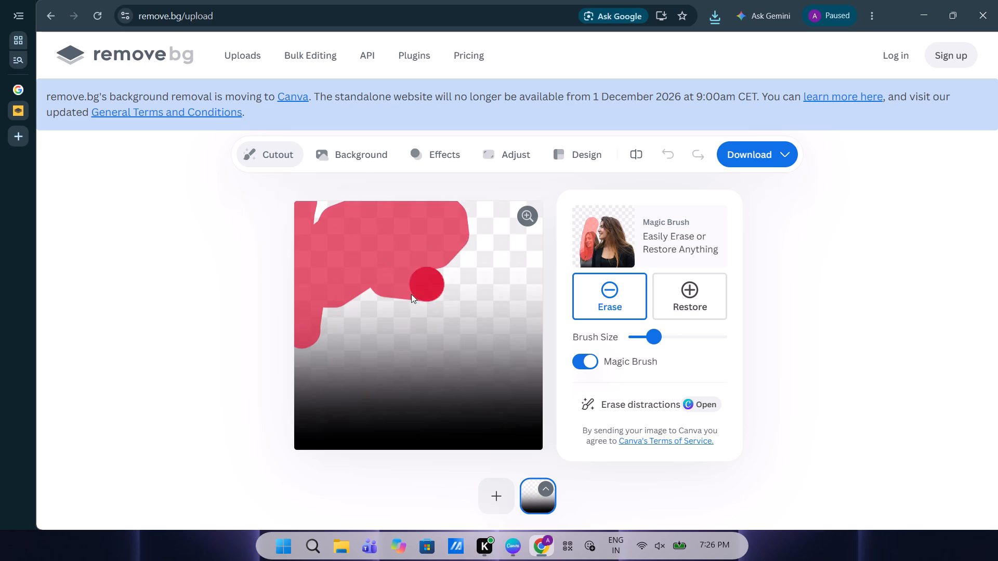
drag(411, 294, 521, 222)
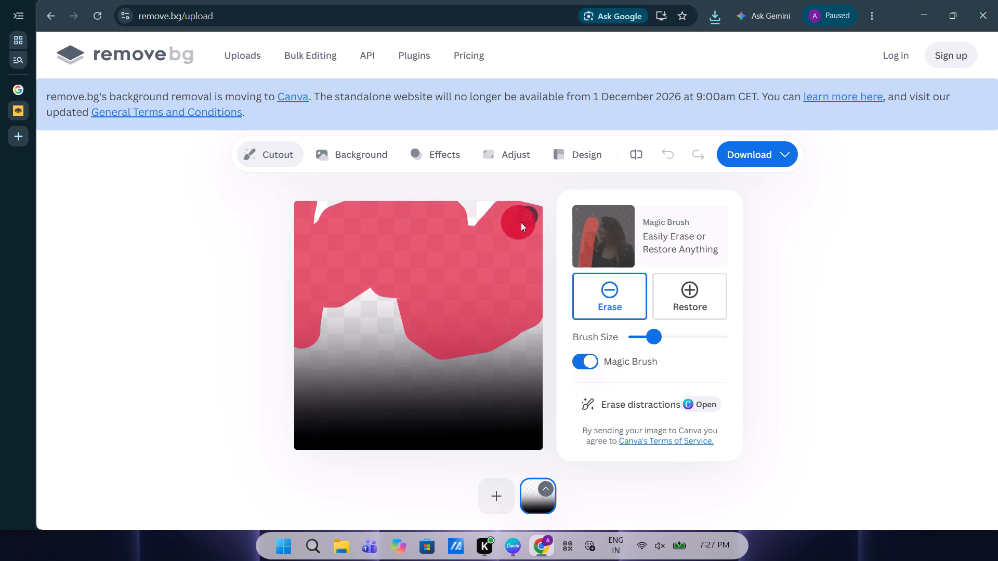
drag(521, 222, 317, 285)
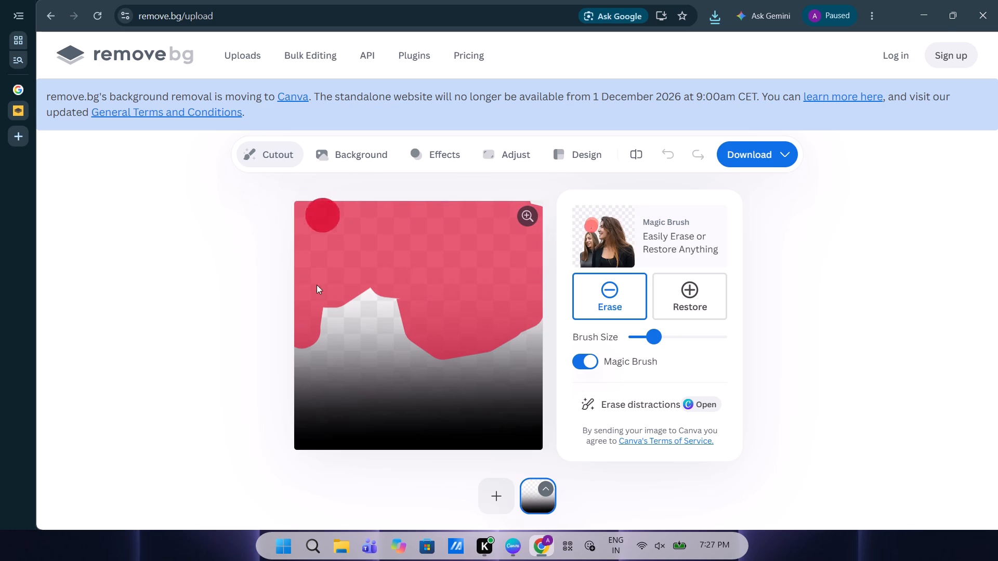
drag(317, 285, 469, 334)
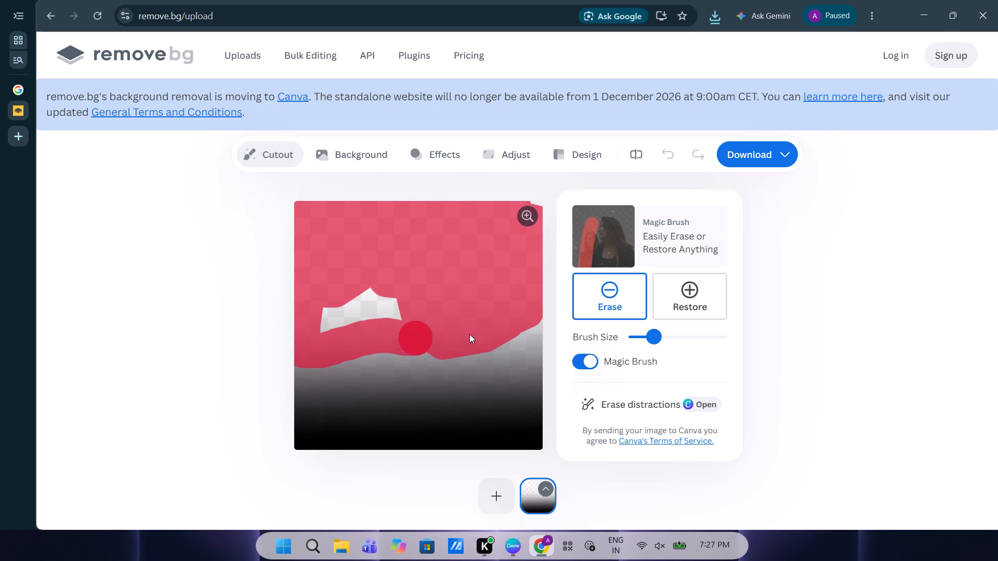
drag(469, 334, 389, 291)
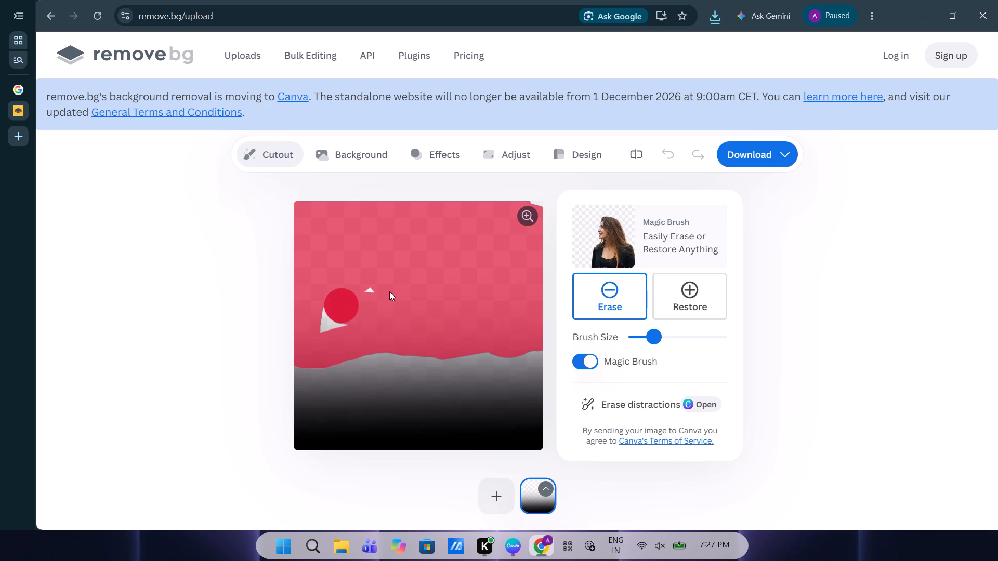
drag(389, 291, 305, 362)
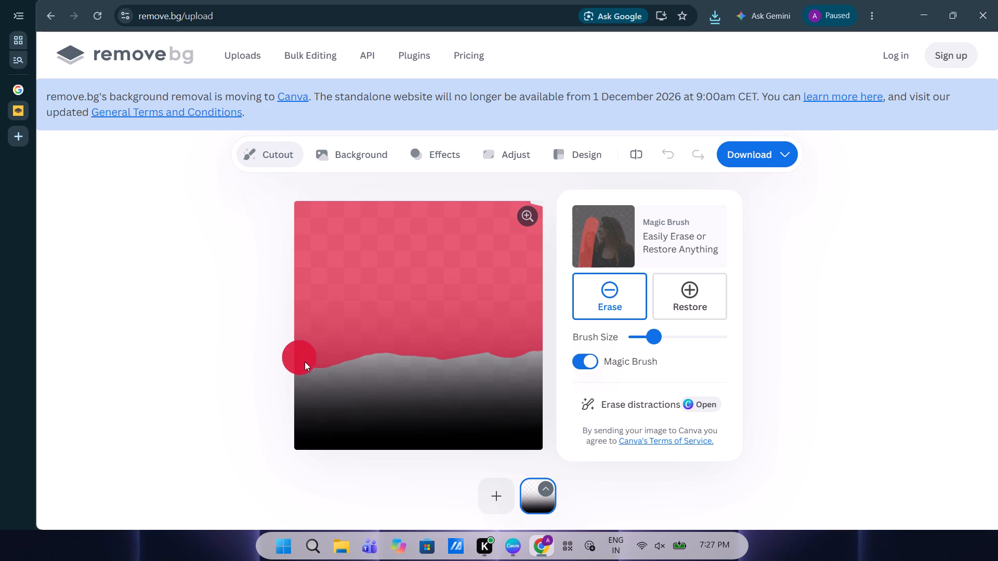
drag(305, 362, 418, 358)
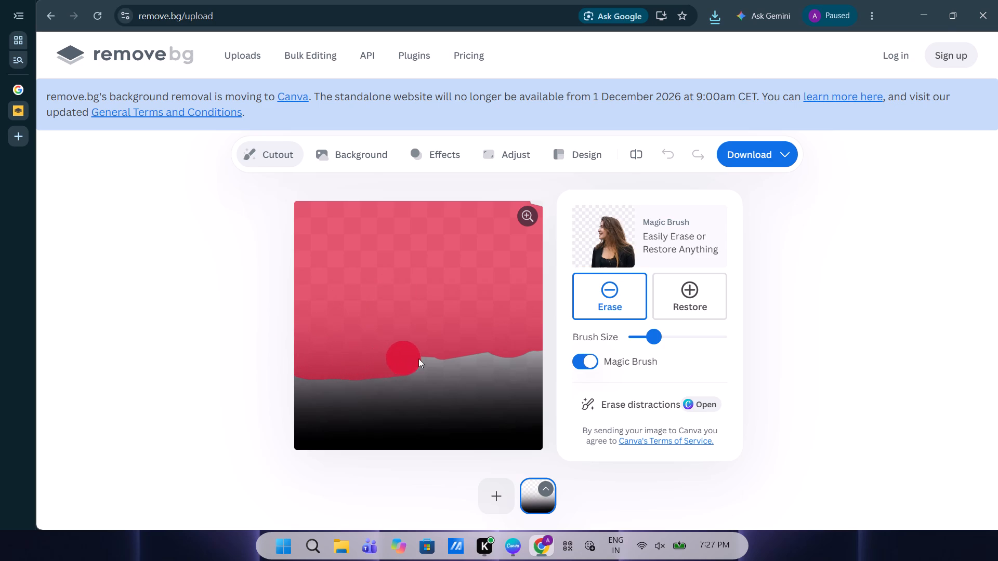
drag(418, 358, 498, 358)
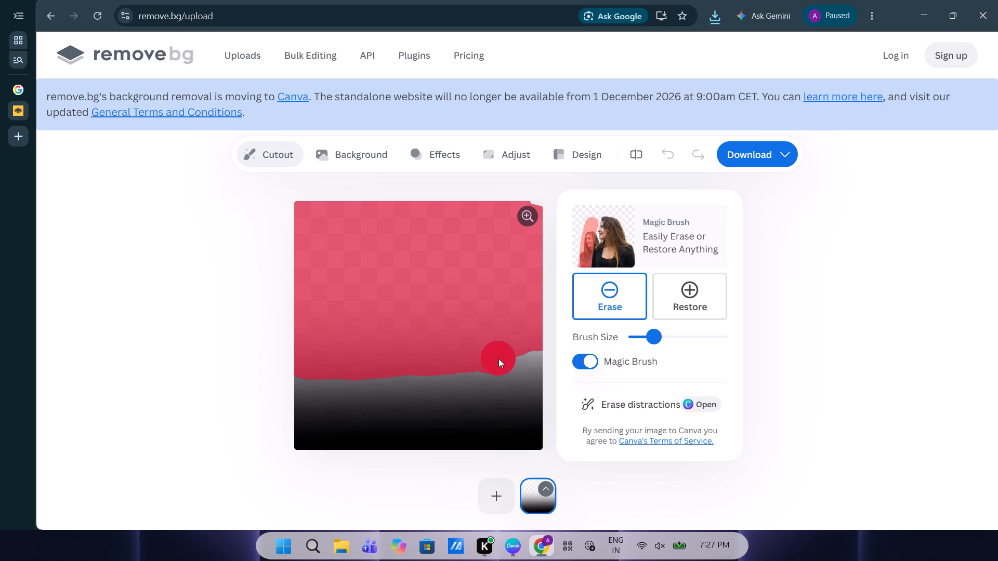
drag(498, 358, 542, 349)
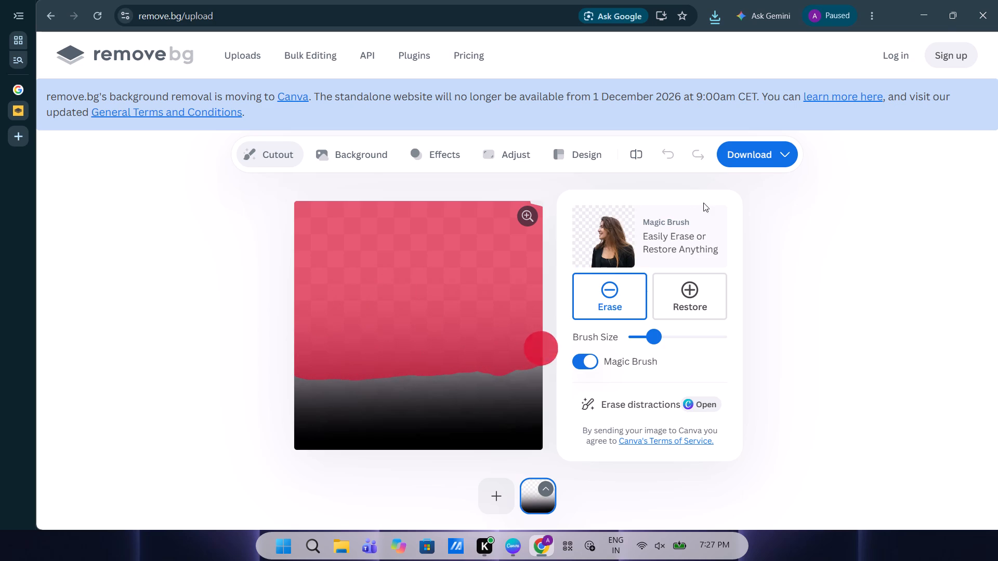
Download the free 360 x 360 preview of the cut-out gradient and close the browser.
click(758, 157)
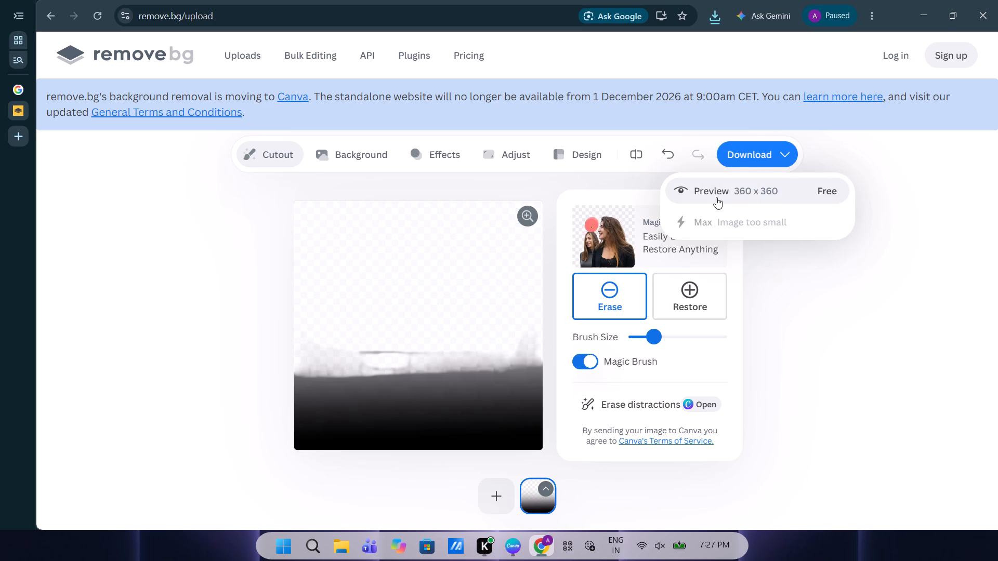
click(715, 195)
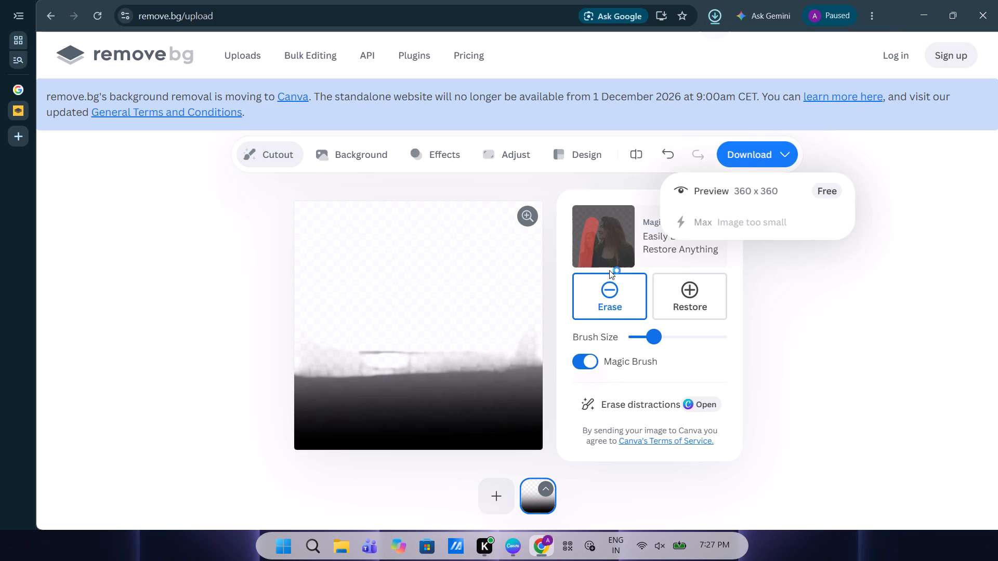
click(971, 20)
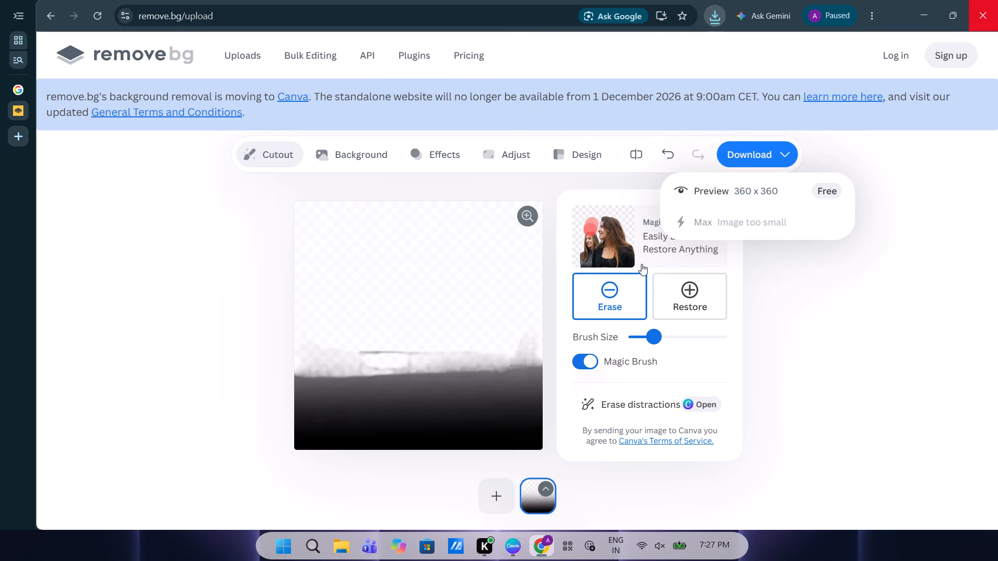
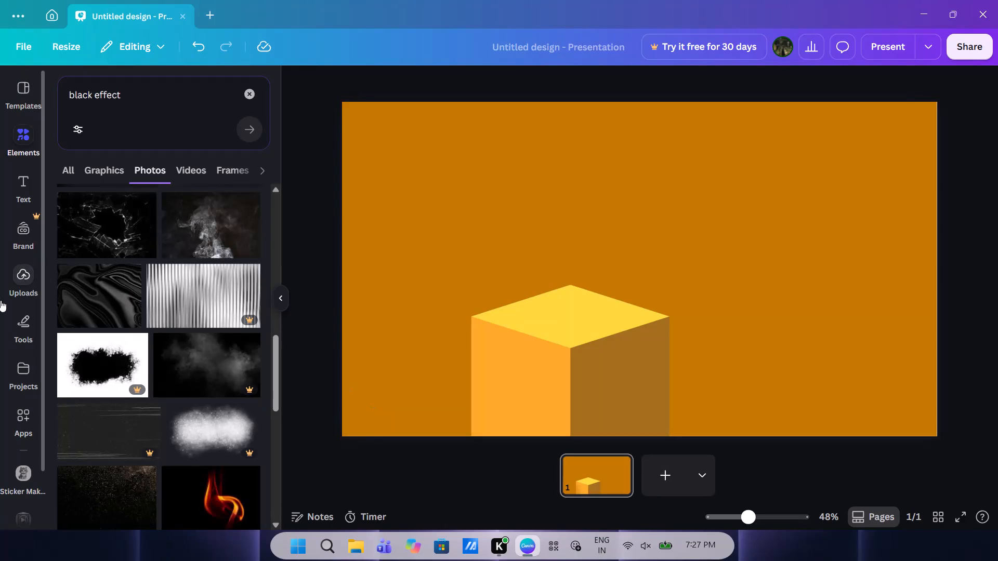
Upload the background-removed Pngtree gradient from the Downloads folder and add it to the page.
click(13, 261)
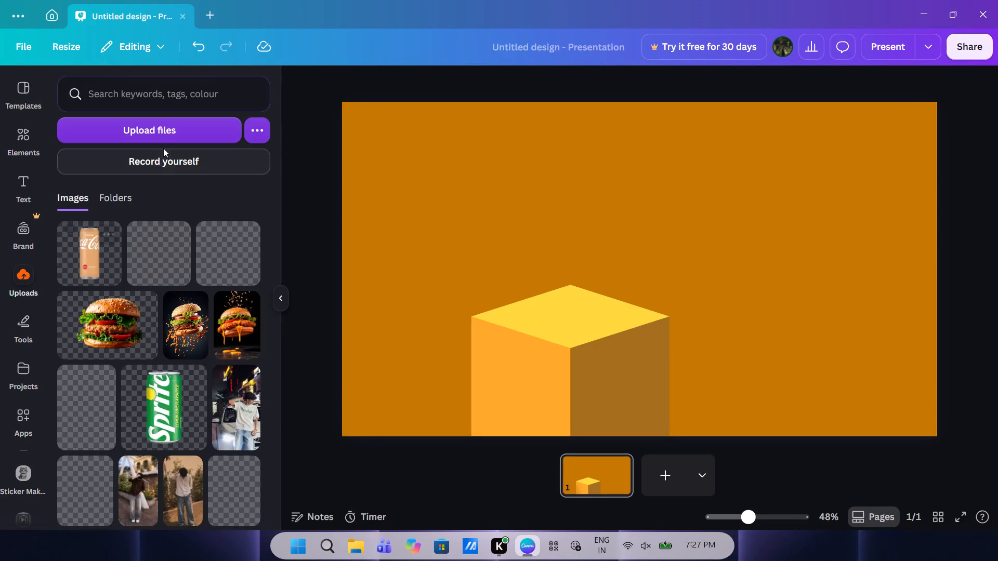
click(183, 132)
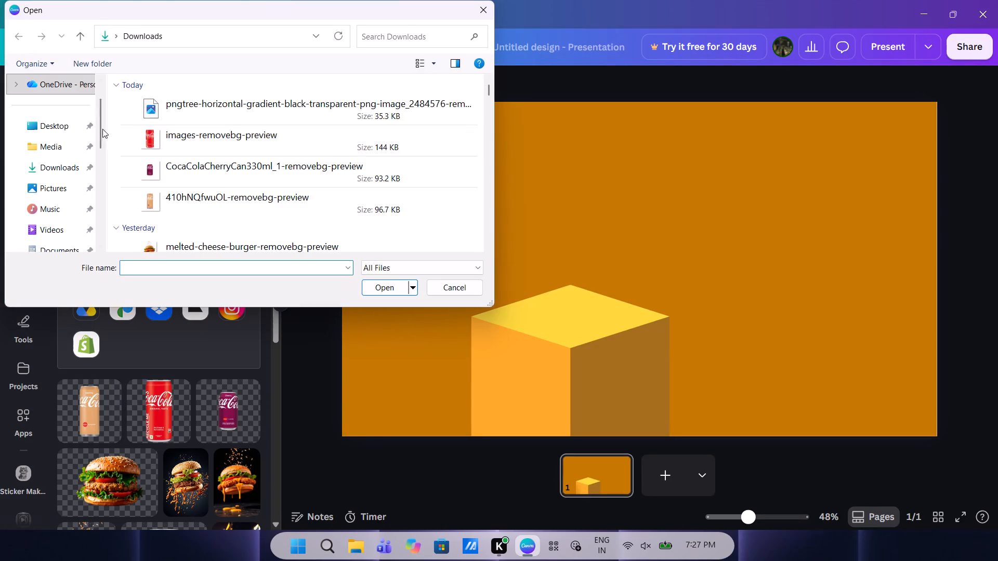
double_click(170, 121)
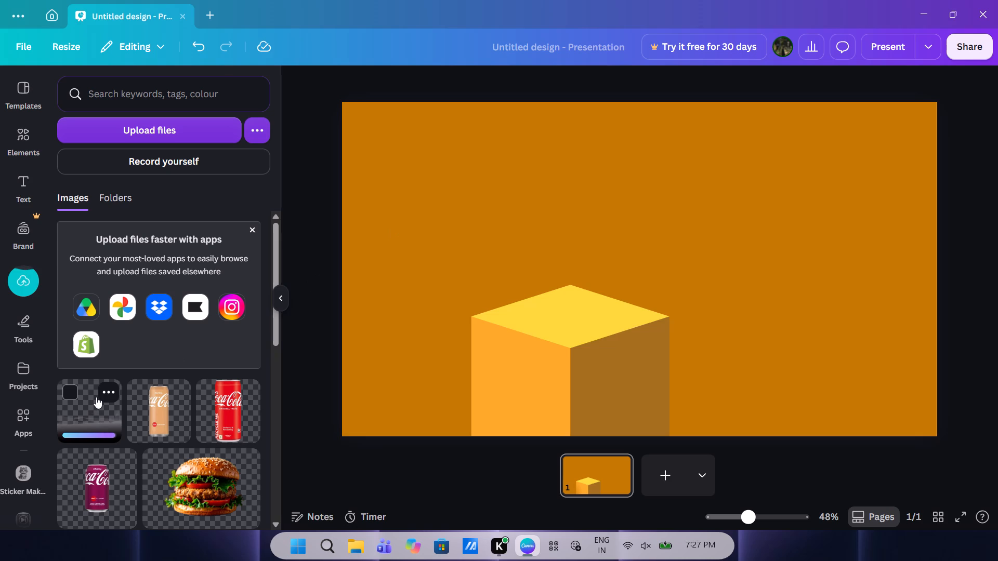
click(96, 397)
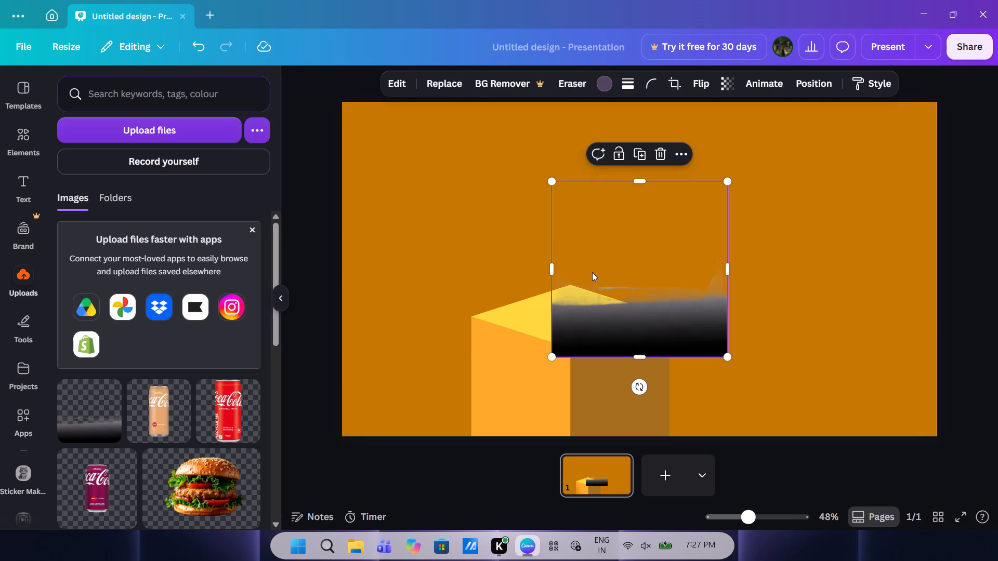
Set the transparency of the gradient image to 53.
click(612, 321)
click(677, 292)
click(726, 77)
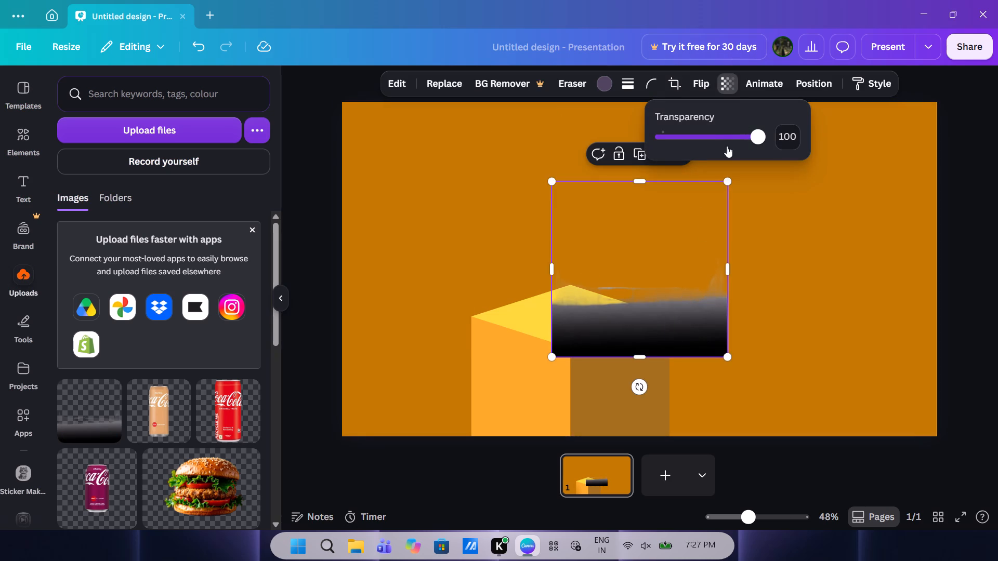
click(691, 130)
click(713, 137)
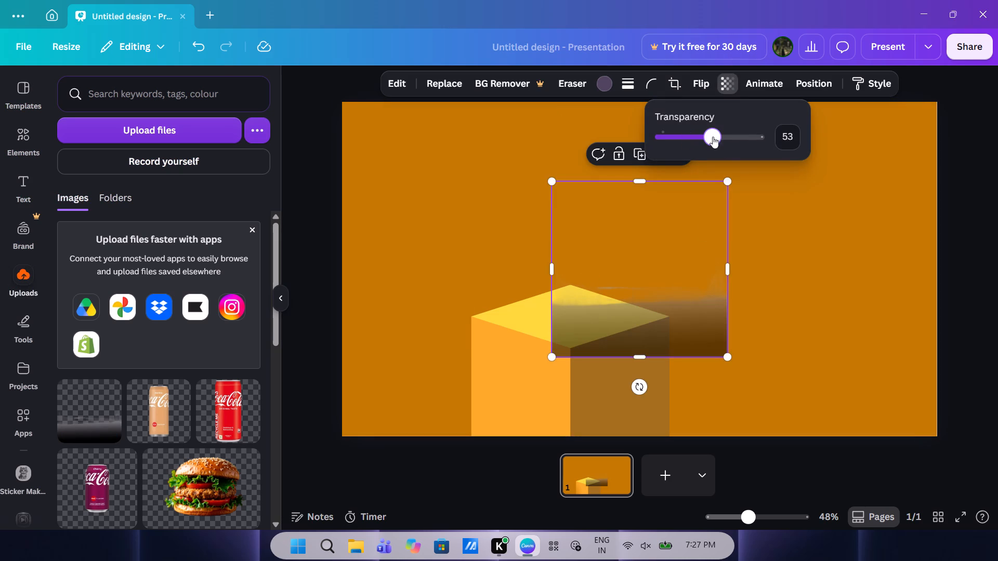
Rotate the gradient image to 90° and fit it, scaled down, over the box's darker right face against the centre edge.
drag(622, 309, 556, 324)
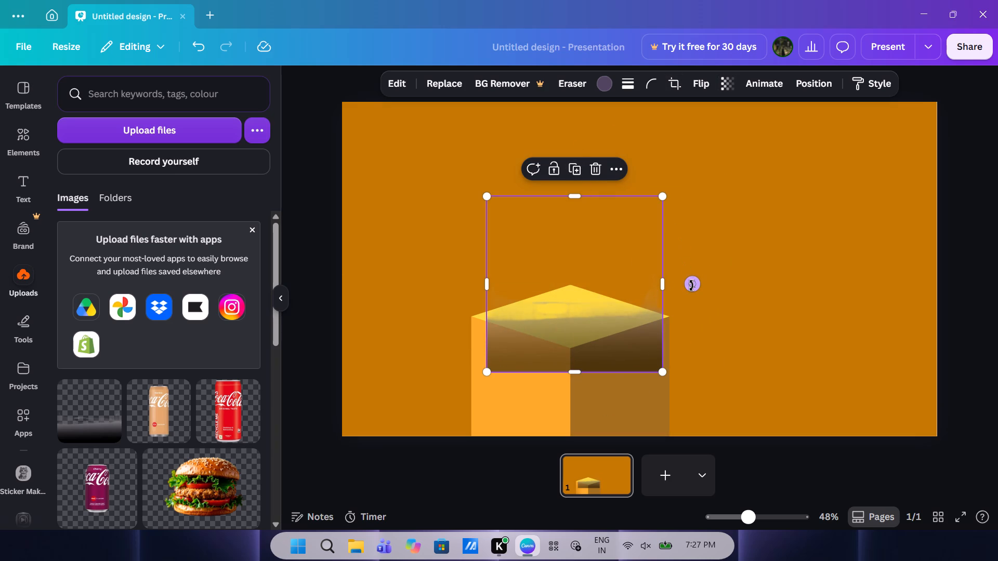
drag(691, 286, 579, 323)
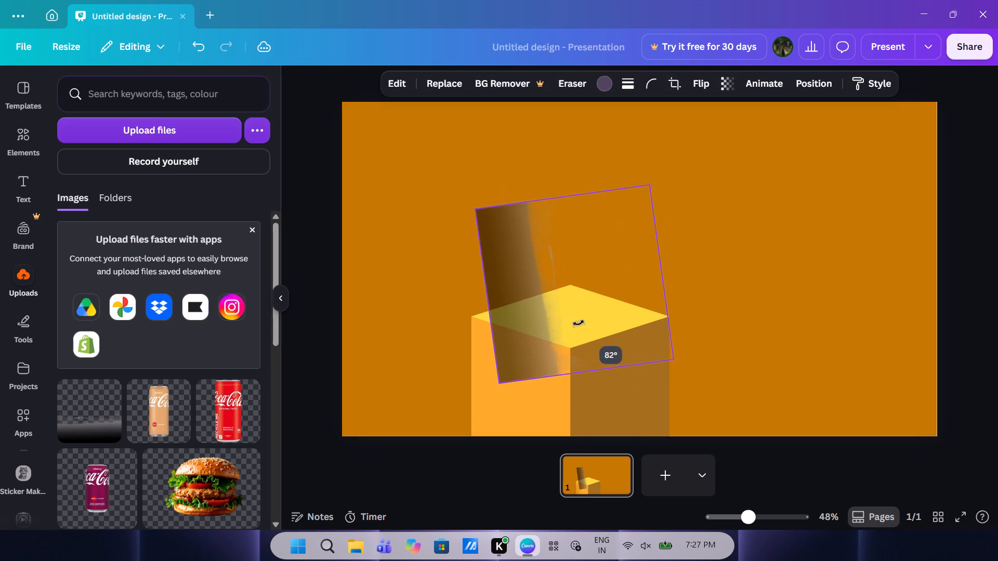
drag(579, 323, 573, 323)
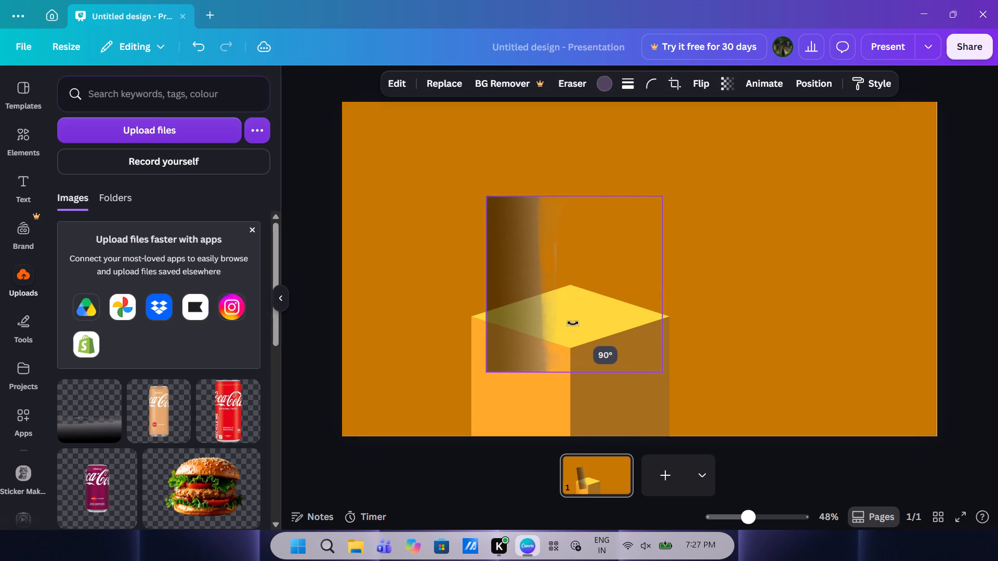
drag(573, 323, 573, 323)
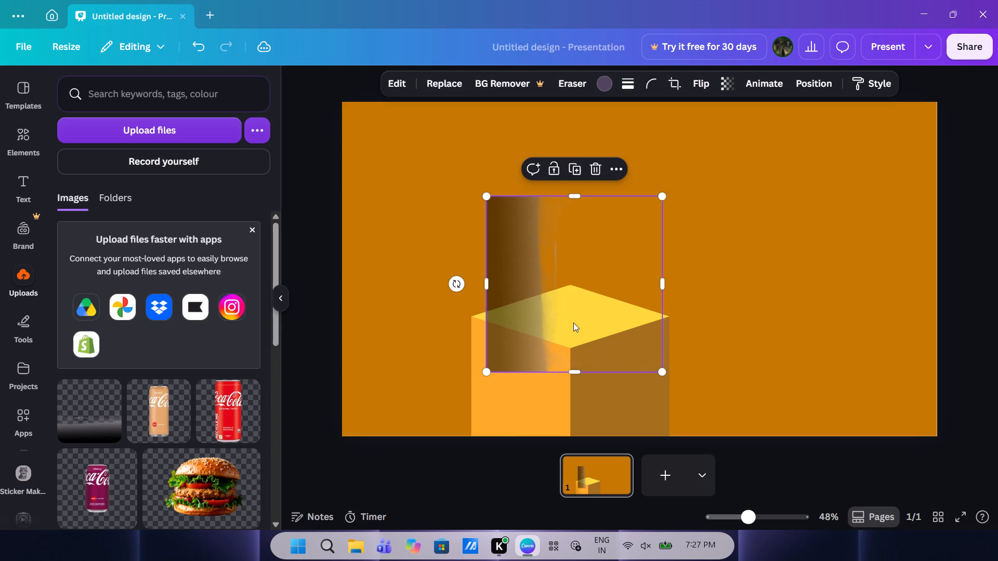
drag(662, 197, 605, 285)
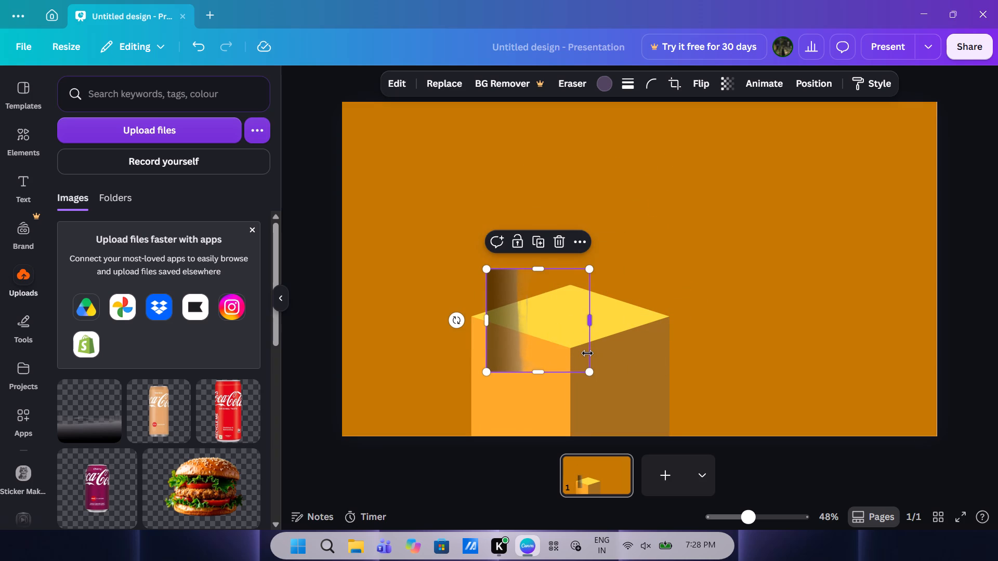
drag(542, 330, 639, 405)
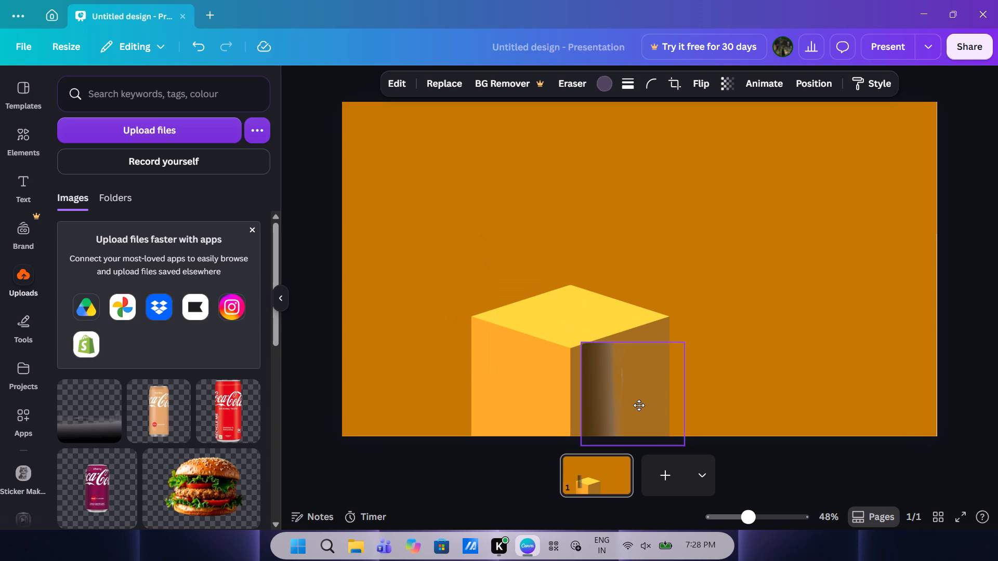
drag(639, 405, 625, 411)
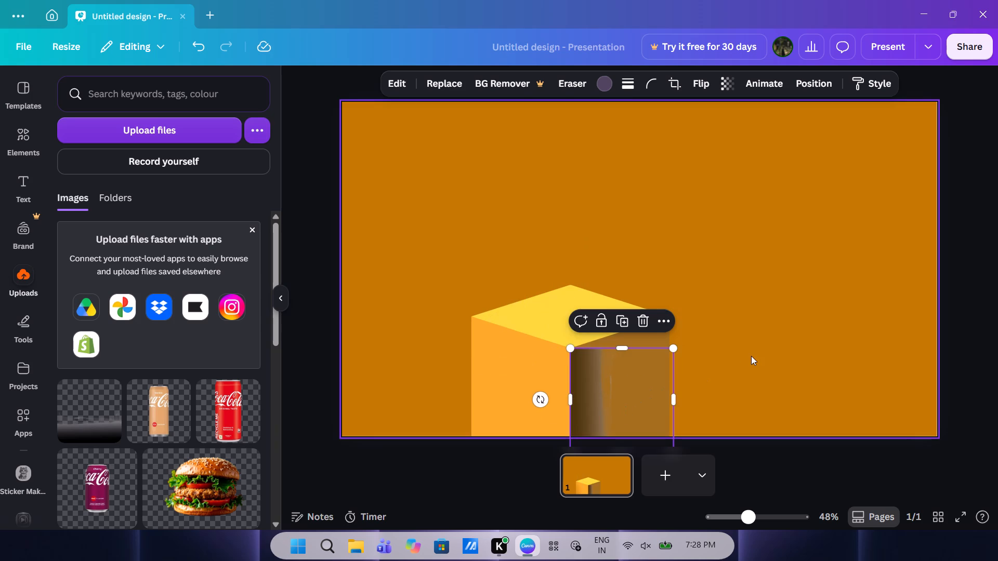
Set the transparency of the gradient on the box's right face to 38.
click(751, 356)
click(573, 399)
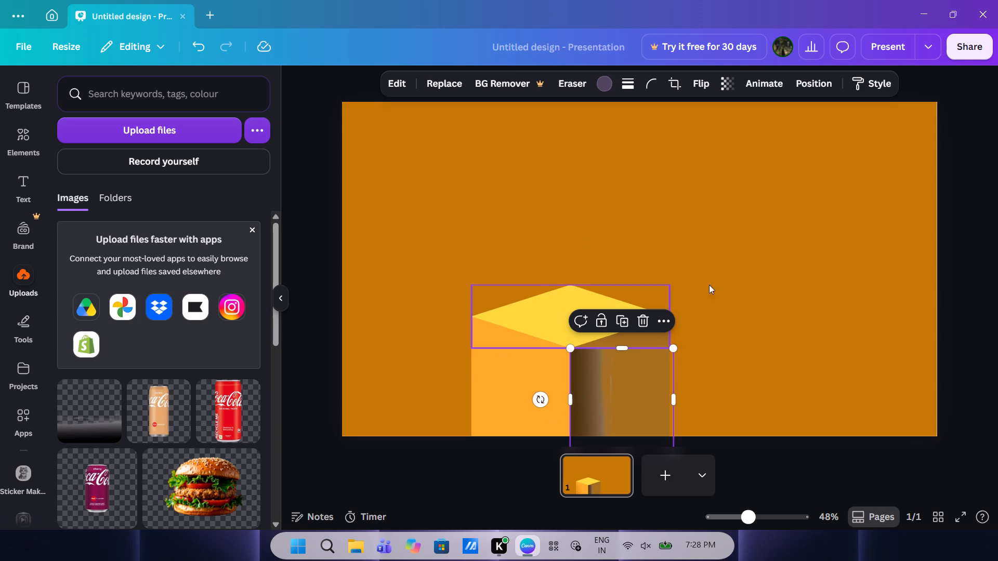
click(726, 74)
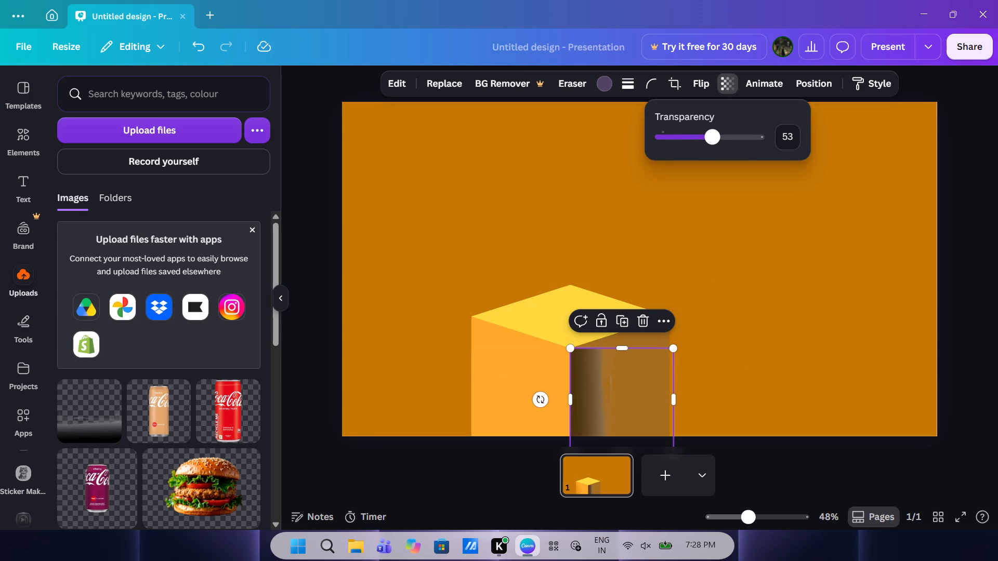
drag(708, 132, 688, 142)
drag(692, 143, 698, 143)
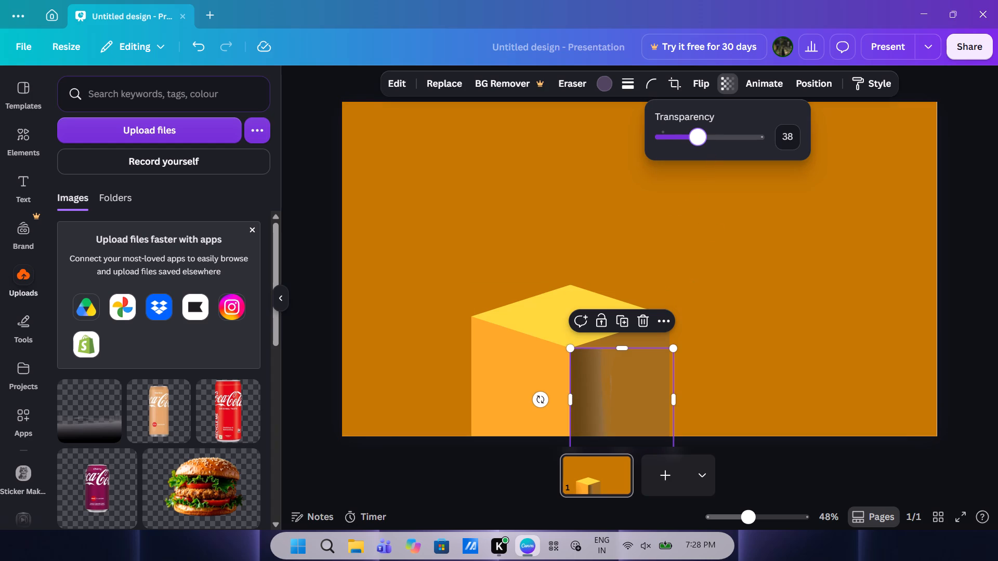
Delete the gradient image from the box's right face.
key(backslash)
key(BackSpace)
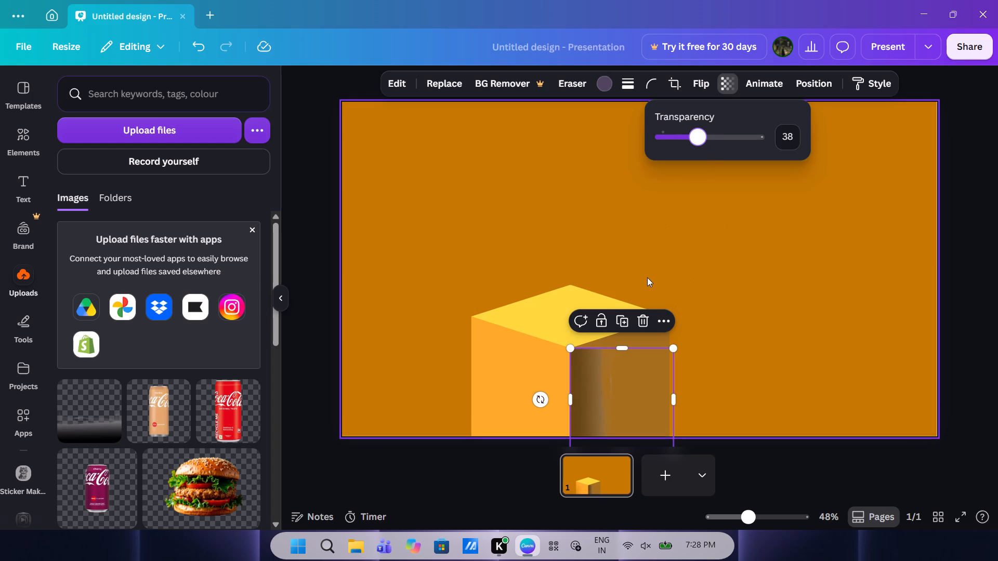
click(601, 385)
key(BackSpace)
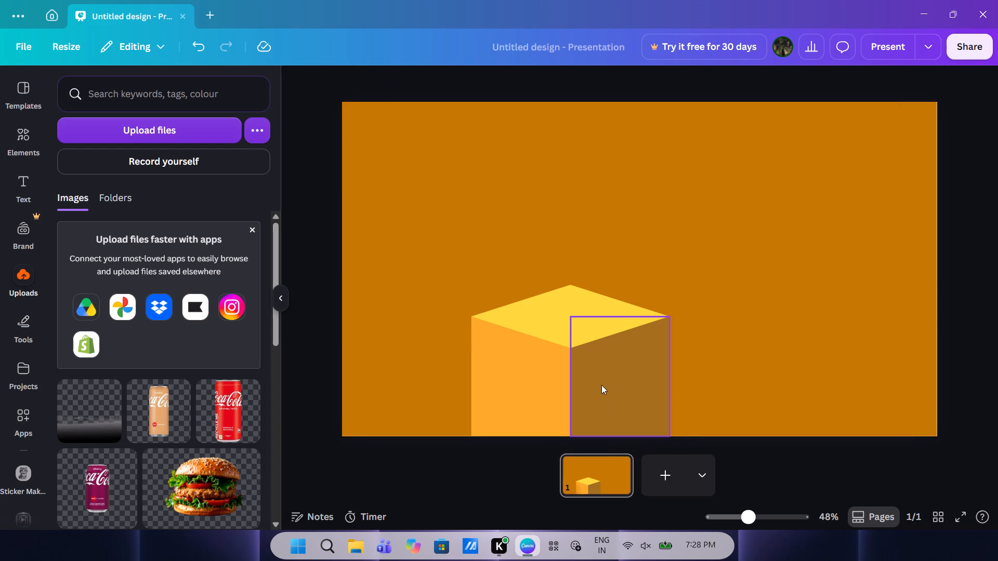
Browse the graphics results for "black effect" in Elements and add the free blurred black ellipse to the page.
click(31, 125)
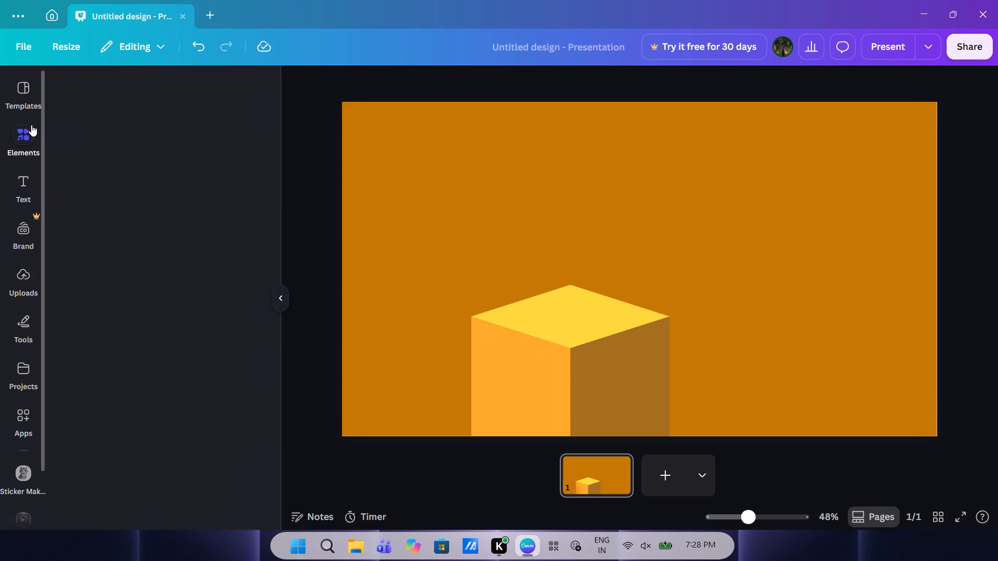
scroll(137, 221, up, 7)
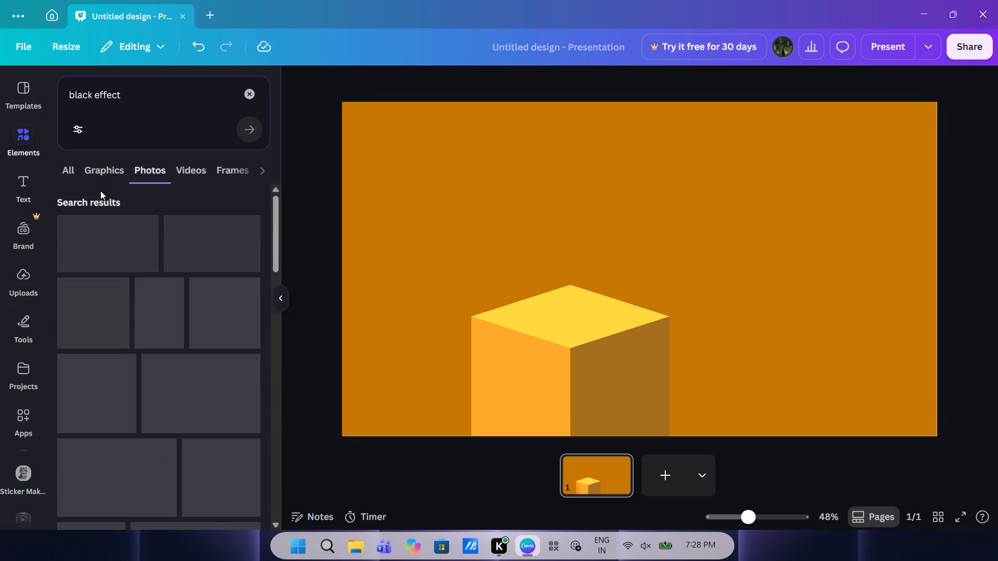
click(95, 176)
click(73, 179)
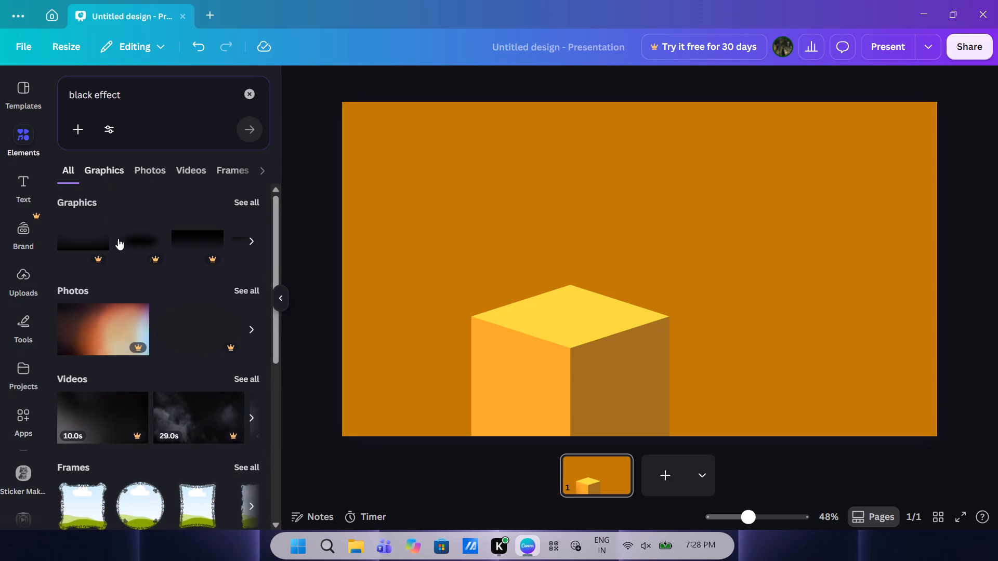
scroll(118, 238, up, 2)
scroll(119, 327, up, 3)
click(249, 204)
scroll(139, 335, down, 1)
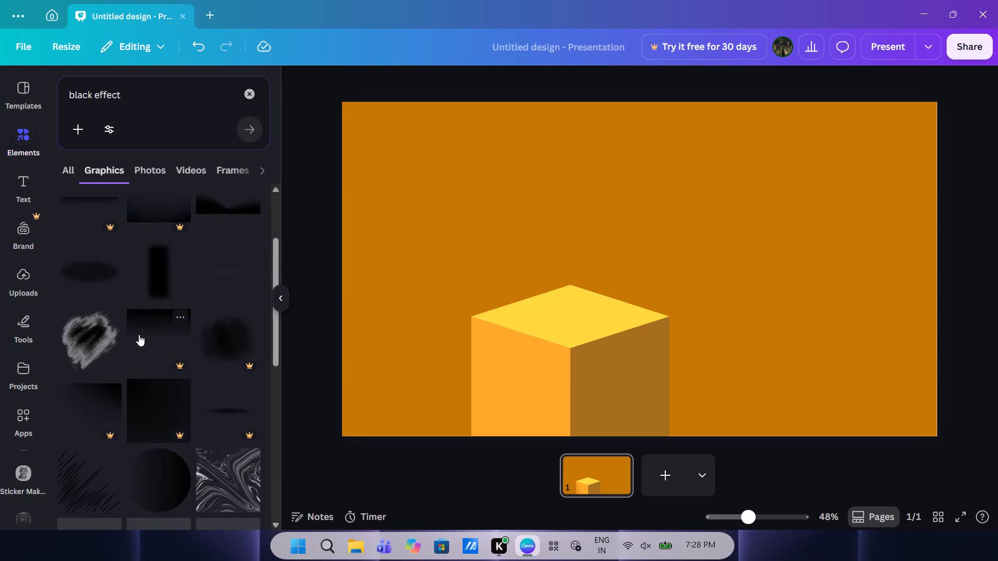
scroll(139, 335, down, 2)
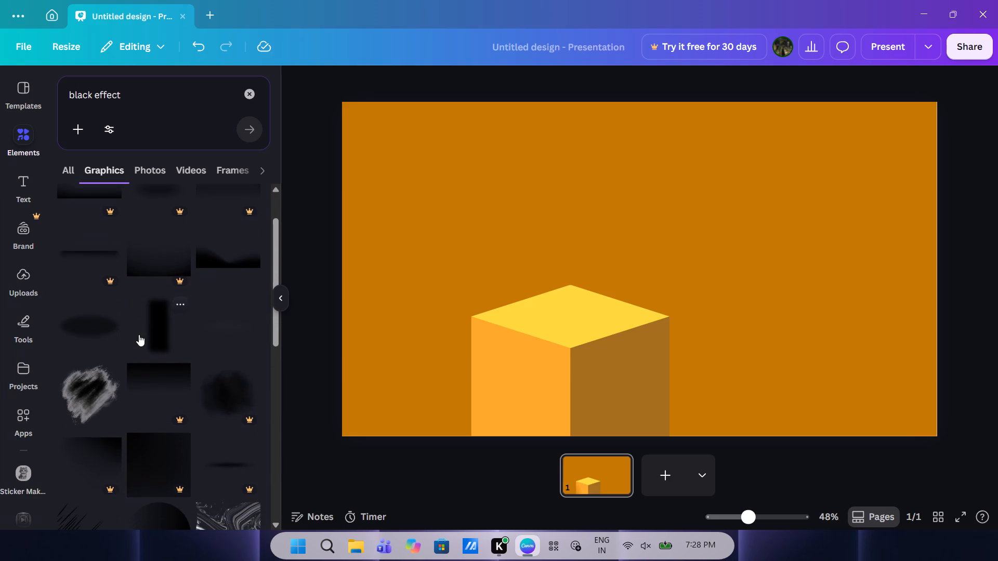
scroll(94, 399, down, 3)
scroll(113, 342, down, 1)
scroll(113, 342, up, 3)
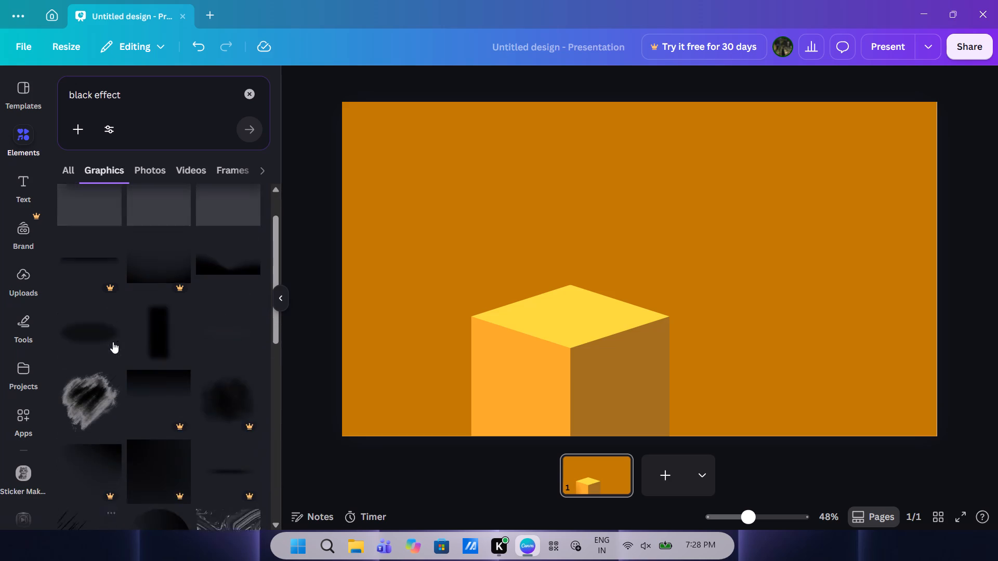
click(90, 359)
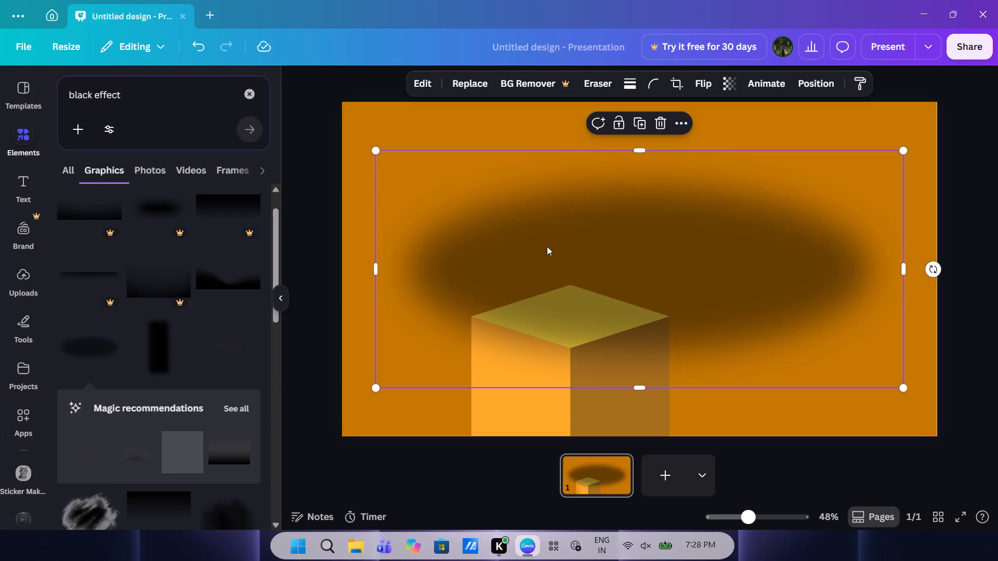
Crop the blurred ellipse on both sides and from below to its upper middle part, about 733 wide.
drag(547, 246, 528, 274)
drag(356, 293, 531, 298)
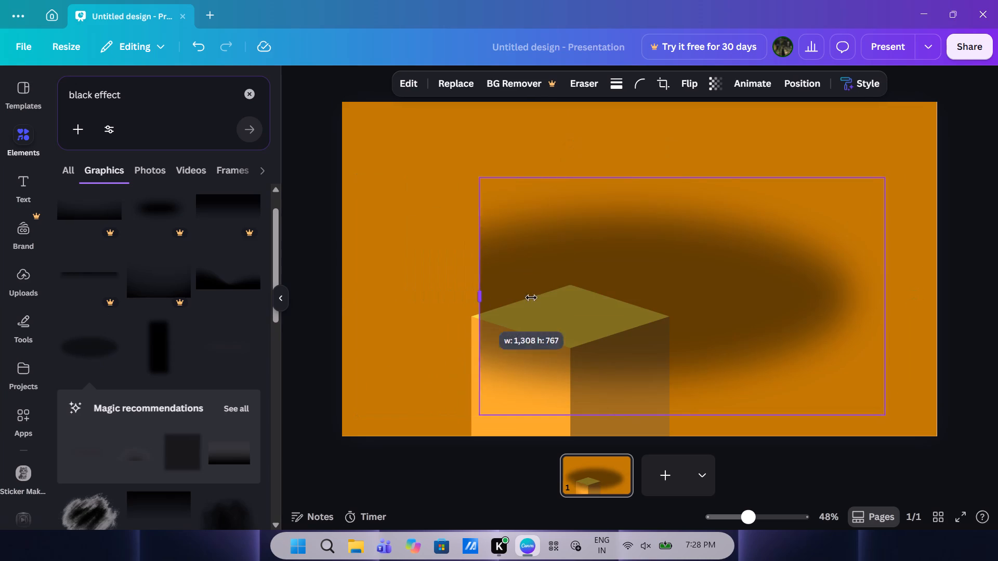
drag(531, 298, 566, 292)
drag(886, 286, 833, 291)
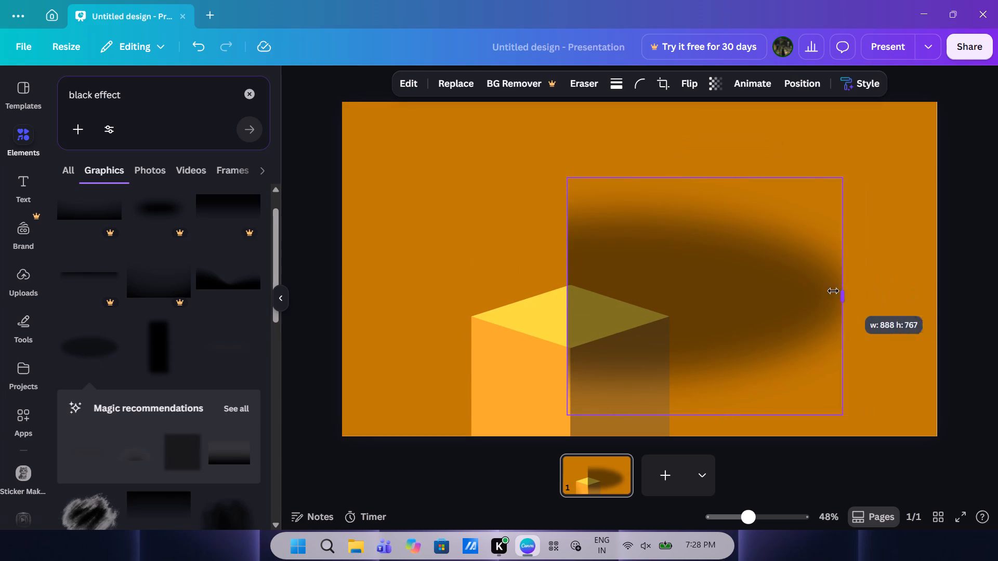
drag(833, 291, 796, 295)
drag(677, 417, 687, 337)
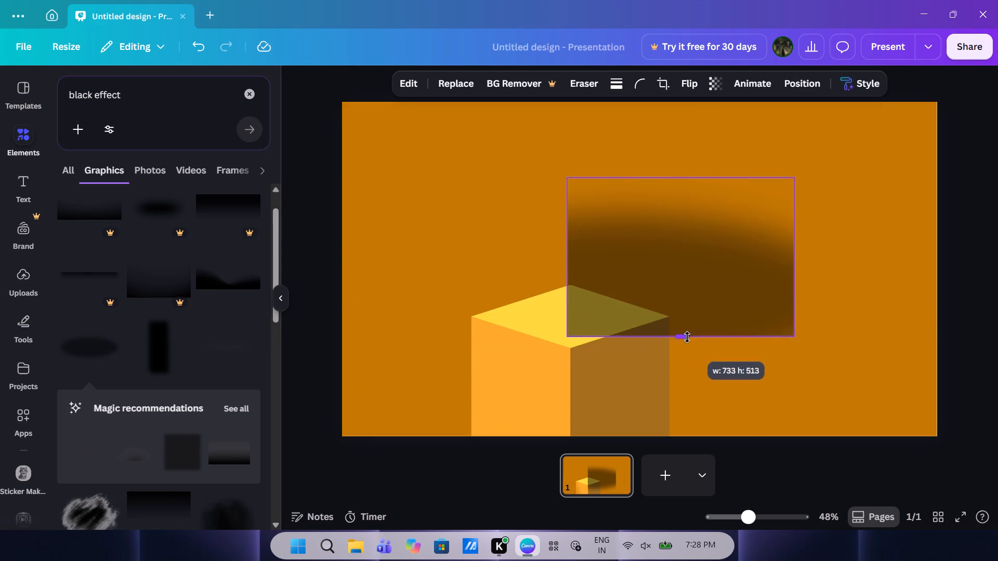
drag(687, 337, 692, 293)
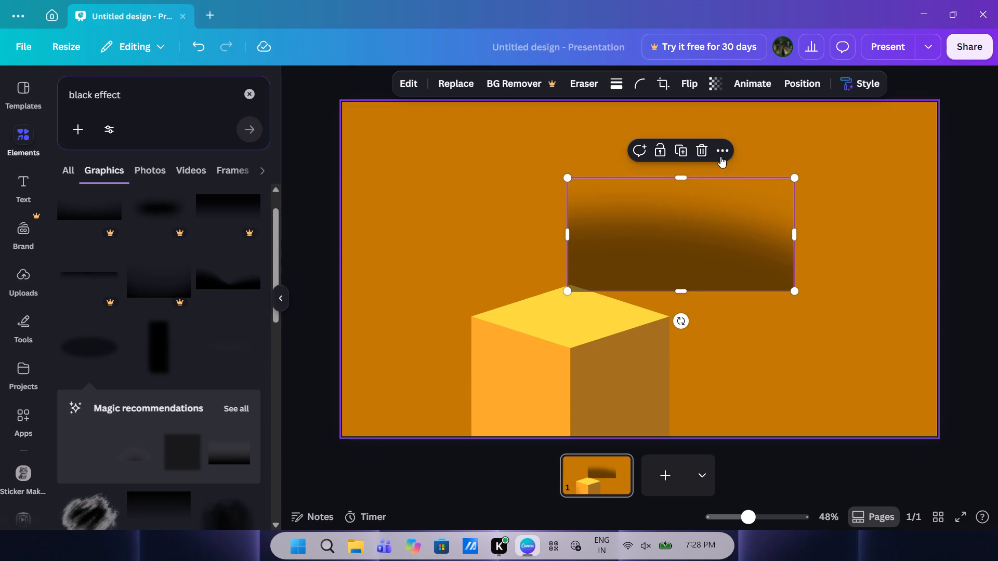
Crop the blurred shadow graphic further from below and on both sides to about 548 wide, extending its upper edge slightly.
click(685, 183)
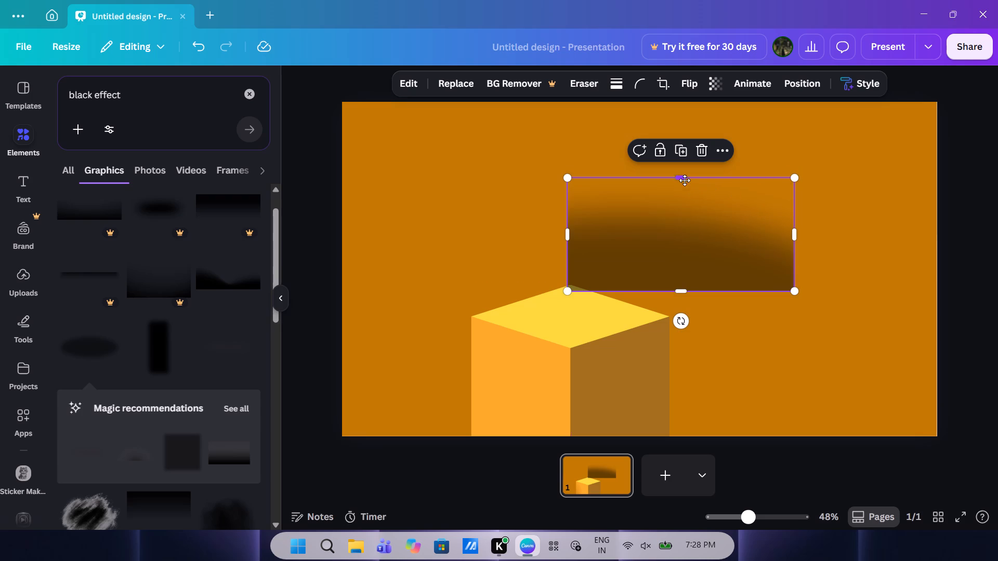
click(685, 179)
click(681, 284)
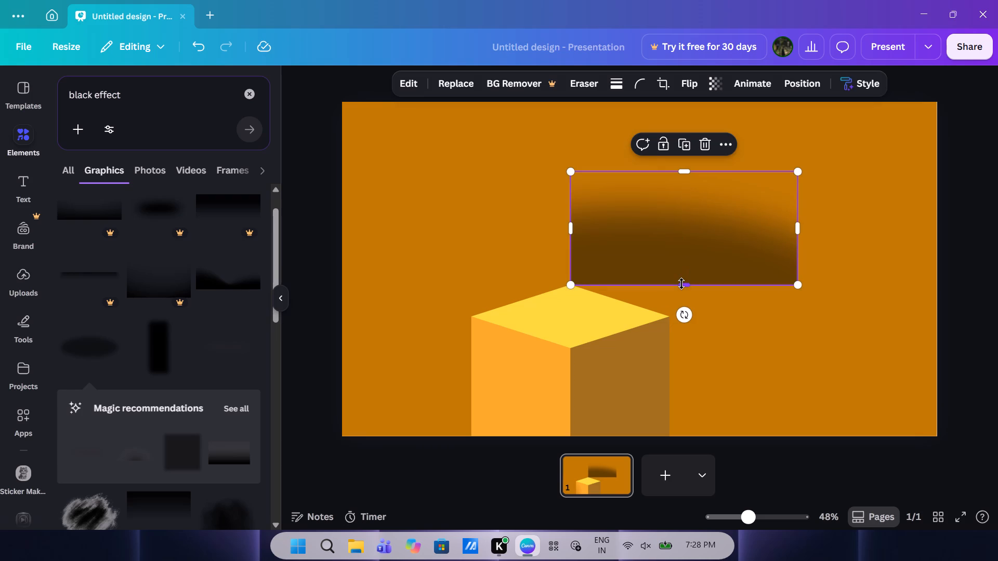
drag(681, 283, 675, 251)
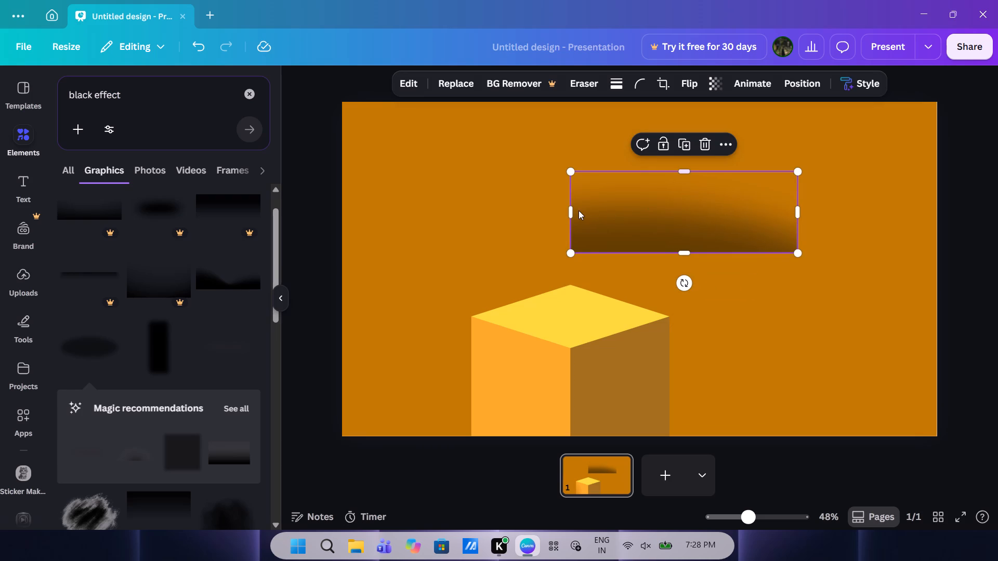
drag(568, 214, 599, 220)
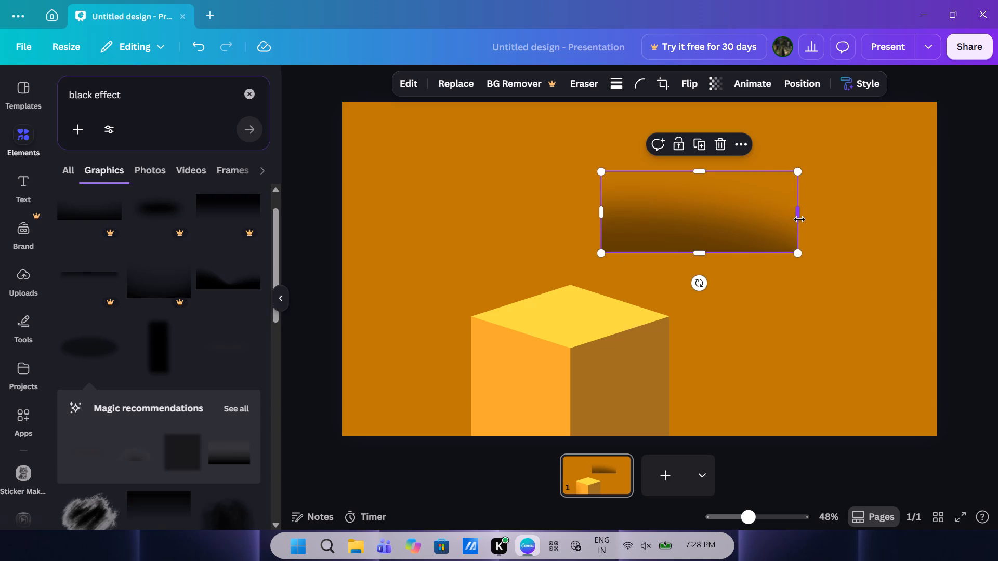
drag(799, 219, 772, 219)
drag(690, 172, 689, 163)
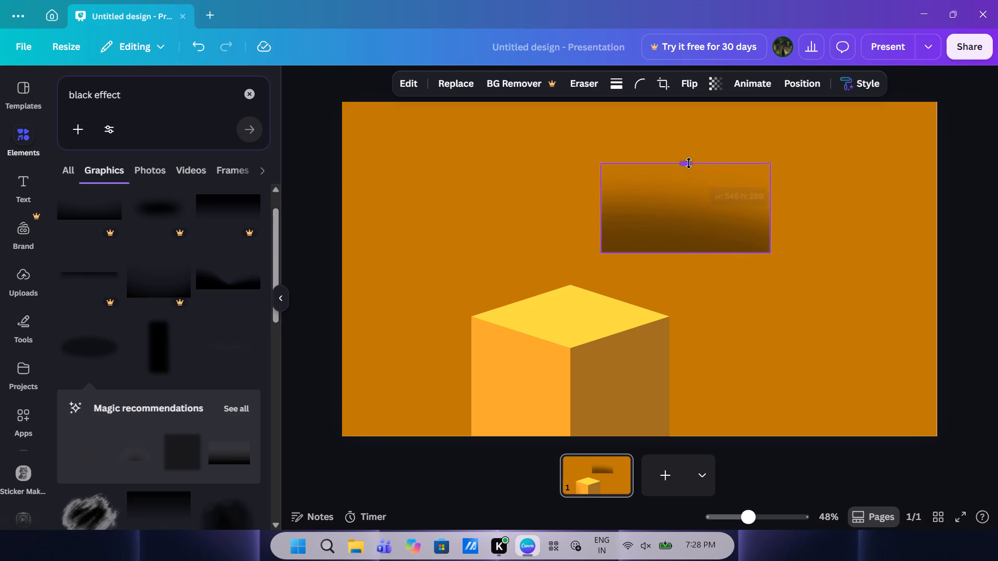
drag(689, 163, 689, 162)
Rotate the shadow graphic to 90°.
drag(687, 286, 592, 264)
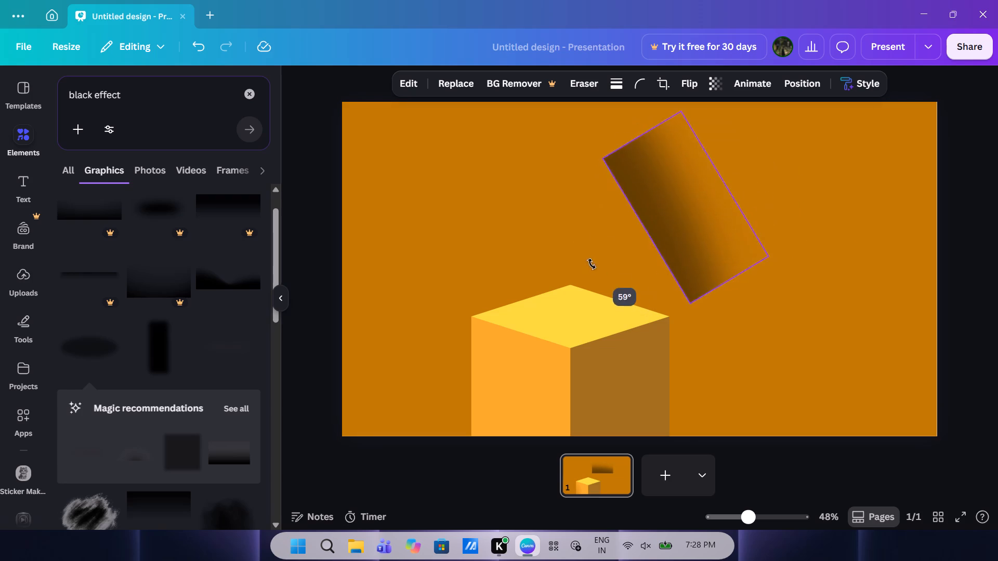
drag(592, 264, 572, 207)
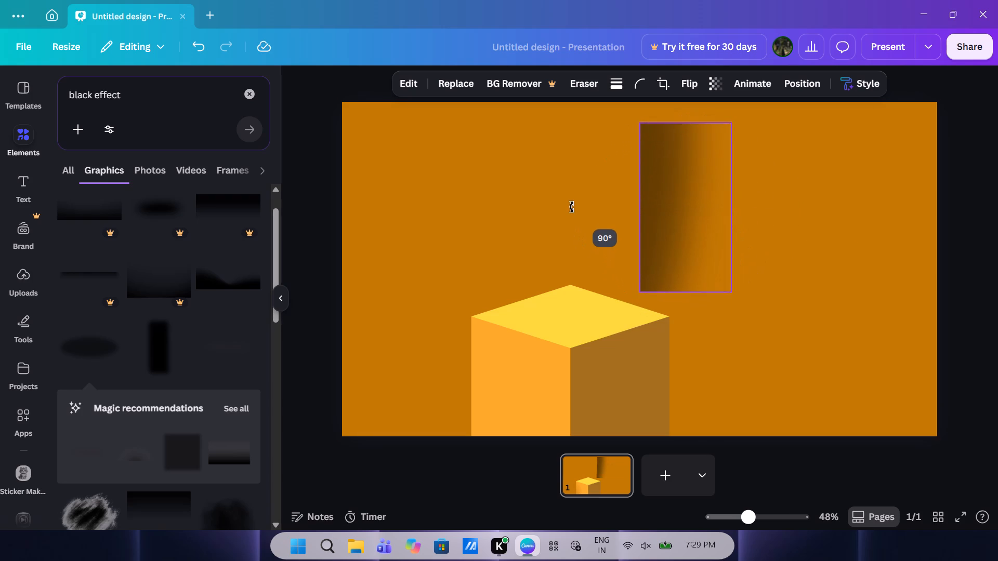
drag(572, 207, 570, 208)
Shorten the rotated shadow to about 387 long and place it on the box's right face, against the front vertical edge.
drag(680, 203, 630, 378)
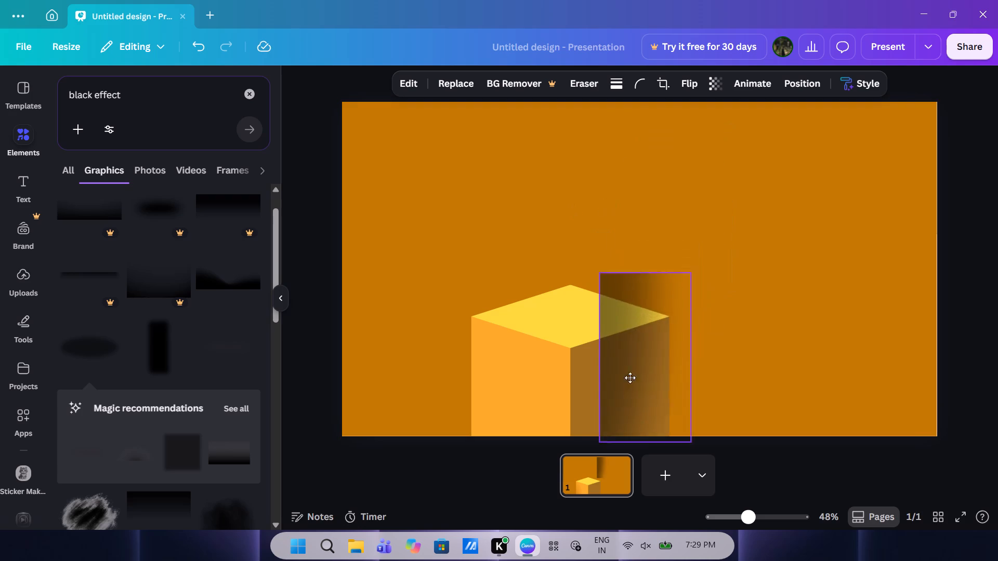
drag(630, 378, 601, 290)
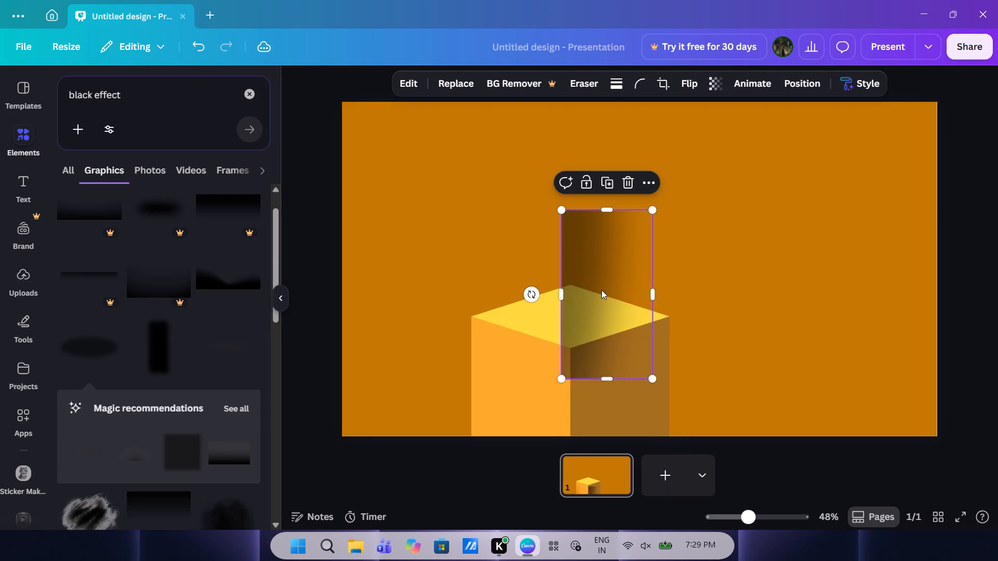
drag(604, 379, 603, 352)
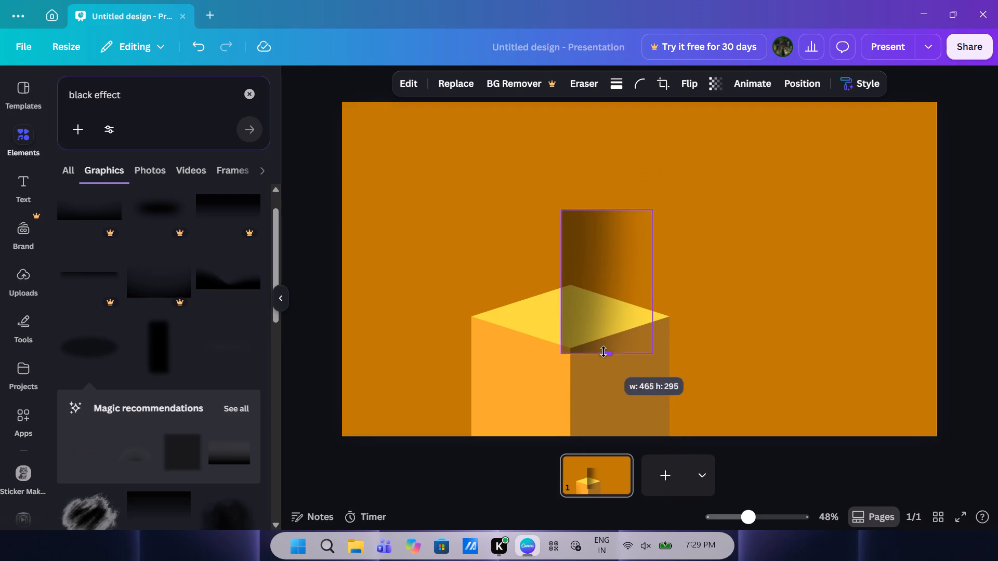
drag(603, 352, 604, 330)
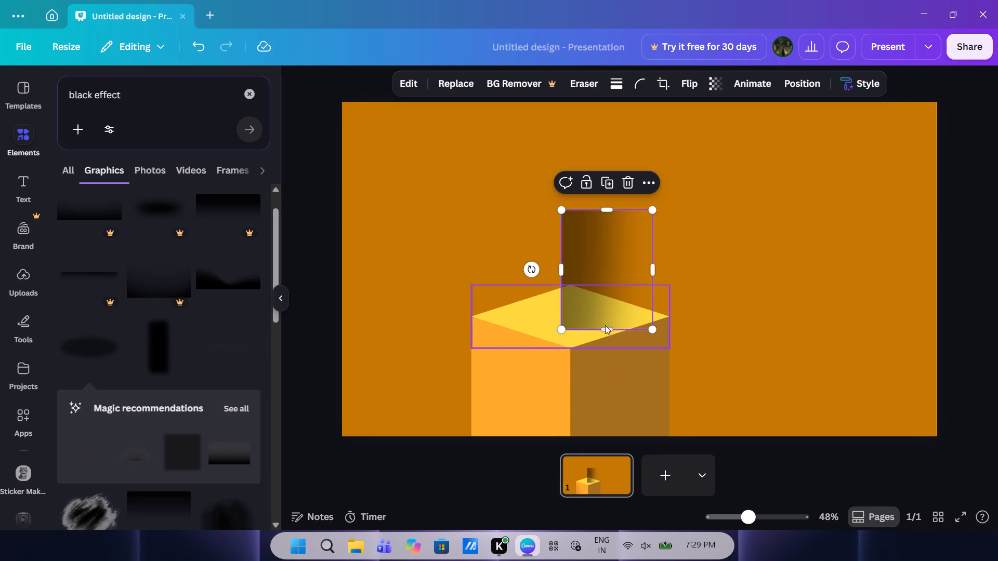
drag(600, 293, 612, 432)
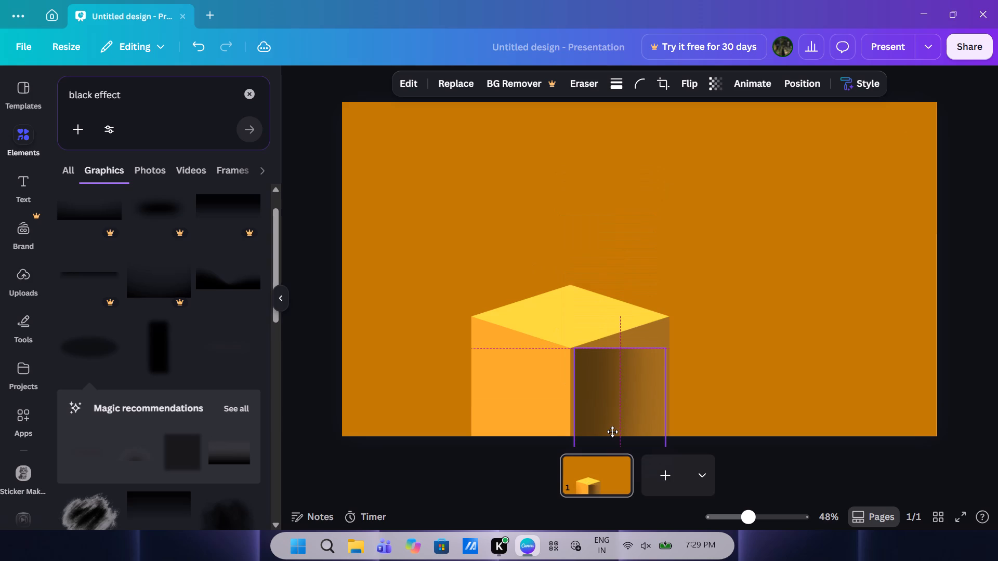
drag(612, 432, 607, 432)
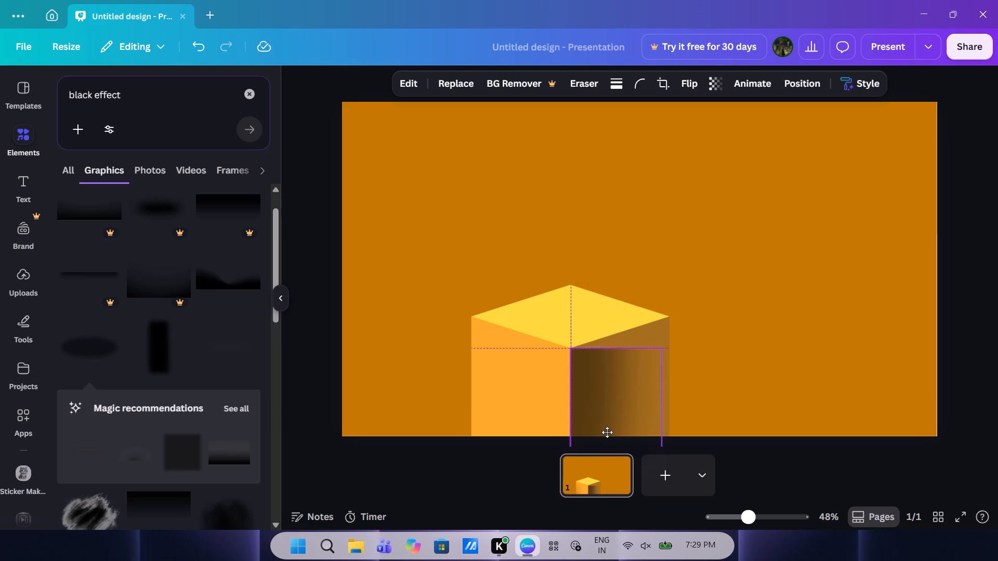
drag(607, 432, 607, 430)
Enlarge the shadow past the right face's outer edge and up over the front corner of the box's top.
drag(658, 351, 662, 342)
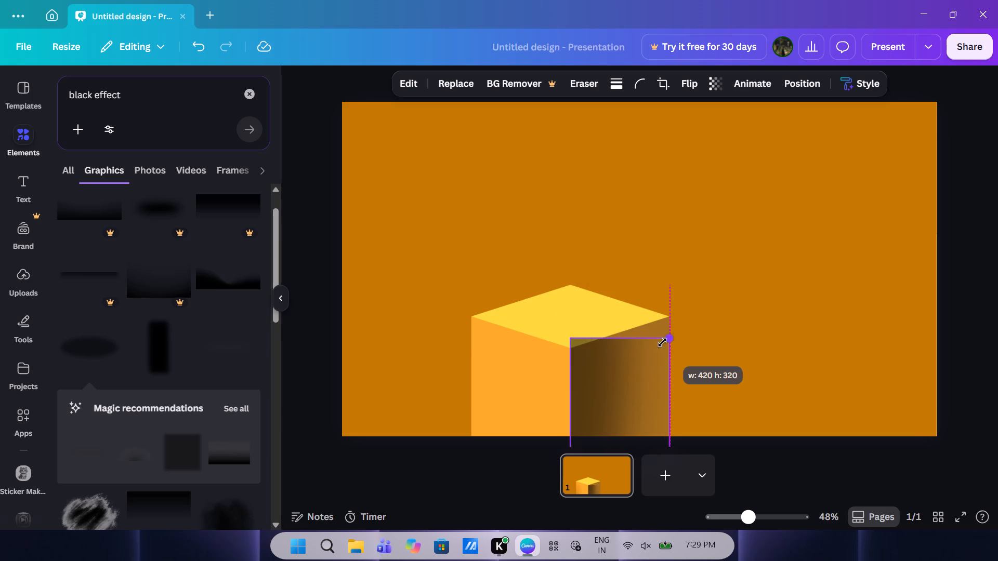
drag(662, 342, 659, 346)
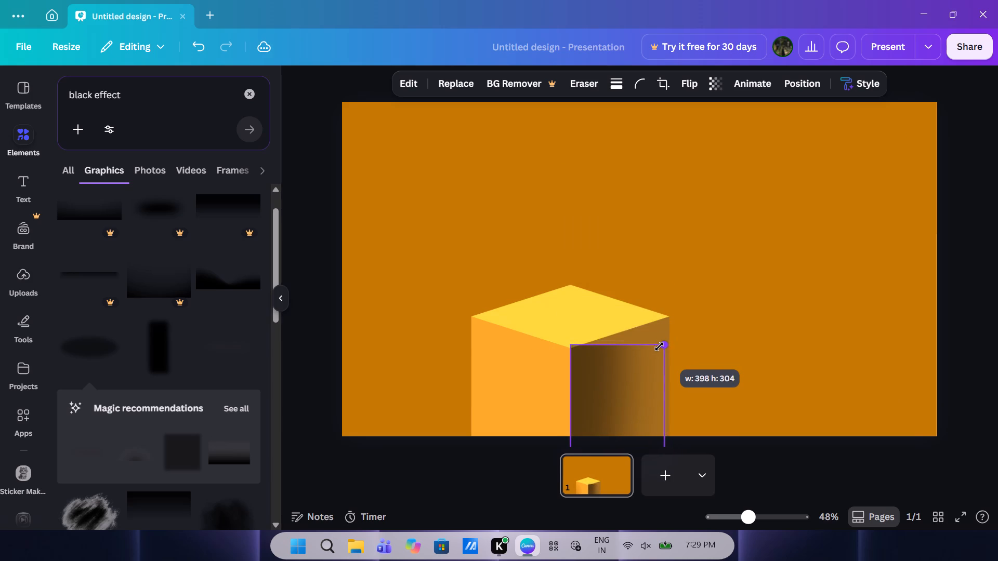
drag(659, 346, 674, 364)
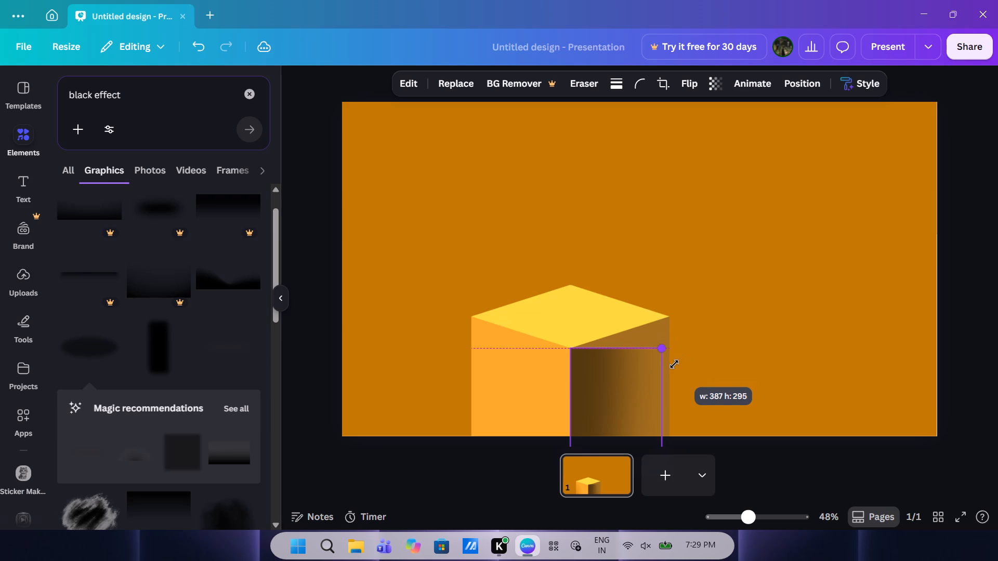
drag(674, 364, 674, 364)
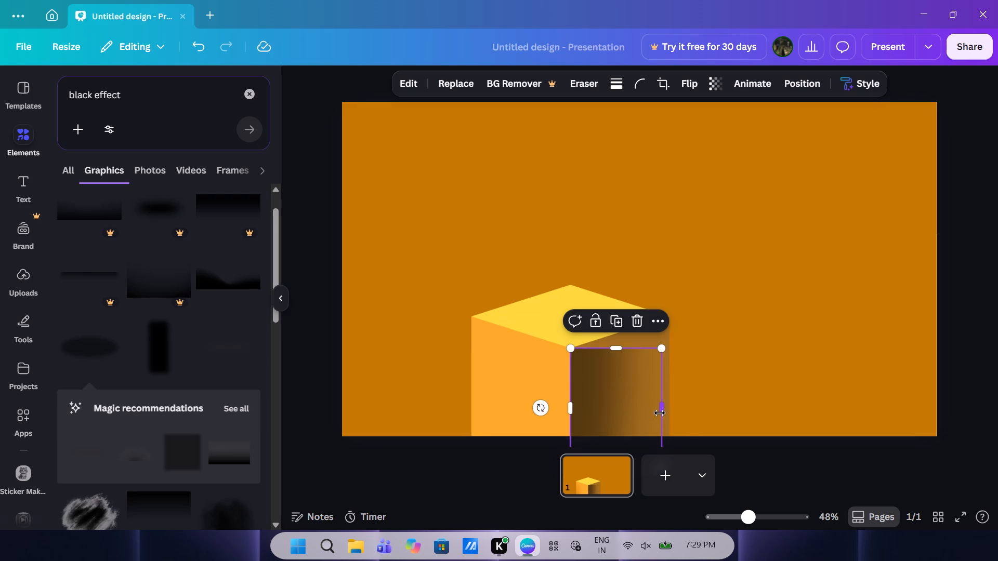
drag(660, 413, 687, 405)
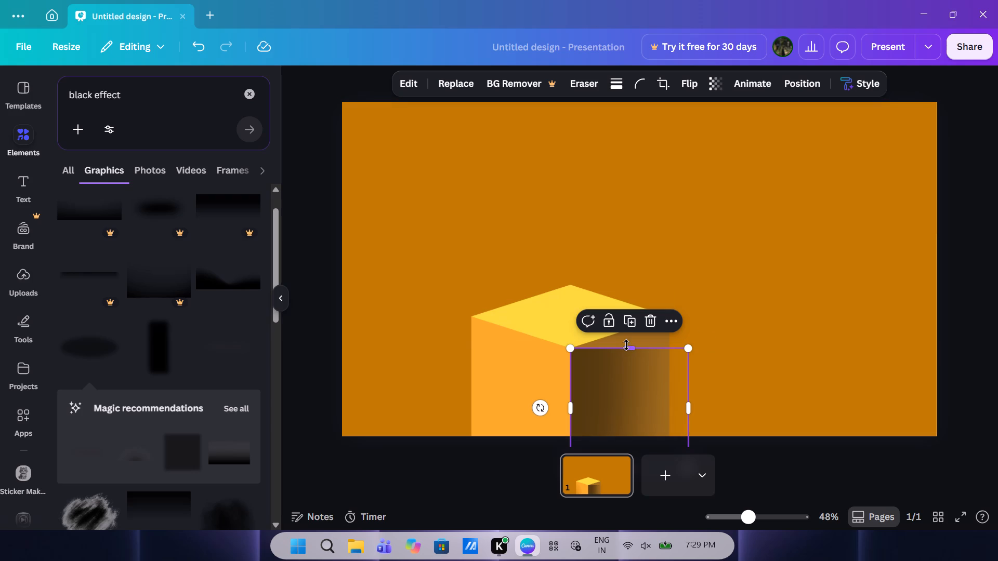
drag(626, 345, 629, 328)
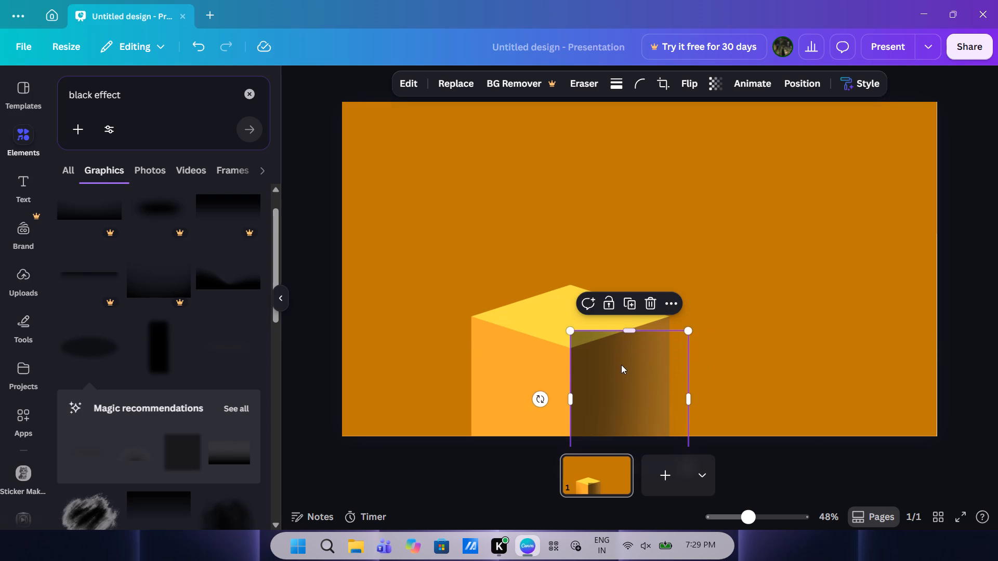
Send the shadow backward one layer, behind the box's yellow top face.
right_click(621, 365)
click(656, 203)
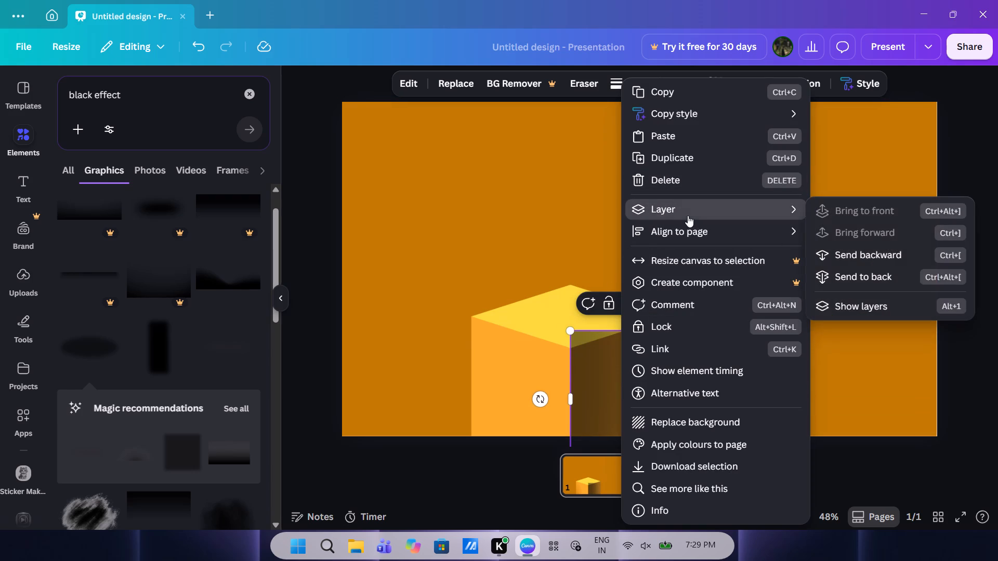
click(829, 249)
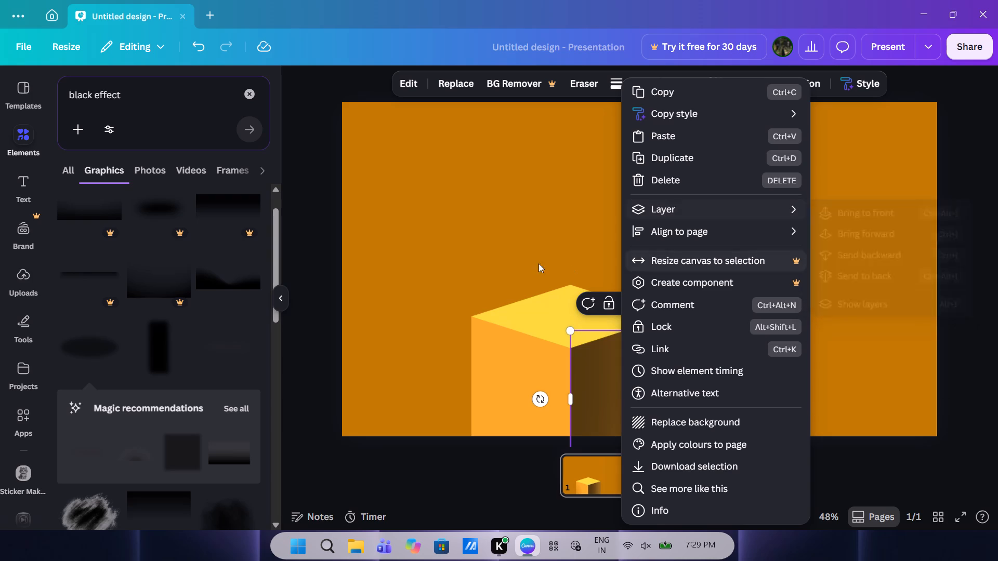
click(511, 253)
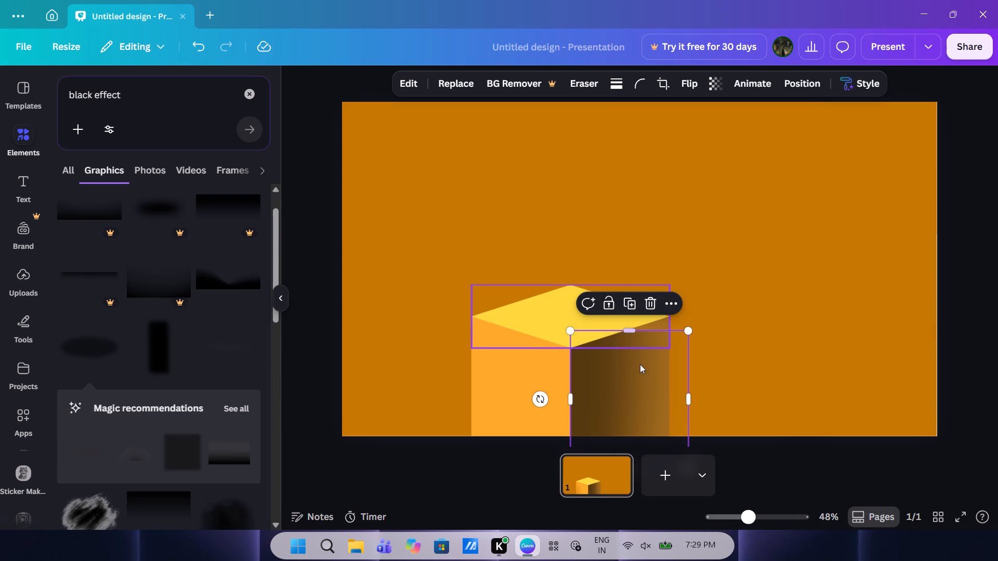
Set the transparency of the right-face shadow to 53.
drag(717, 86, 732, 98)
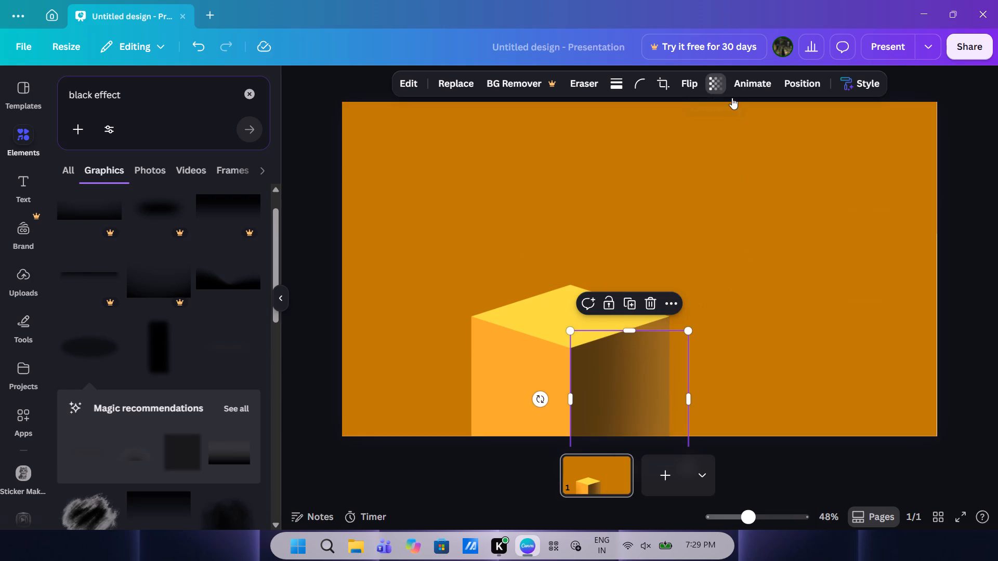
drag(732, 98, 712, 70)
click(712, 70)
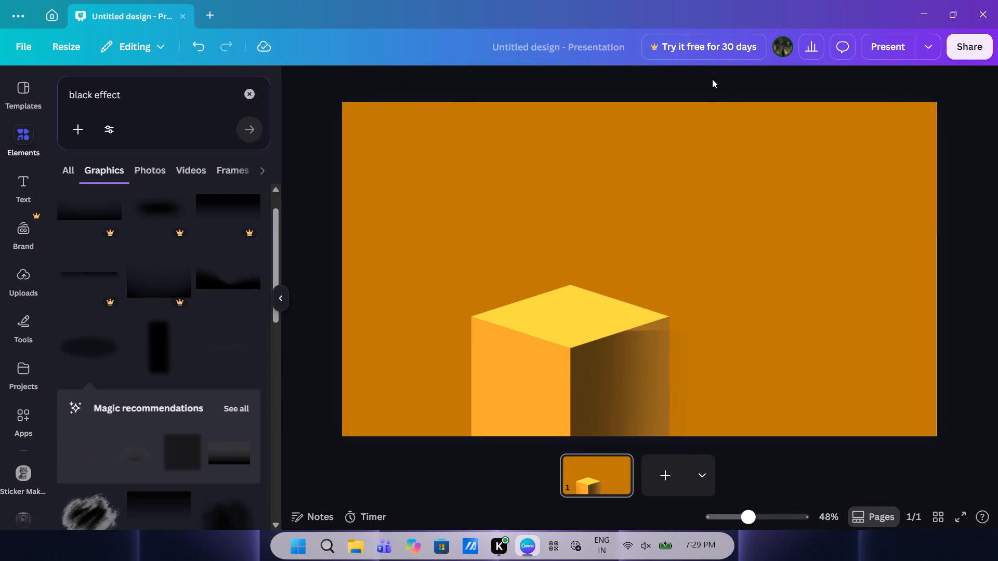
click(629, 362)
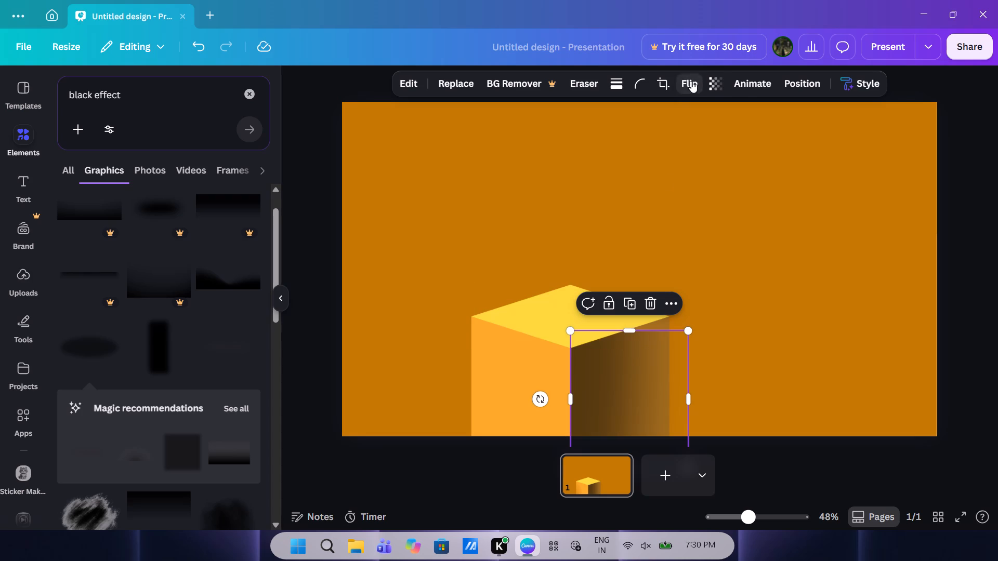
click(715, 78)
drag(695, 137, 690, 138)
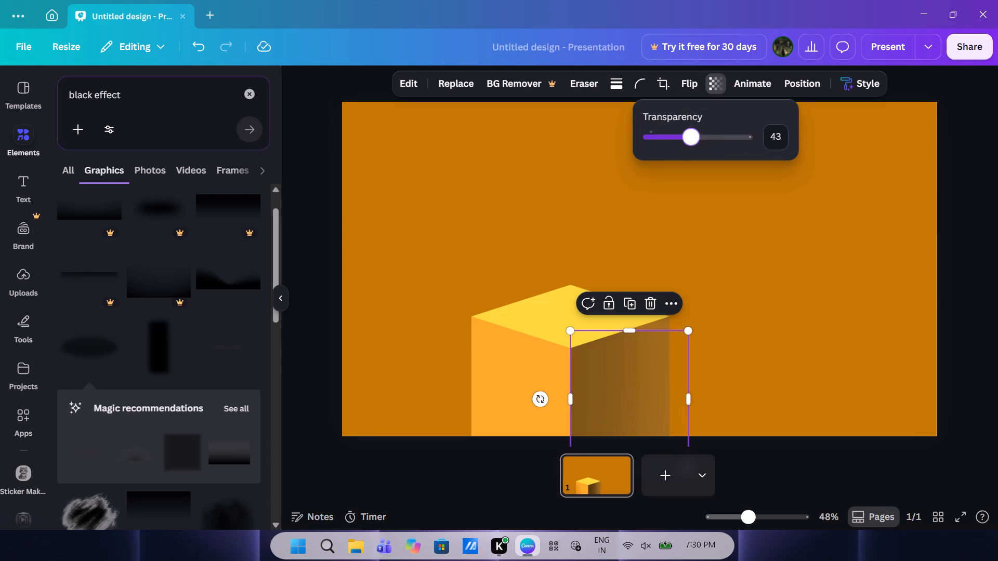
drag(690, 138, 701, 141)
Nudge the right-face shadow slightly down and duplicate it, placing the copy over the box's left face, aligned with its outer edge.
key(ctrl+c)
key(ctrl+v)
drag(606, 395, 608, 406)
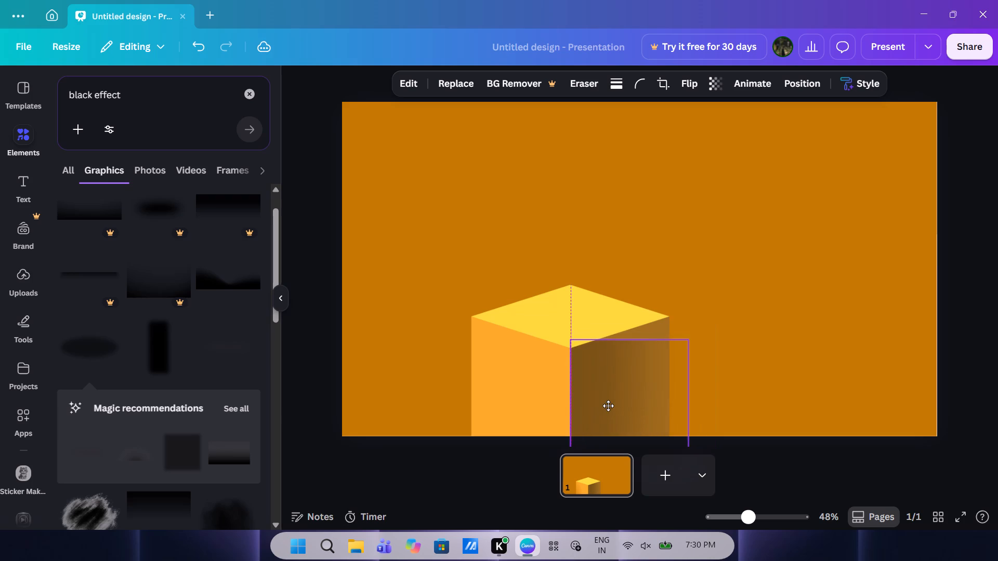
drag(608, 406, 603, 401)
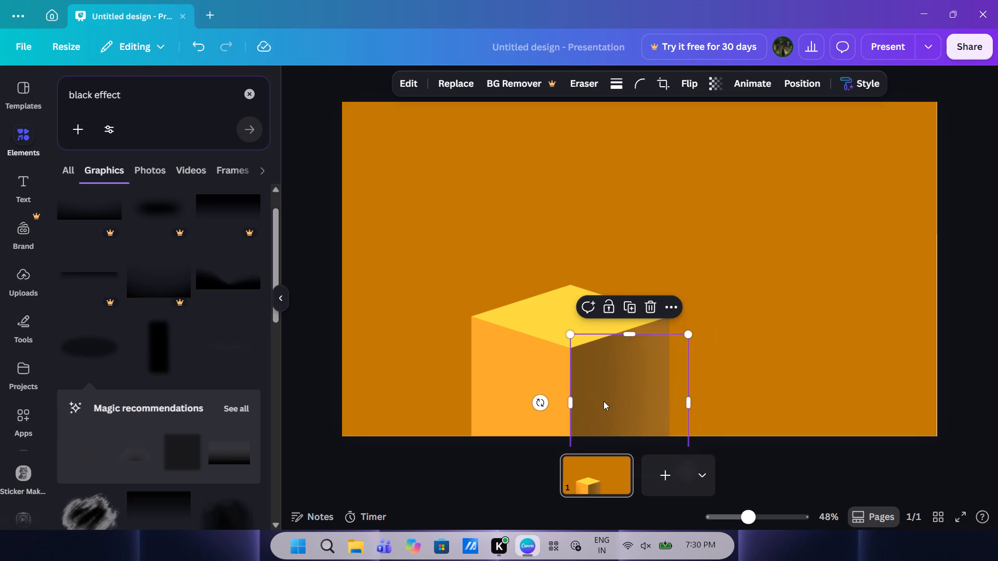
key(ctrl+c)
key(ctrl+v)
drag(600, 386, 501, 374)
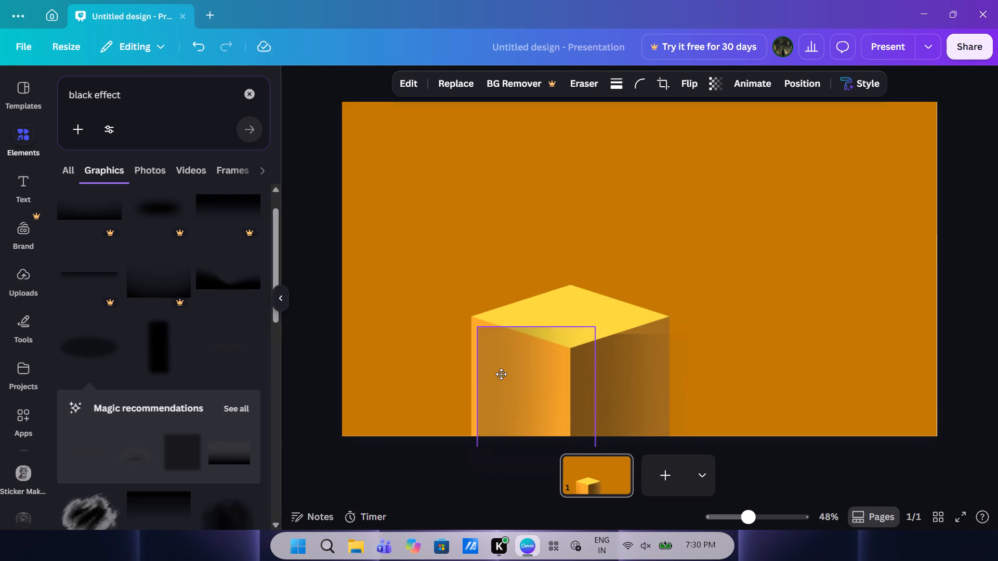
drag(501, 374, 496, 363)
click(502, 358)
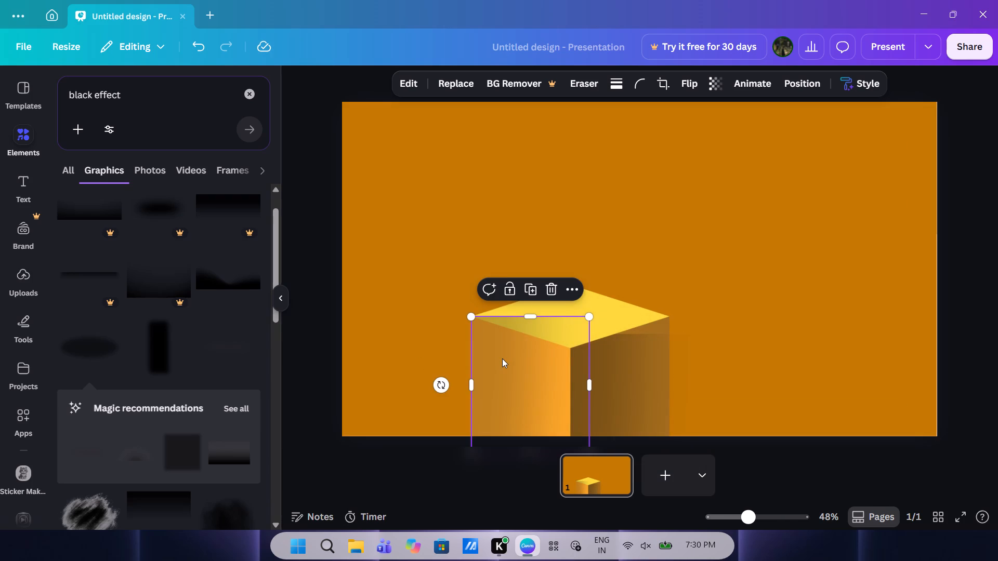
click(640, 354)
click(724, 279)
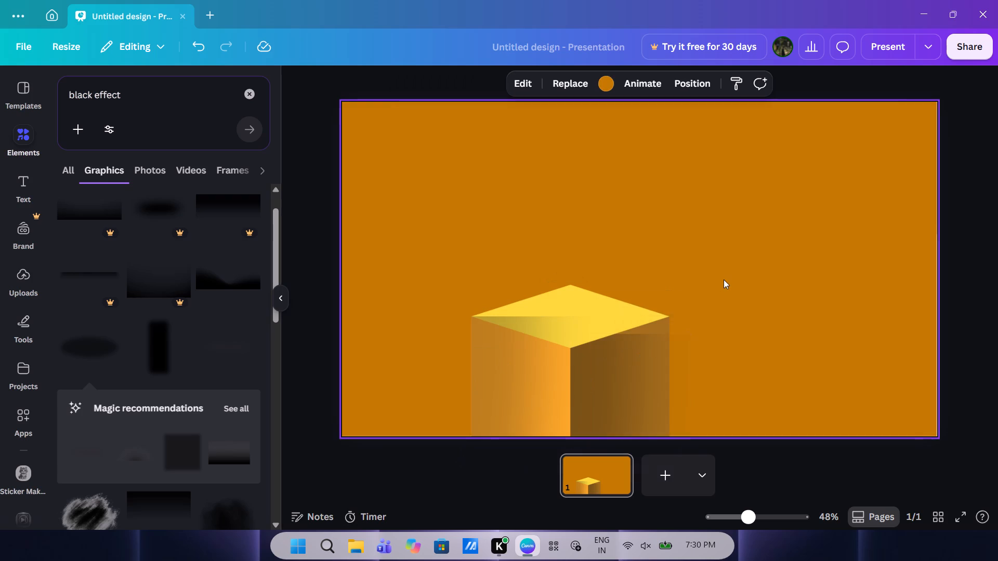
Send the left-face shadow backward one layer, behind the box's yellow top face.
click(475, 352)
right_click(475, 352)
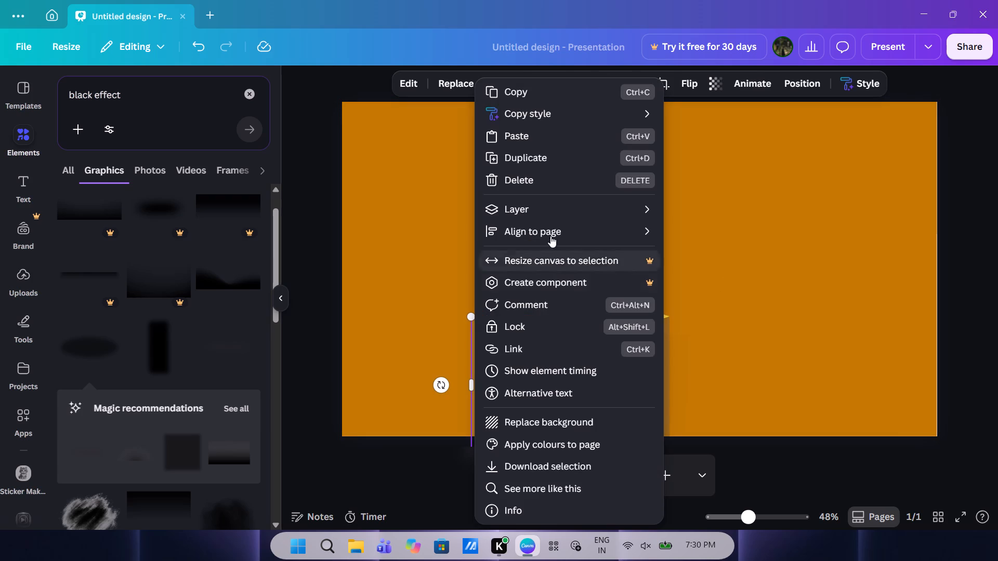
click(556, 209)
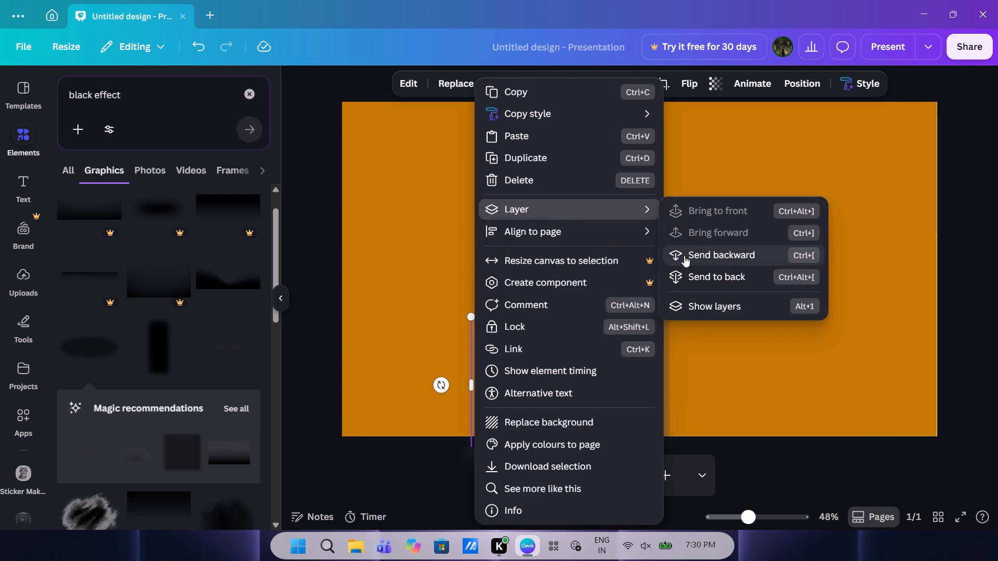
click(684, 256)
click(404, 304)
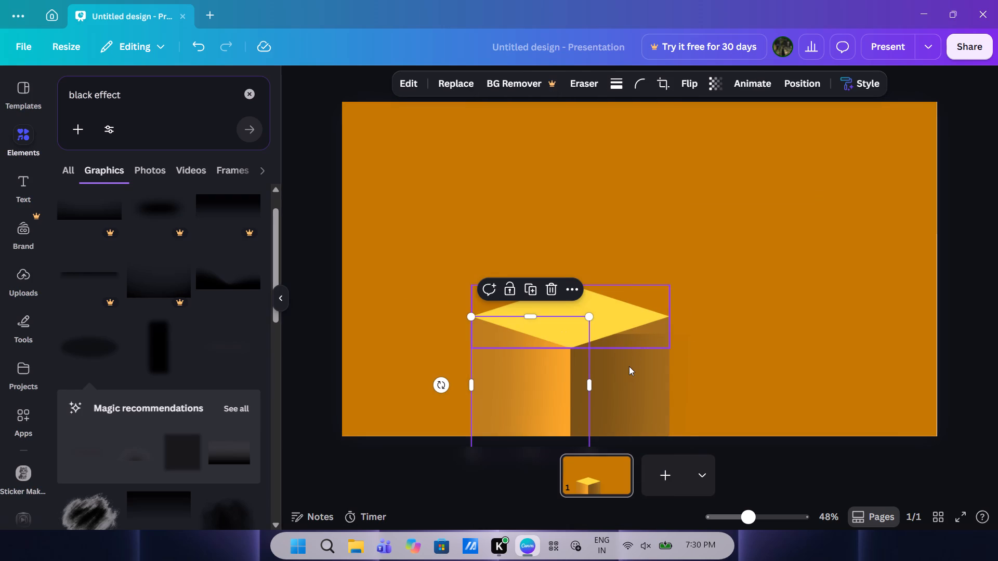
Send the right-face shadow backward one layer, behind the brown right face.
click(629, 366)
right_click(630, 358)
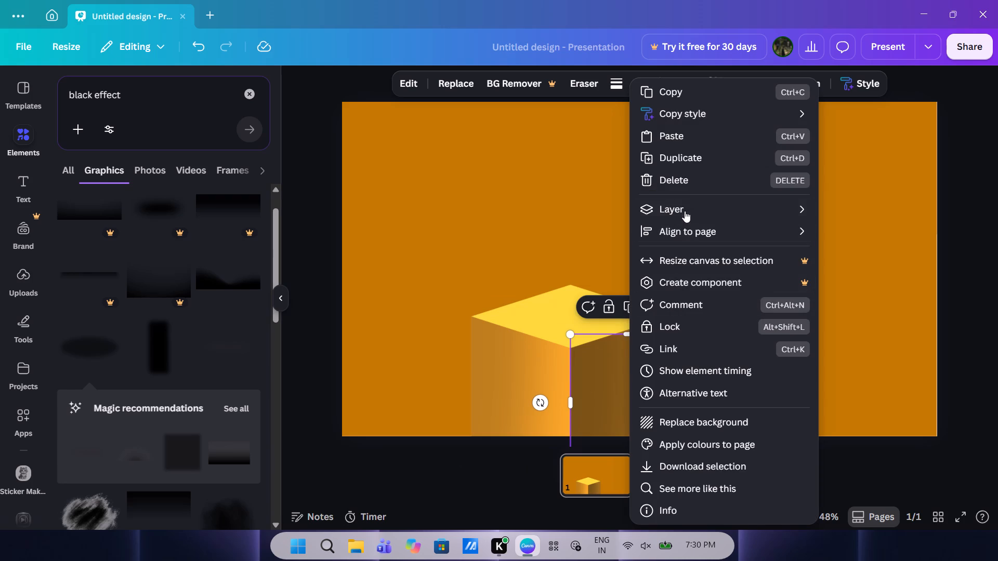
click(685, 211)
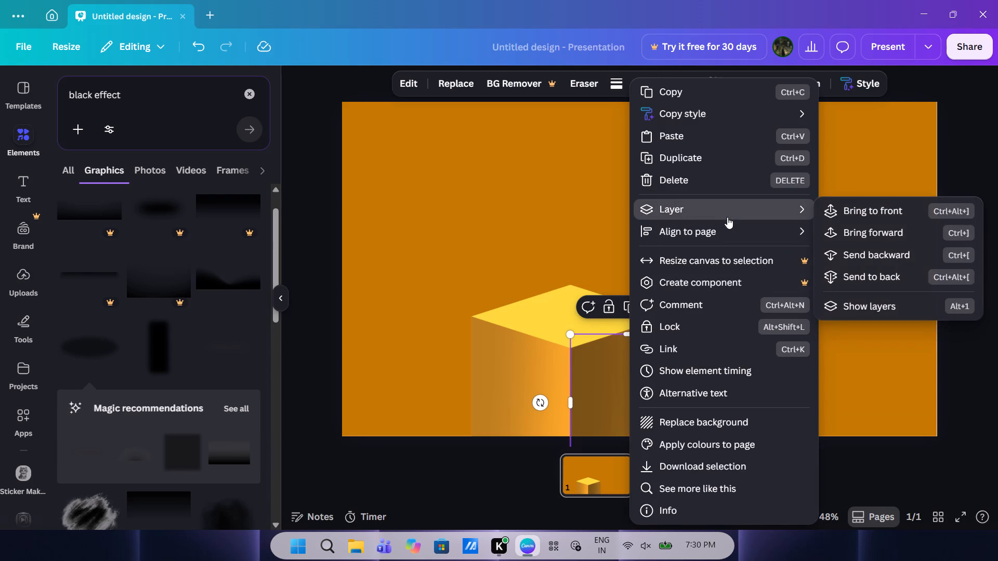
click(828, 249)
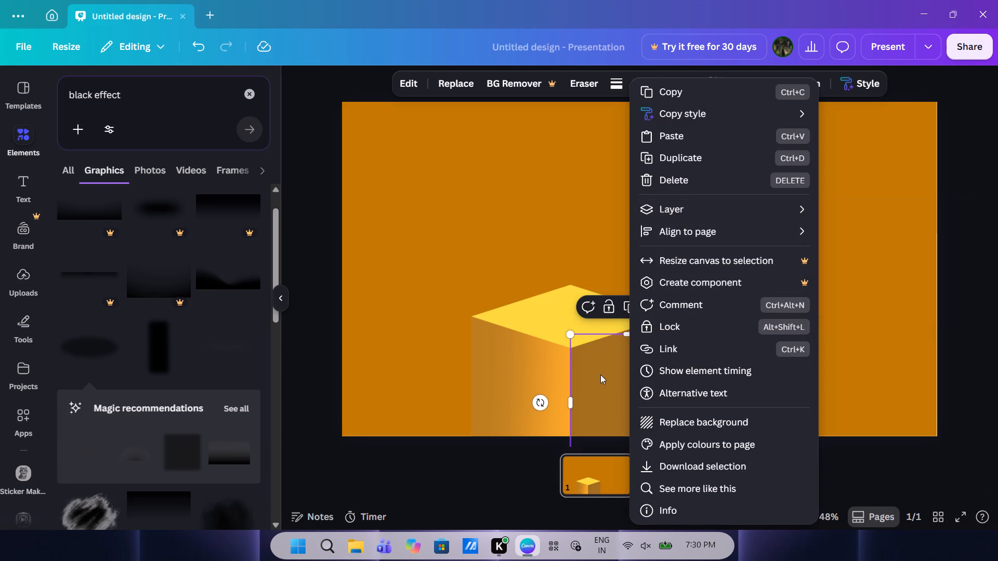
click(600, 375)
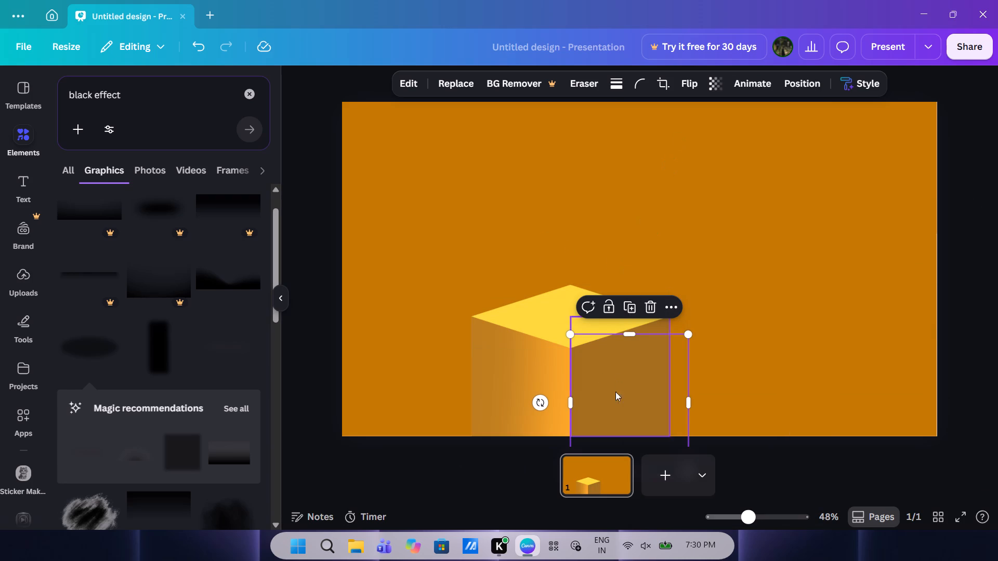
Raise the transparency value of the right-face shadow to make it darker.
click(719, 78)
drag(697, 132, 707, 132)
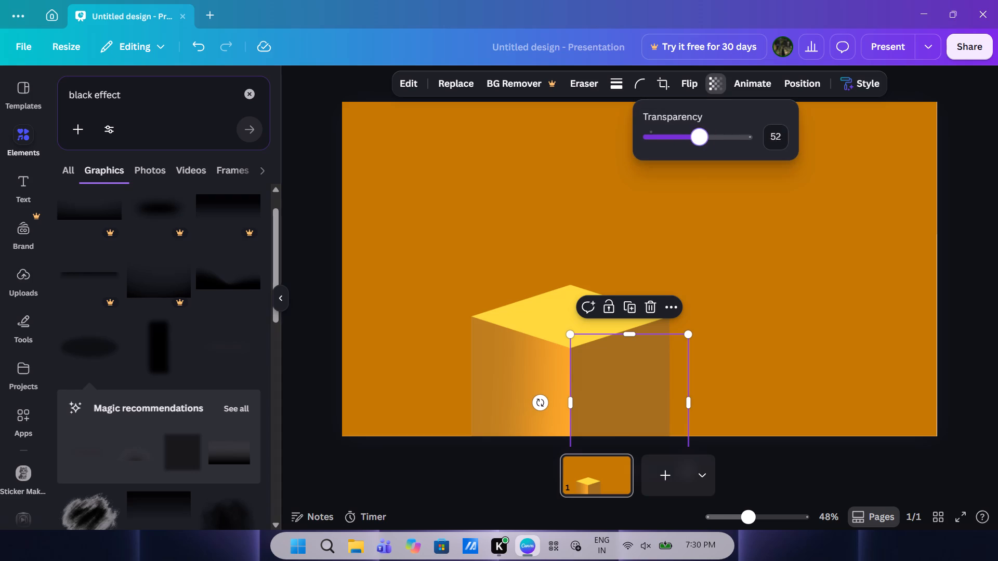
drag(707, 132, 729, 132)
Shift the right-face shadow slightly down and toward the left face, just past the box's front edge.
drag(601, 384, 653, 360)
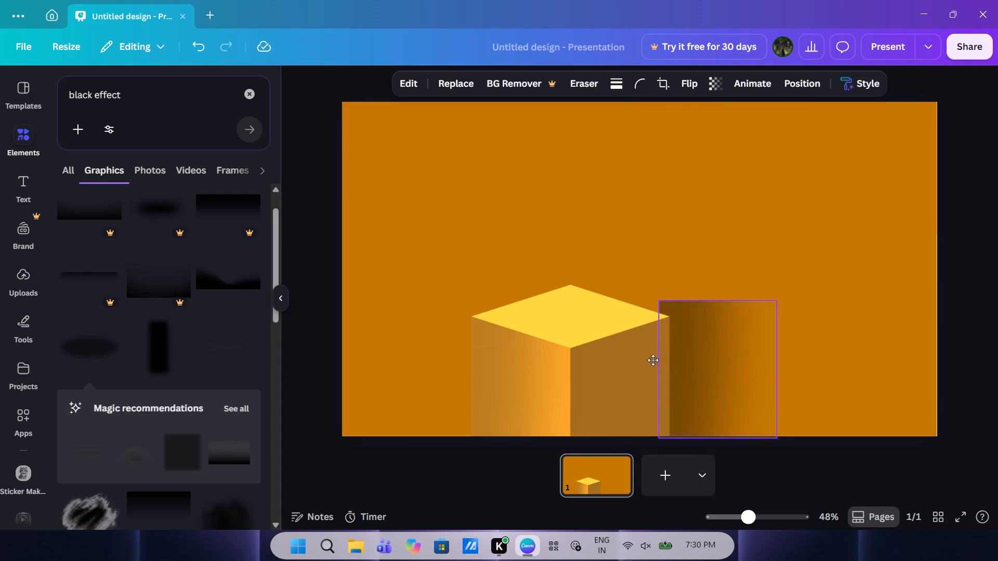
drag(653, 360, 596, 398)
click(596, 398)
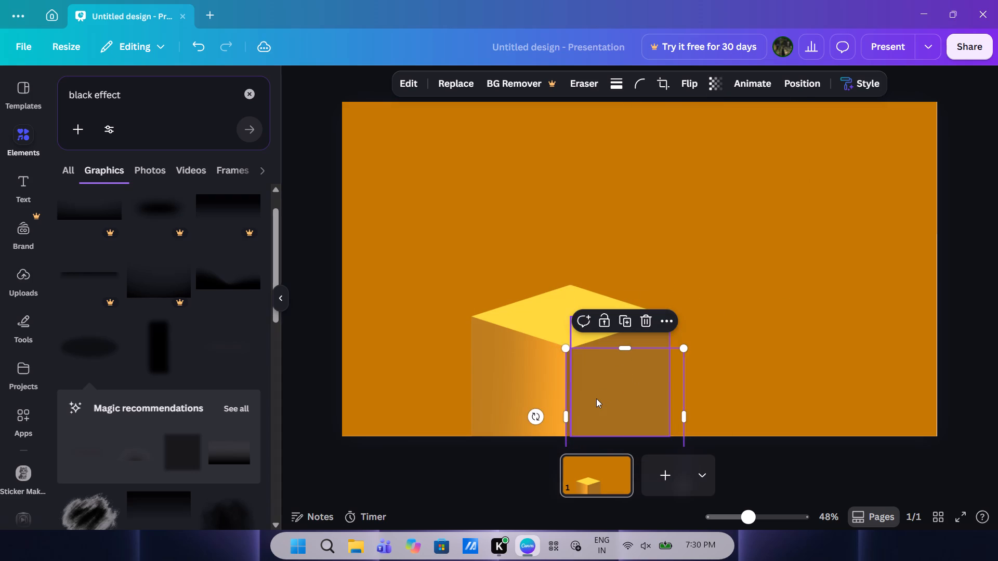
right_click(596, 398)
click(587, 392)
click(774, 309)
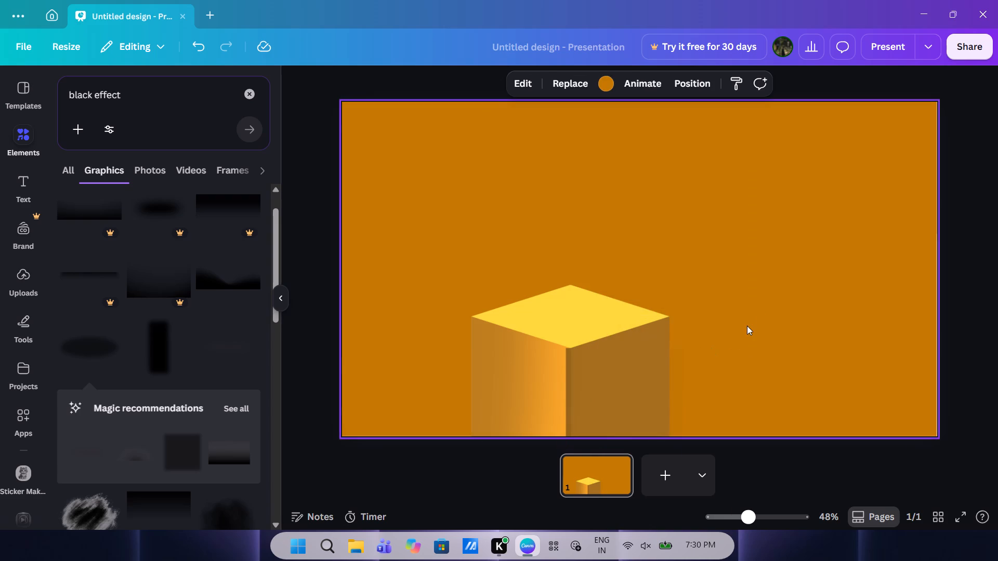
Pull the left-face shadow off the box, send it backward, and place it back over the left face, aligned with its outer edge.
click(540, 384)
drag(540, 384, 714, 284)
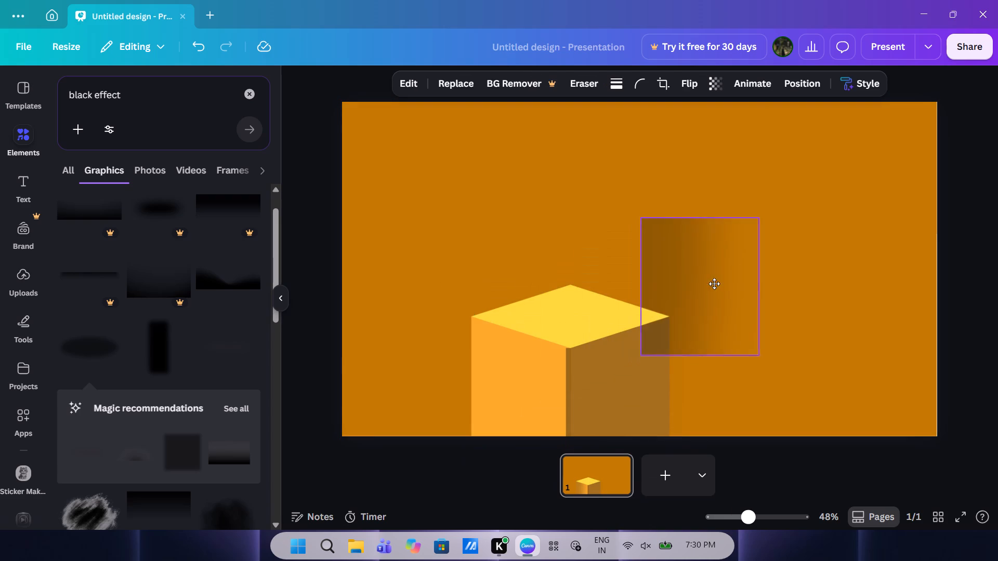
drag(714, 284, 738, 263)
right_click(738, 263)
click(793, 208)
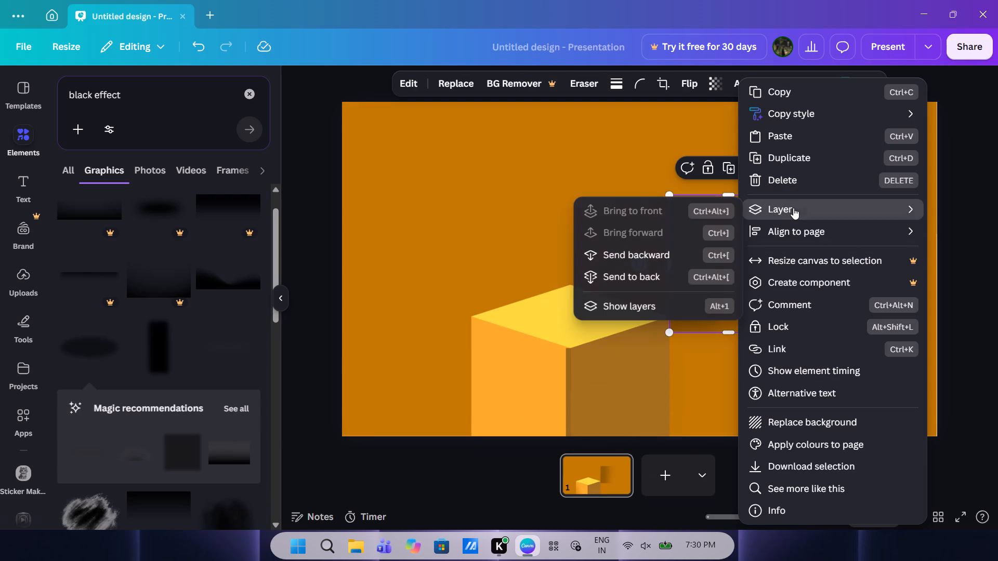
click(656, 248)
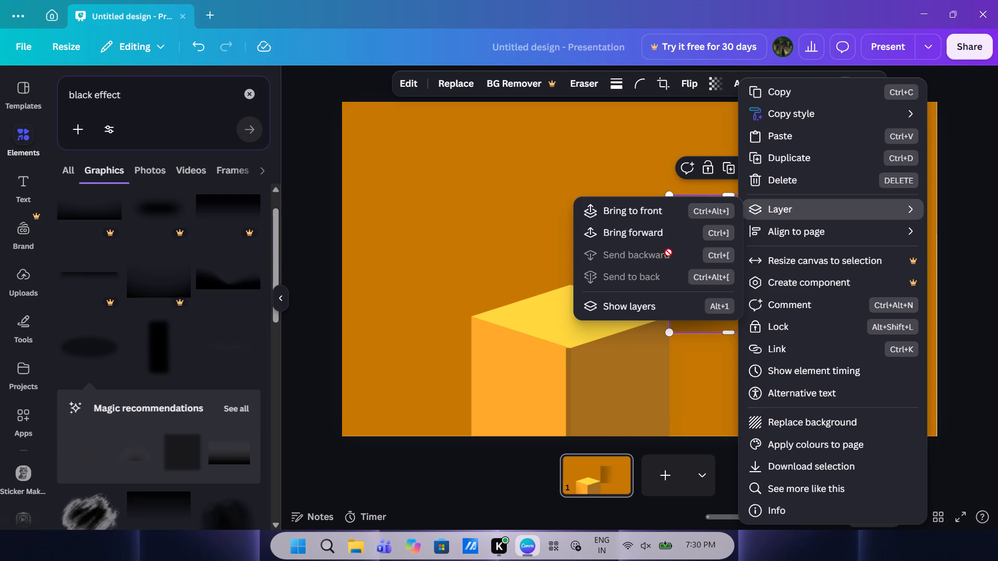
drag(598, 182, 715, 261)
drag(715, 261, 592, 339)
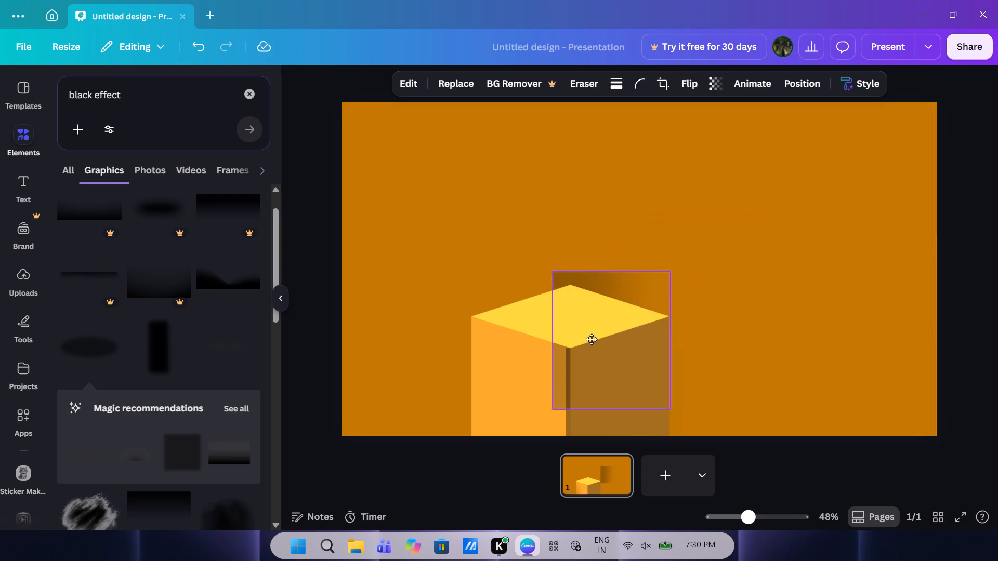
drag(592, 339, 529, 383)
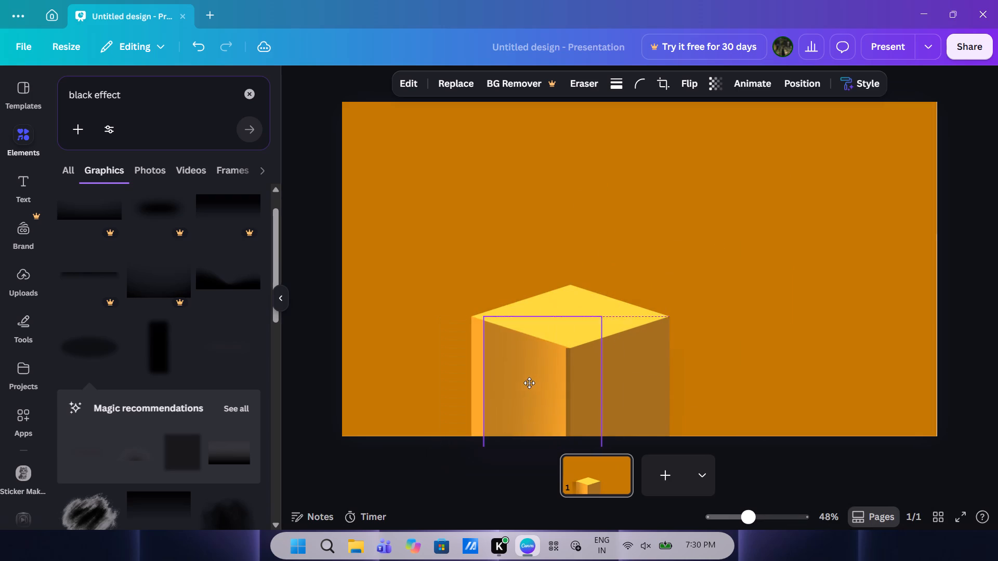
drag(529, 383, 517, 380)
right_click(517, 380)
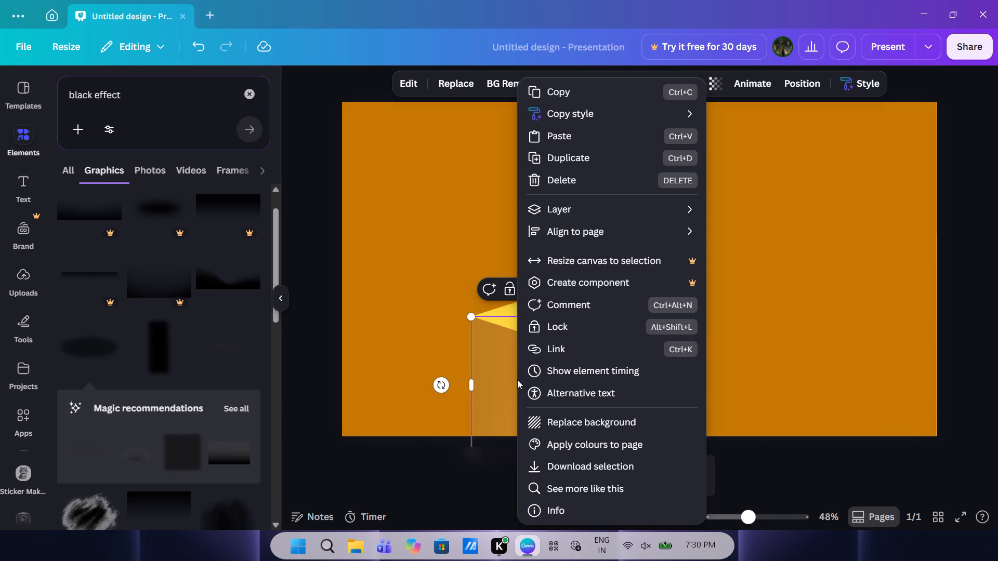
click(487, 356)
Take the brown right face and both shadows off the box, parking them on the empty background beside and above it.
click(621, 383)
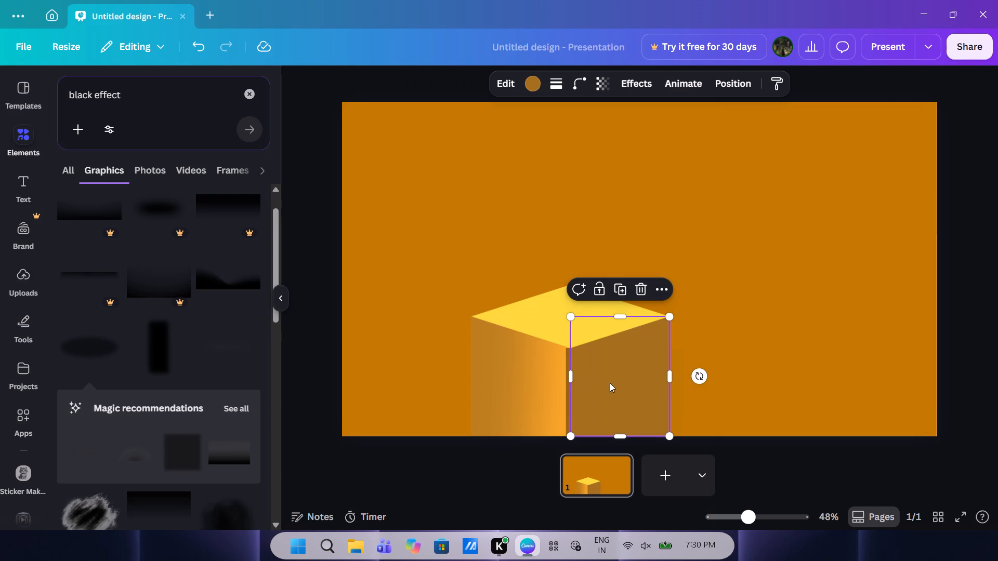
click(567, 394)
drag(592, 372, 704, 364)
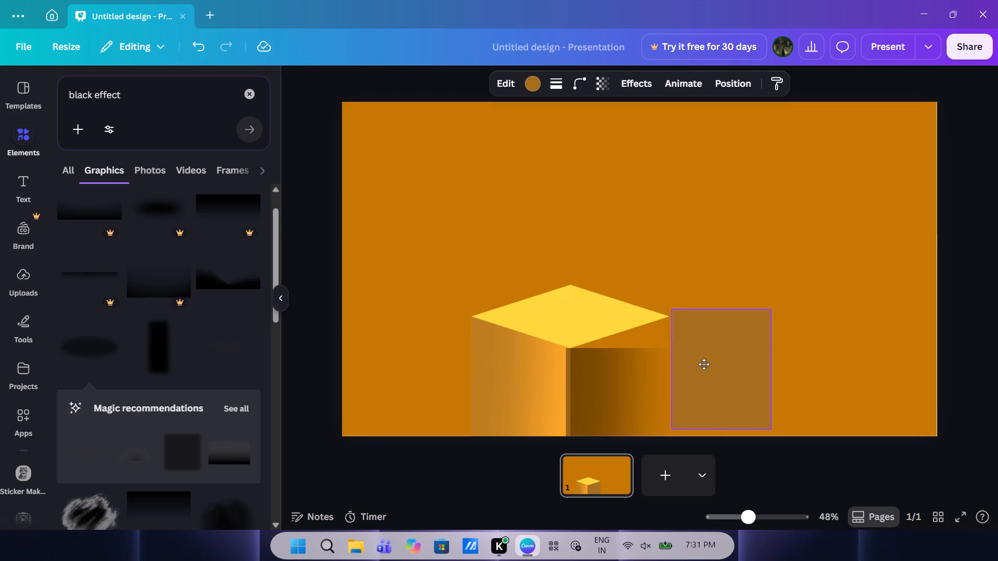
drag(704, 364, 715, 344)
drag(588, 398, 601, 362)
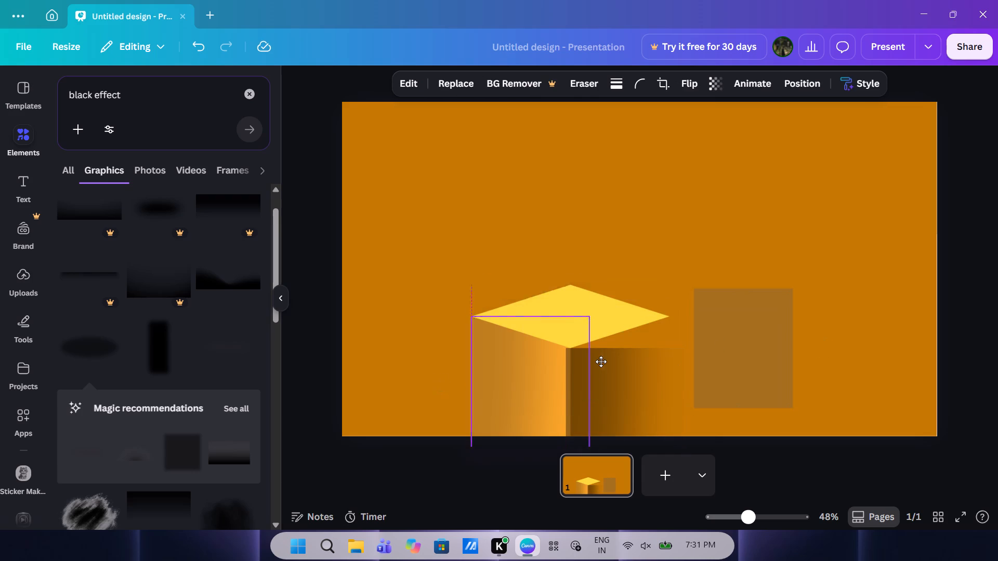
drag(601, 362, 500, 269)
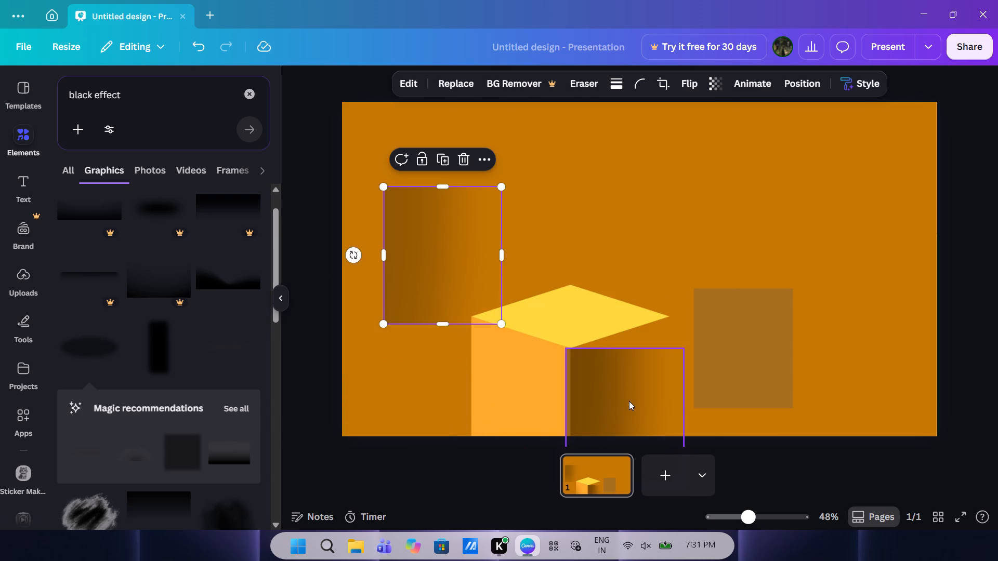
drag(629, 401, 574, 188)
Move the brown face back under the yellow top, slightly overlapping the left face's inner edge.
drag(714, 366, 593, 417)
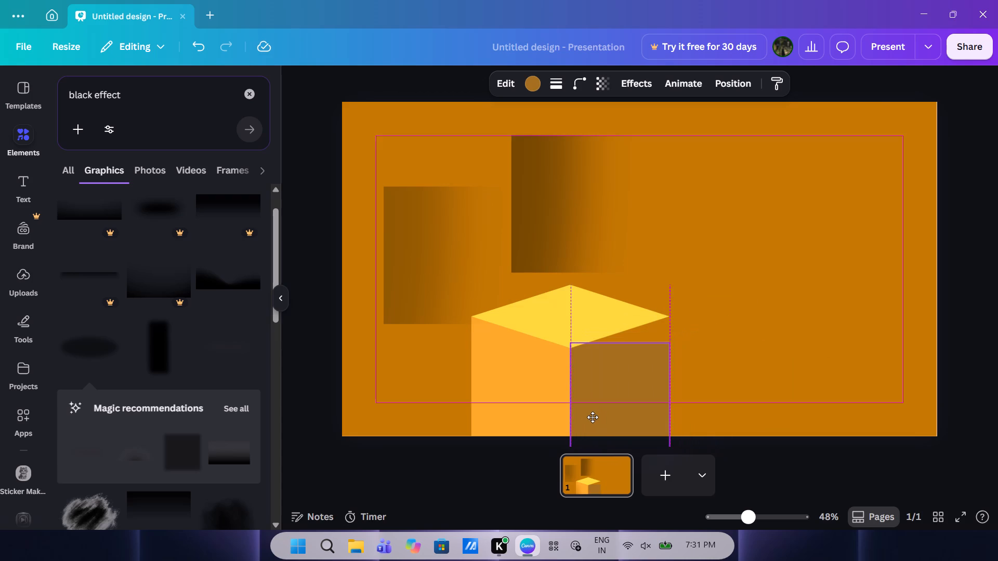
drag(593, 417, 586, 395)
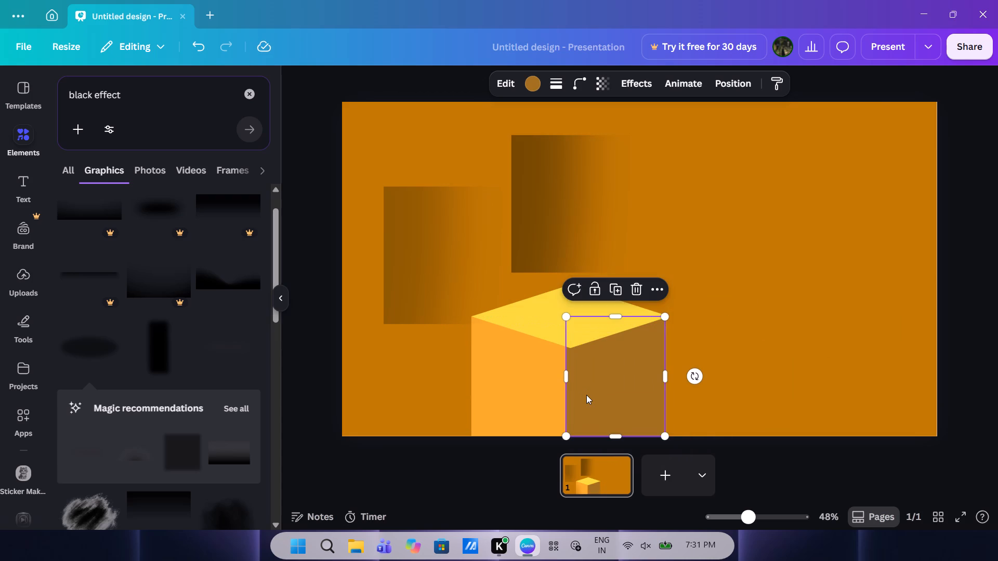
click(741, 341)
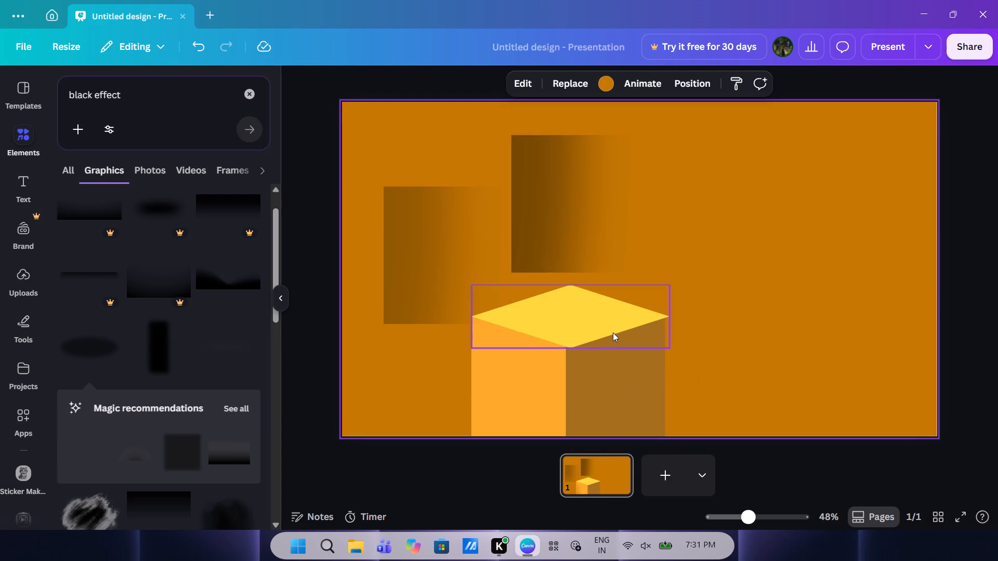
Narrow the yellow top face slightly so its outer corner lines up with the brown face's outer edge.
drag(613, 332, 607, 335)
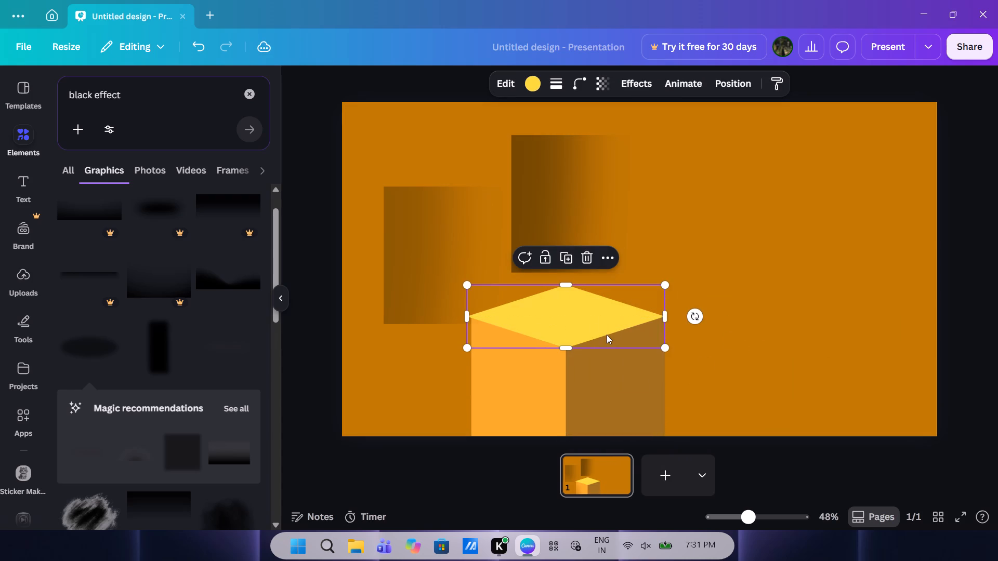
click(607, 335)
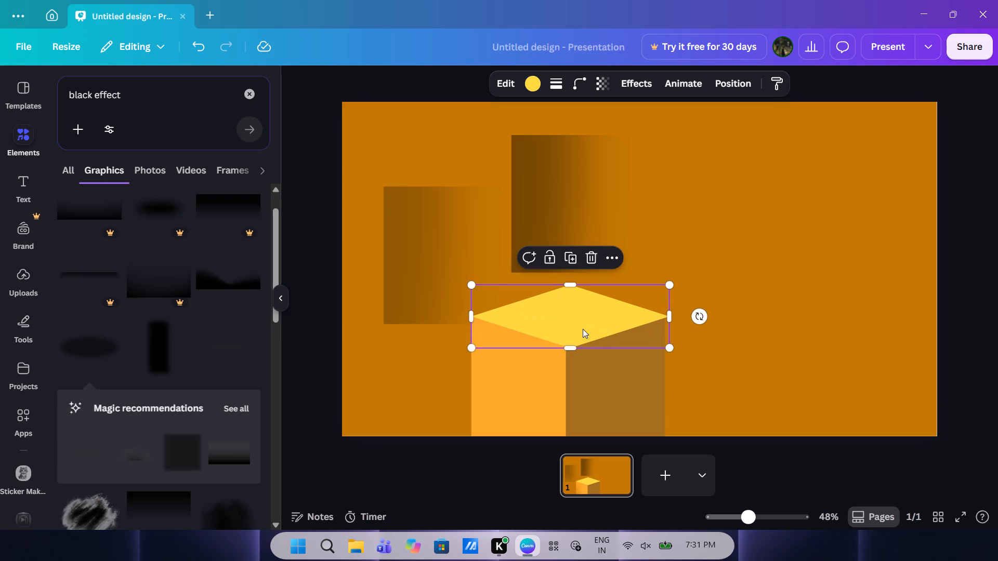
click(754, 282)
click(610, 313)
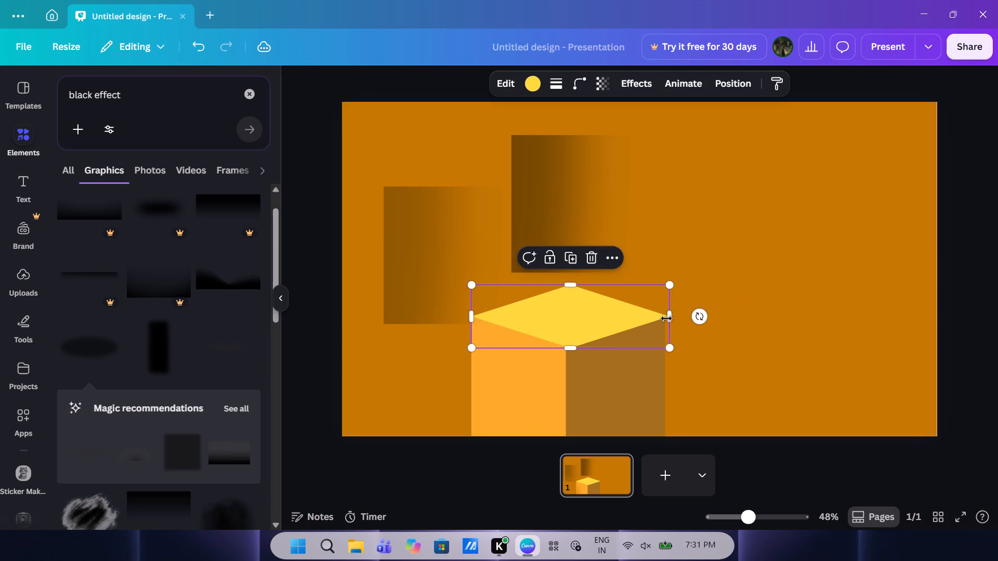
drag(672, 317, 667, 317)
click(748, 286)
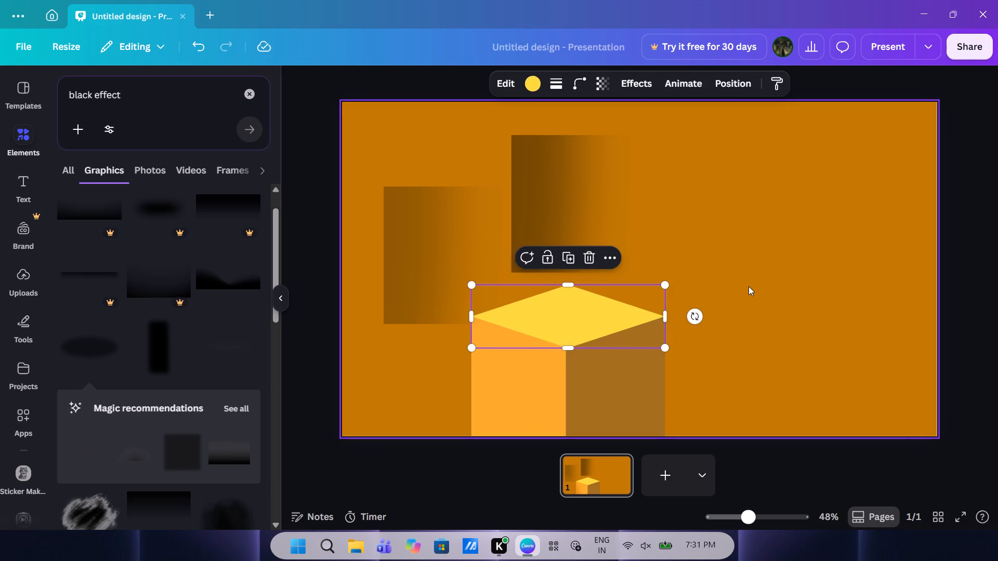
Bring the right-face shadow forward, in front of the brown face, and place it over that face starting at the box's front edge.
click(551, 231)
drag(551, 231, 573, 393)
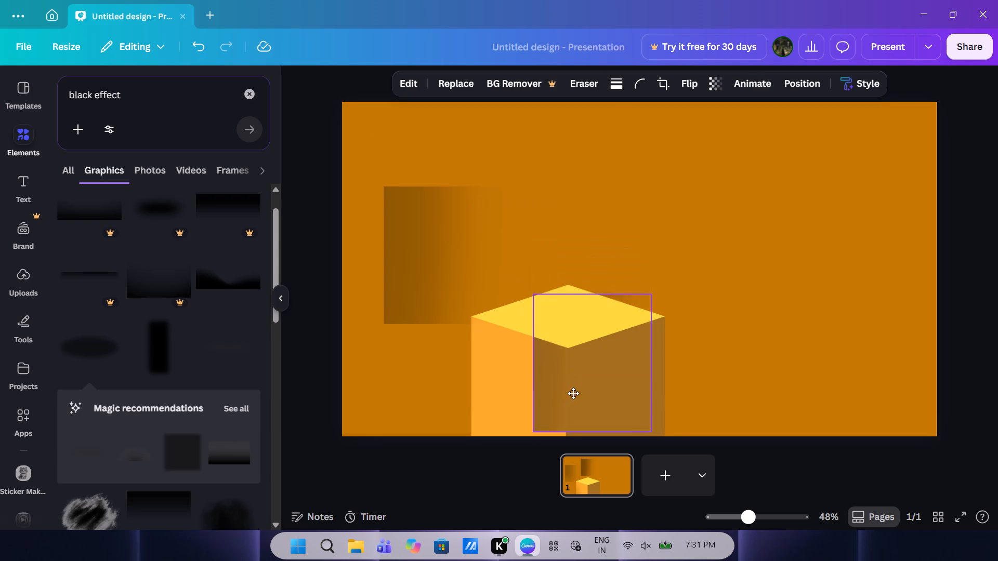
drag(573, 393, 687, 274)
right_click(687, 274)
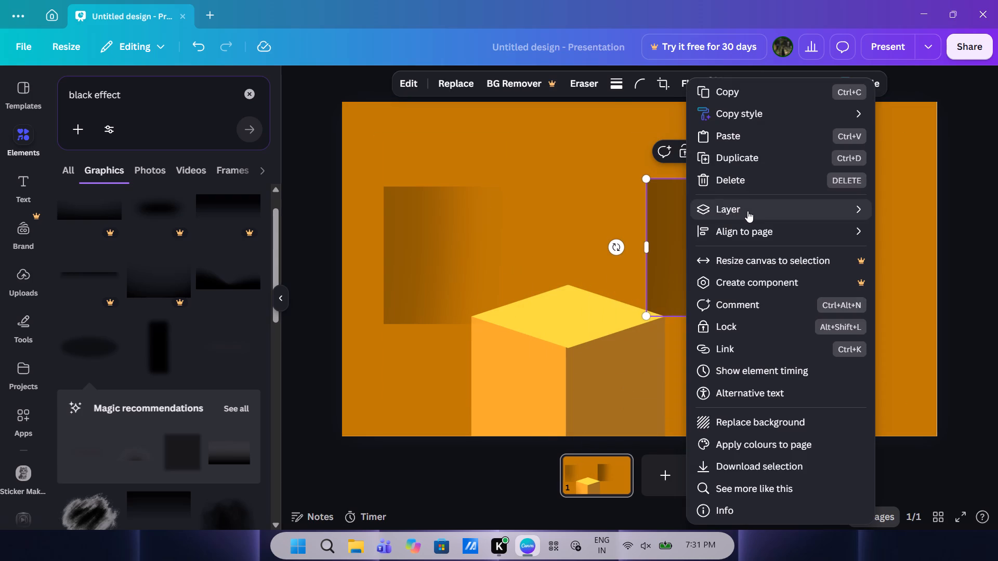
click(747, 211)
click(630, 234)
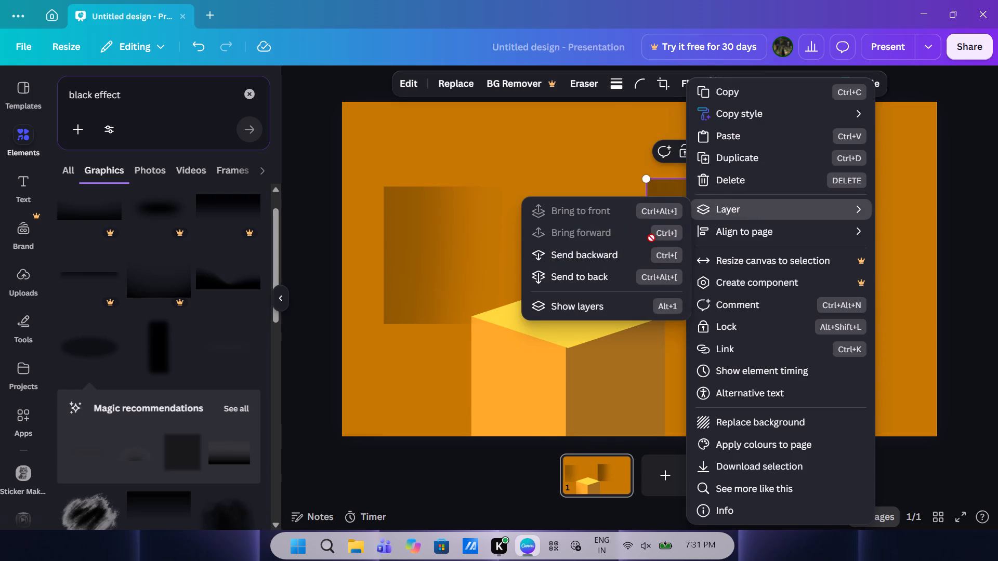
drag(598, 157, 689, 219)
drag(689, 219, 607, 367)
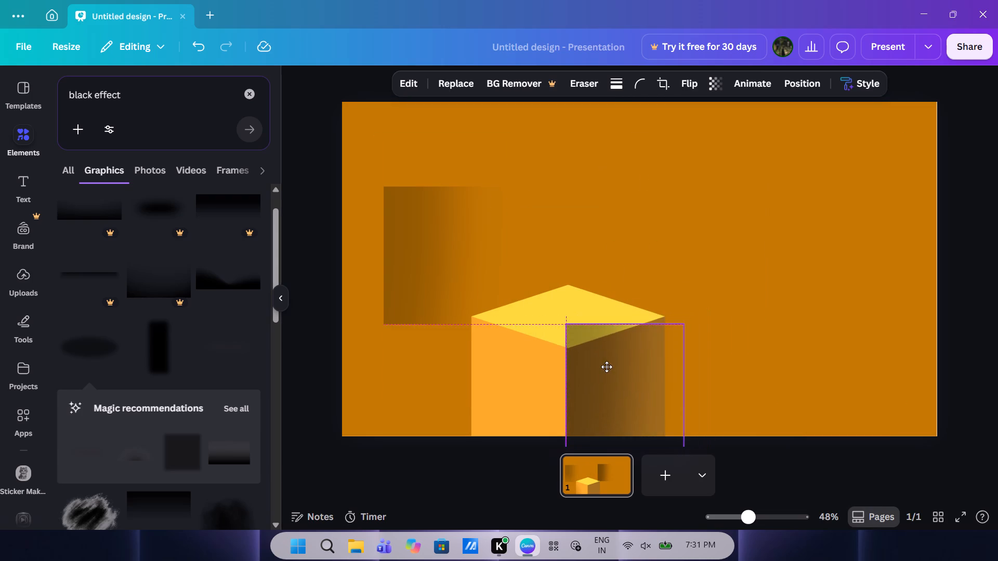
drag(607, 367, 611, 384)
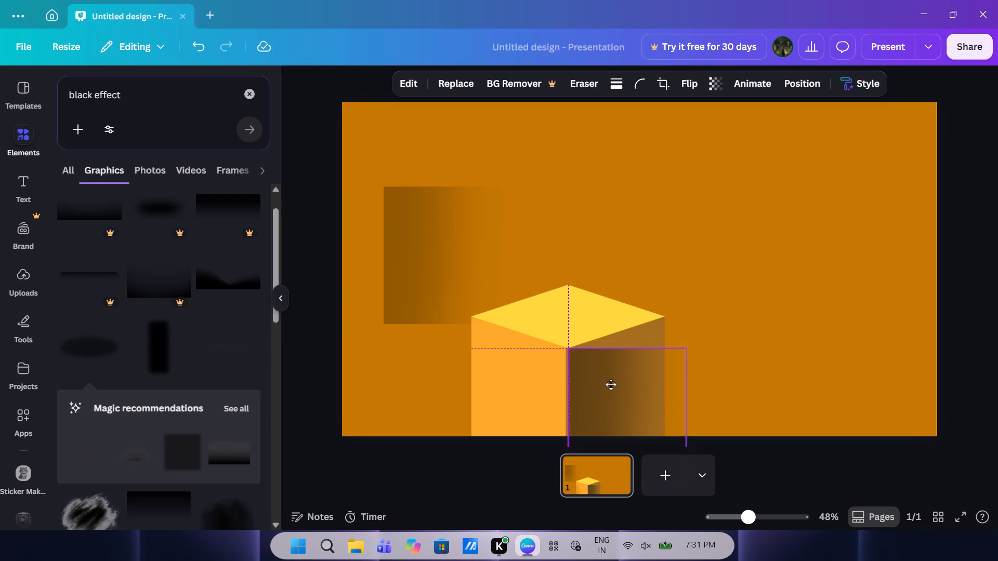
drag(611, 384, 610, 386)
drag(610, 386, 608, 386)
Move the remaining shadow onto the box's left face, aligned with the face's outer edge and the yellow top's side corner.
drag(439, 274, 452, 292)
right_click(452, 292)
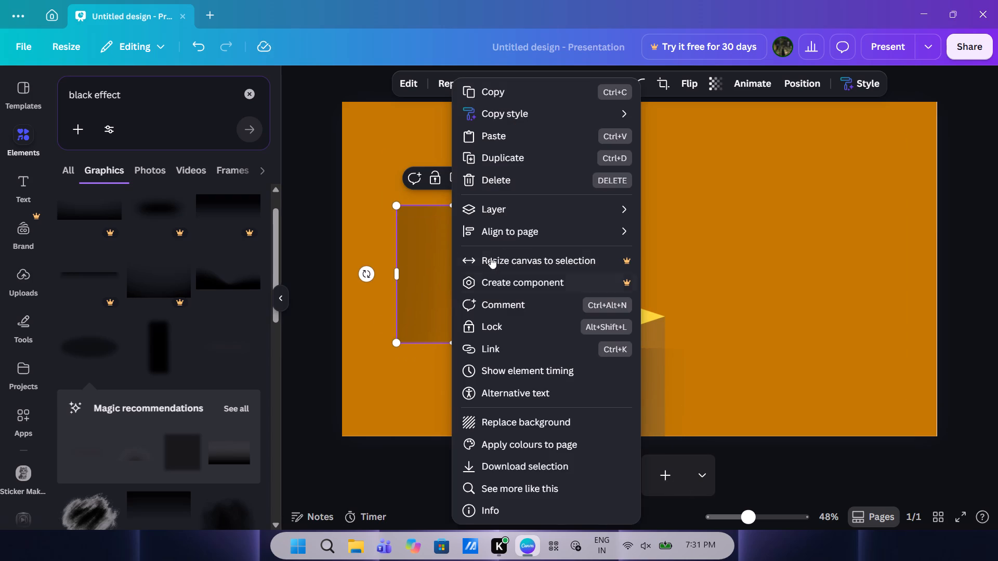
click(524, 210)
click(662, 229)
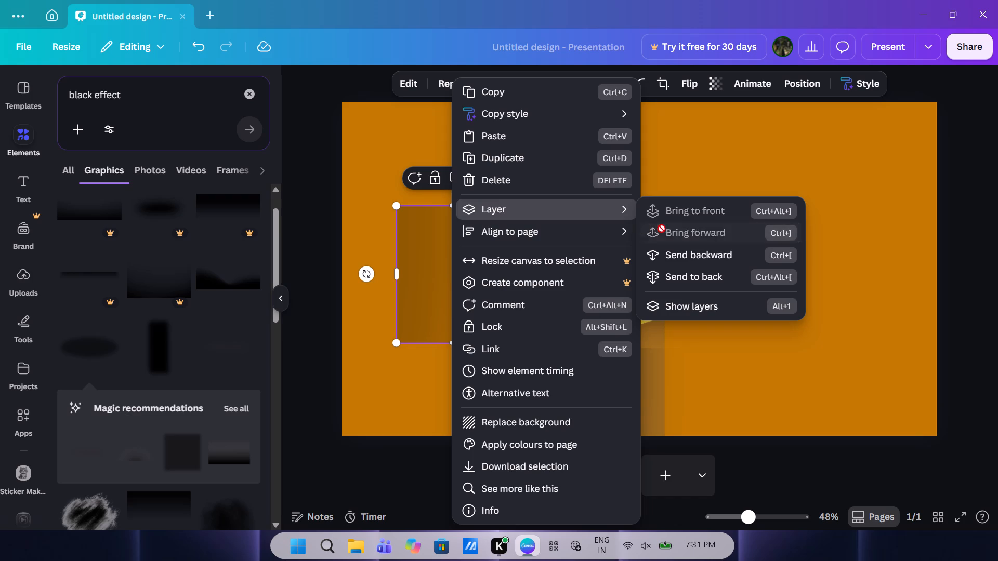
click(374, 218)
drag(435, 245, 522, 382)
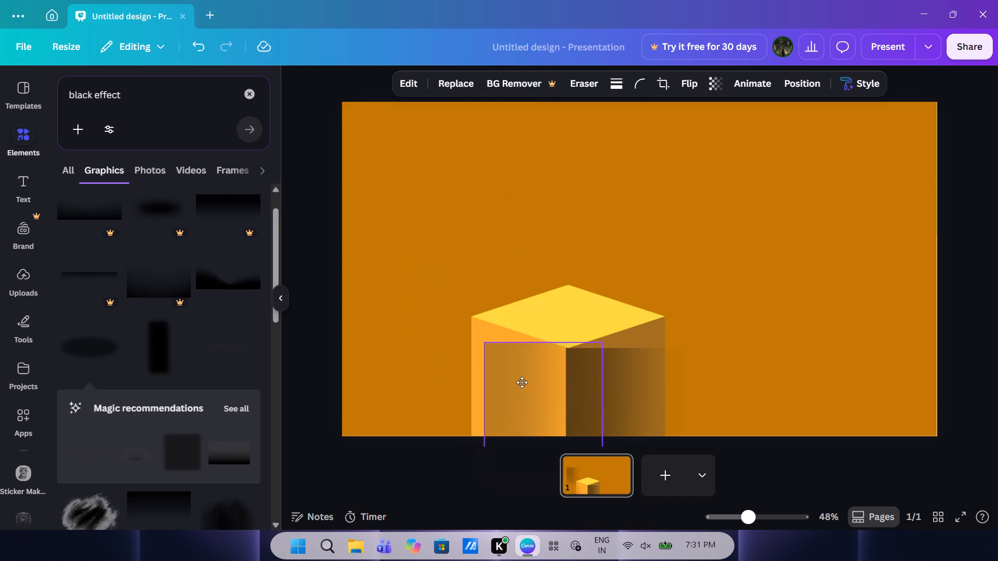
drag(522, 382, 509, 355)
click(408, 232)
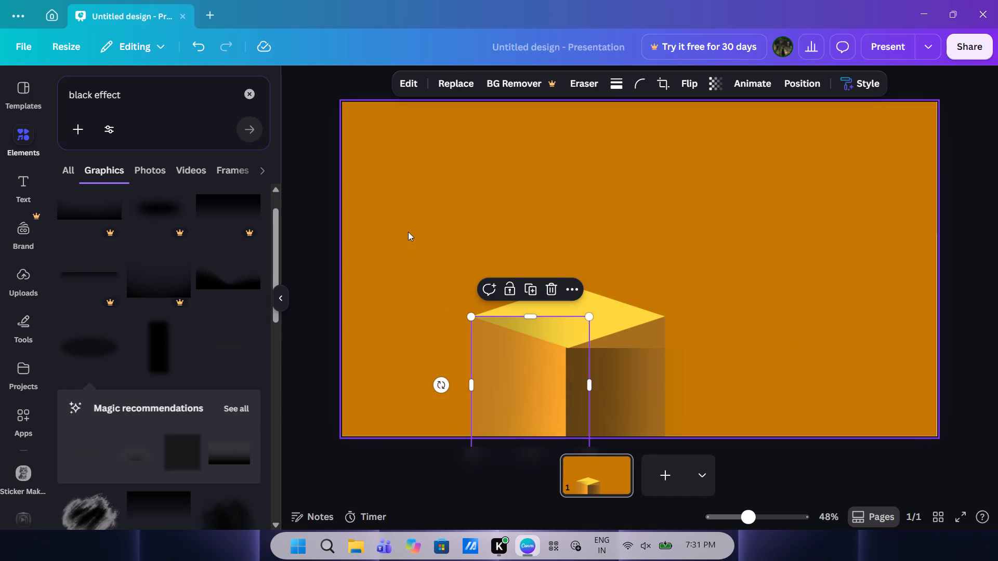
Bring the yellow top face to the front, above the left-face shadow.
click(554, 299)
right_click(611, 314)
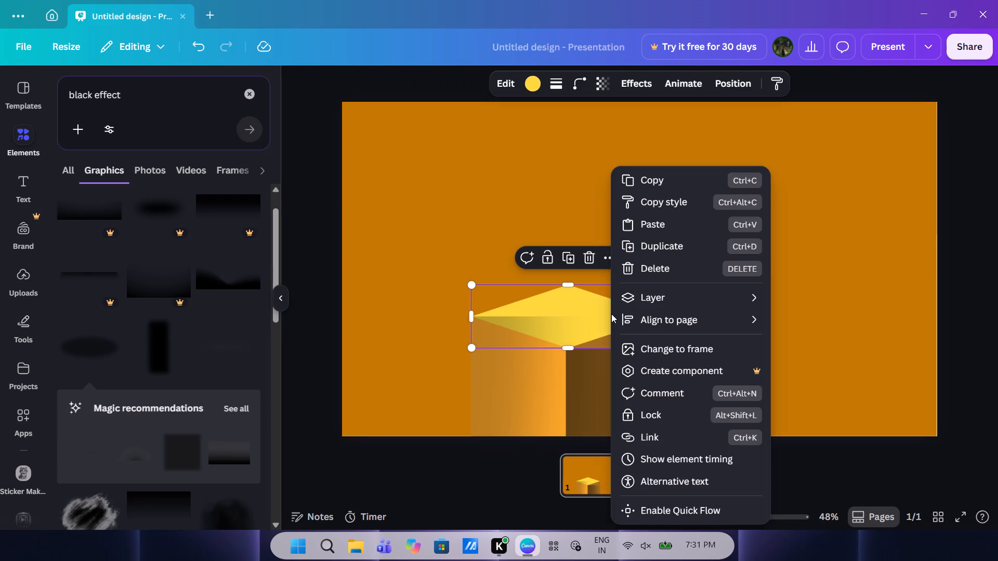
click(642, 299)
click(787, 299)
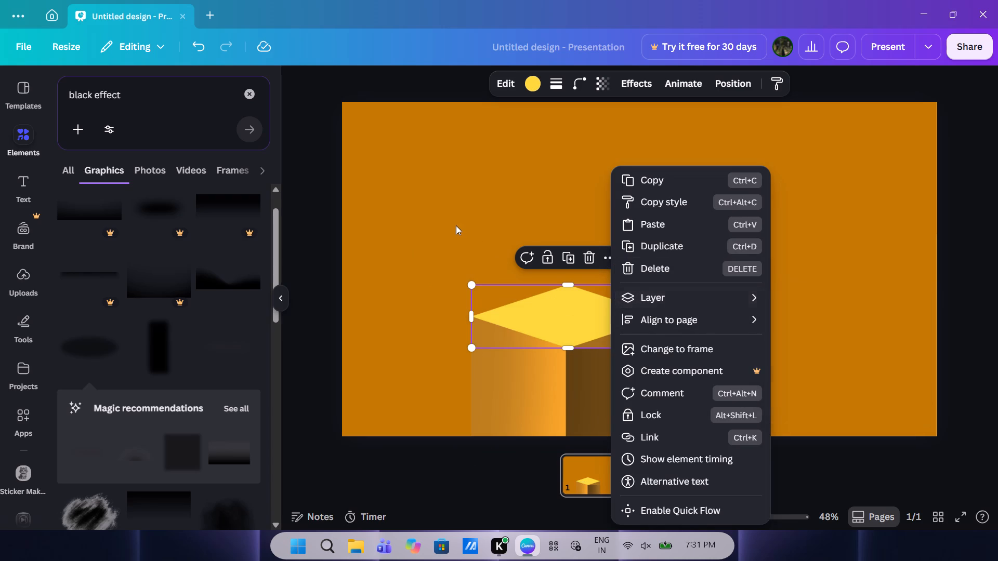
click(456, 225)
click(404, 304)
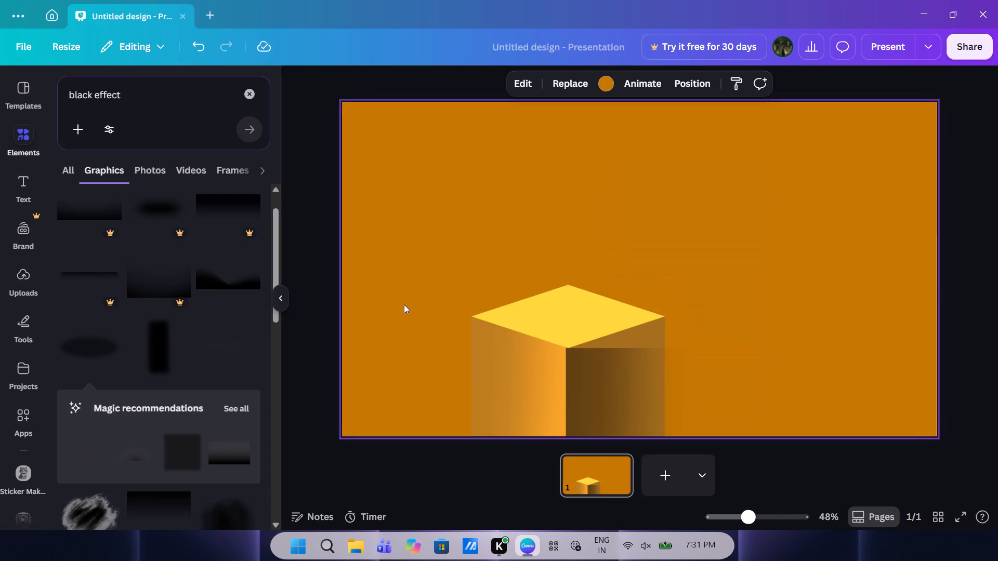
Stretch the right-face shadow upward until its upper edge is level with the yellow top's side corners.
click(632, 379)
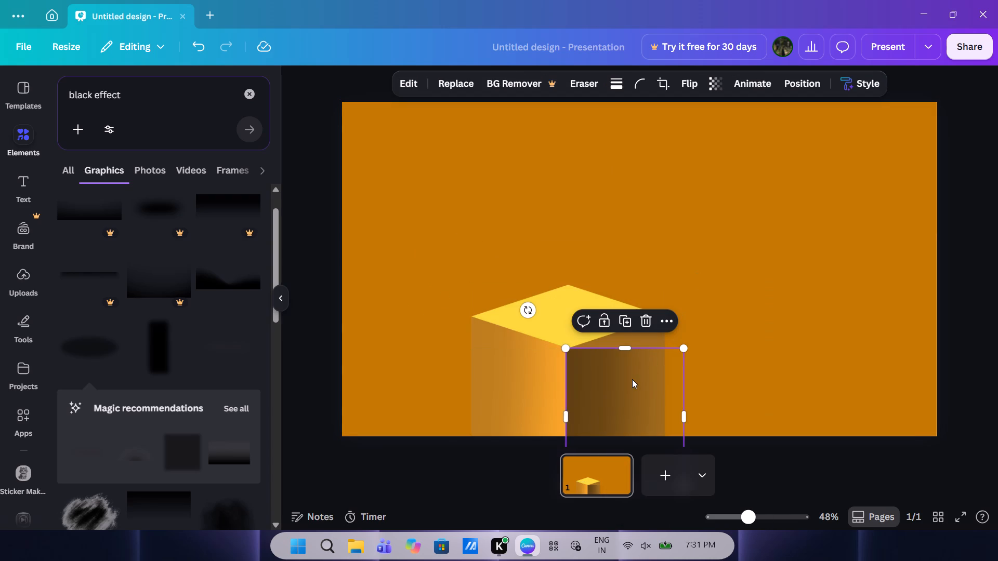
click(511, 381)
click(627, 389)
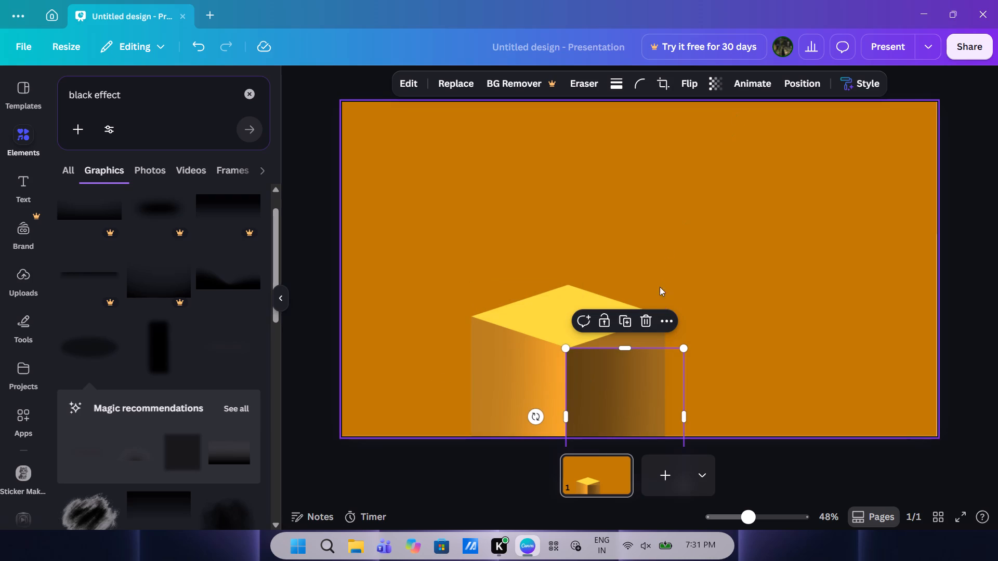
drag(625, 351, 636, 317)
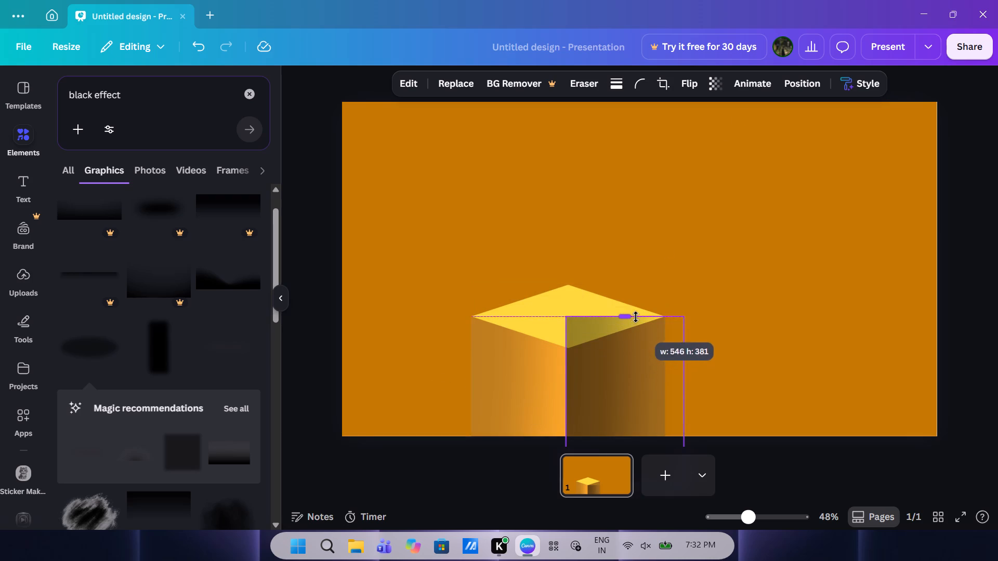
drag(636, 317, 636, 316)
Bring the yellow top face to the front again, above the stretched right-face shadow.
click(550, 289)
right_click(550, 289)
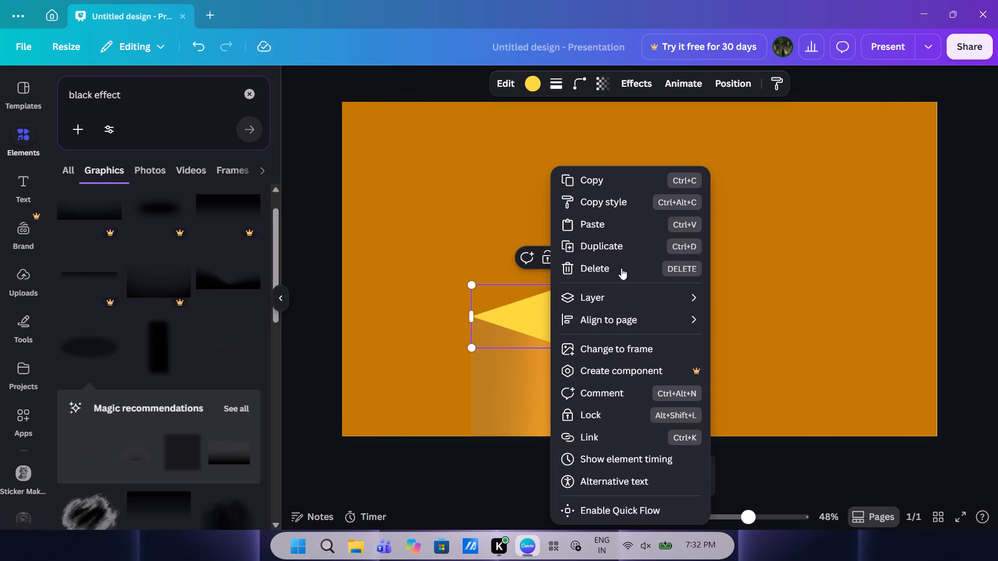
click(597, 291)
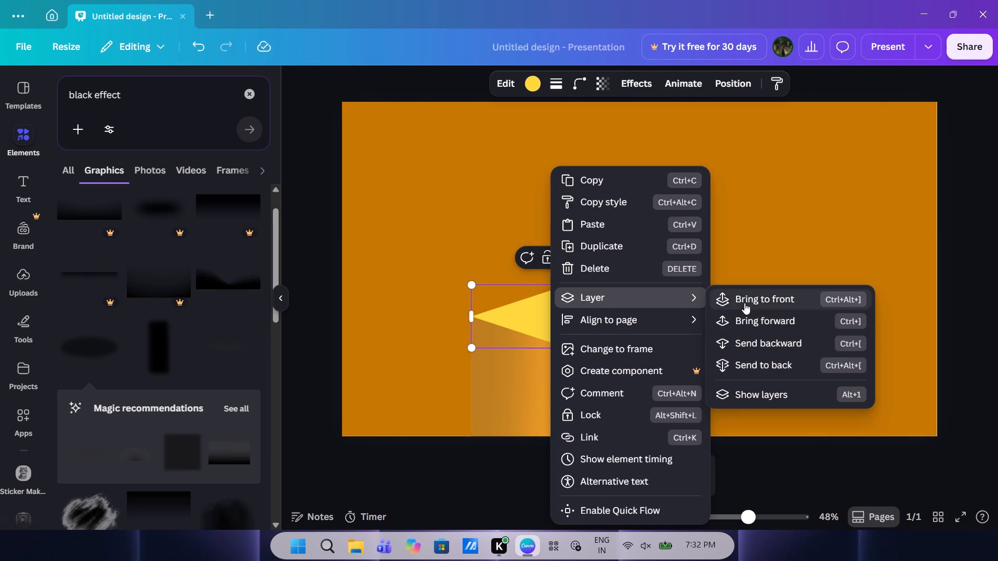
click(744, 303)
click(443, 257)
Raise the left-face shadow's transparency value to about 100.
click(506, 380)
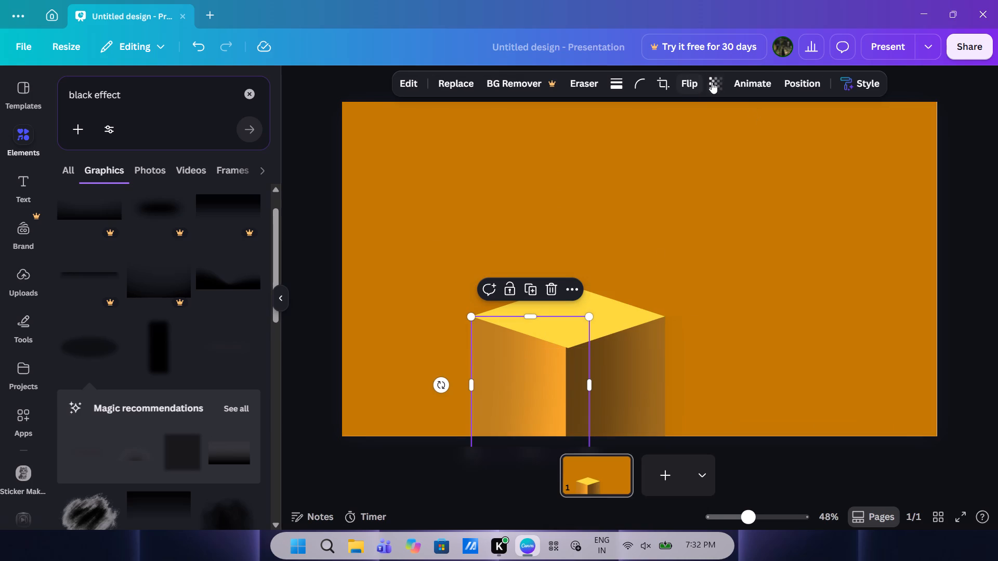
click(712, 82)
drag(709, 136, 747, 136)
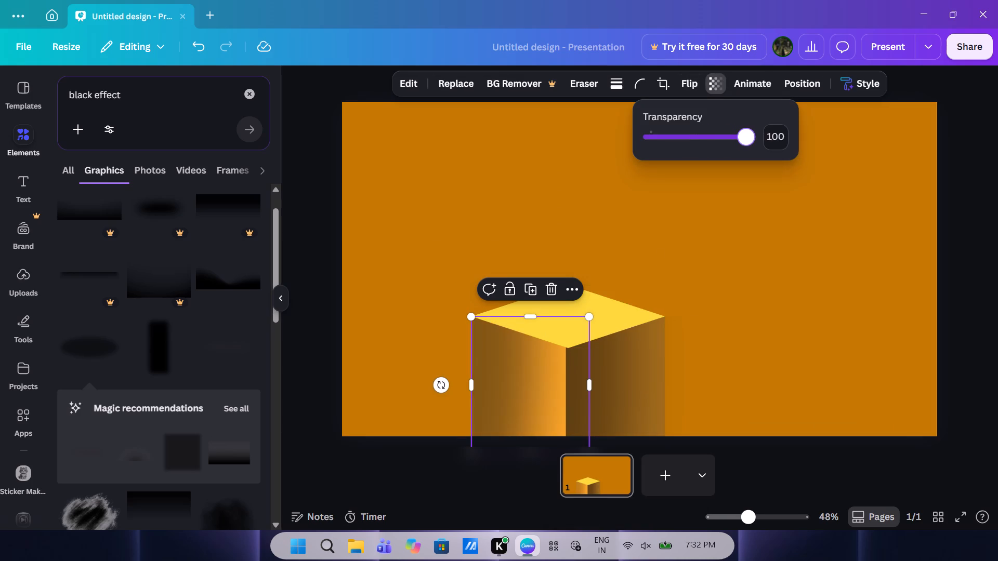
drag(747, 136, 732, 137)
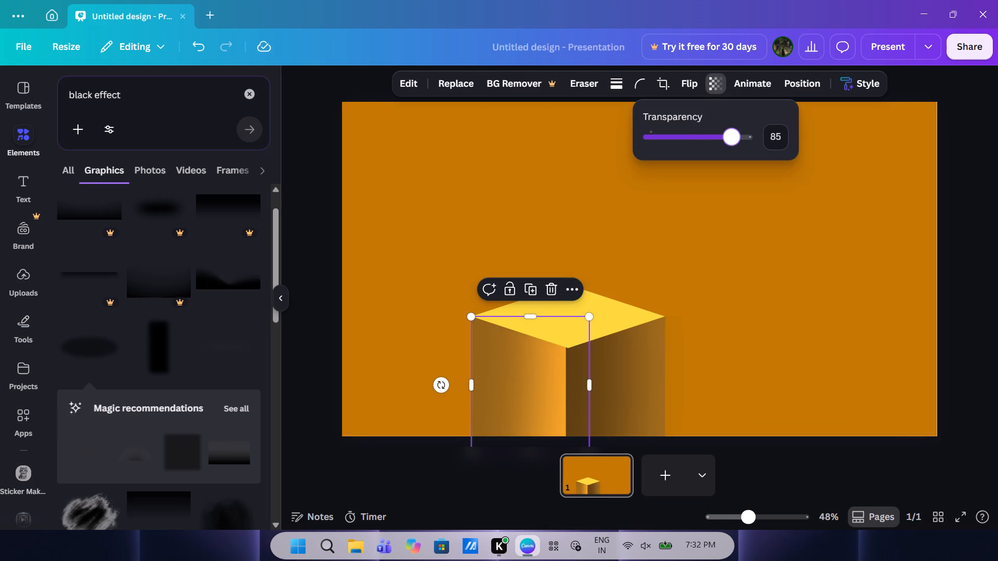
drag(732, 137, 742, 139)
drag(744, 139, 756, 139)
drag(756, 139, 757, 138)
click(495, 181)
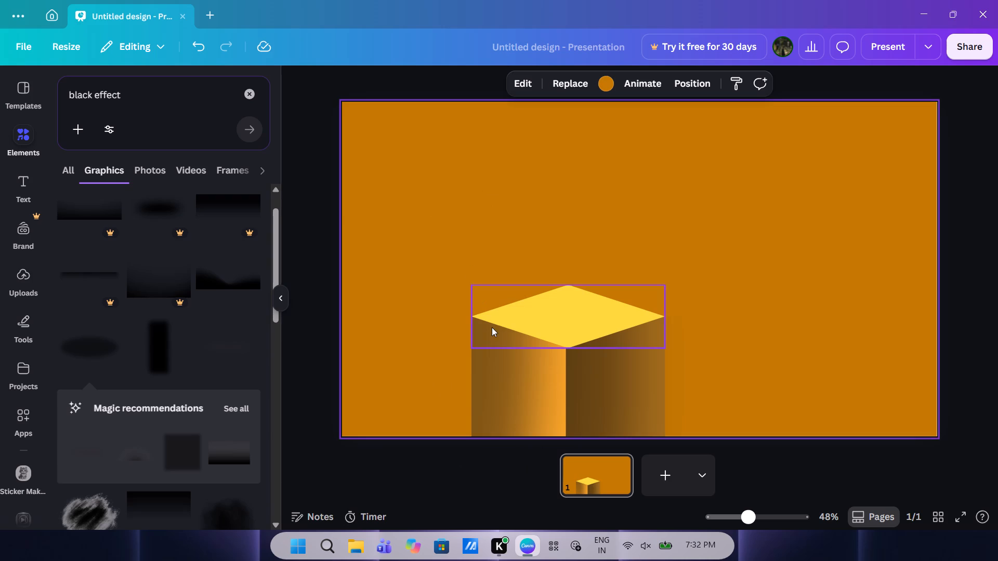
Set the right-face shadow's transparency value to 44.
click(486, 351)
click(601, 359)
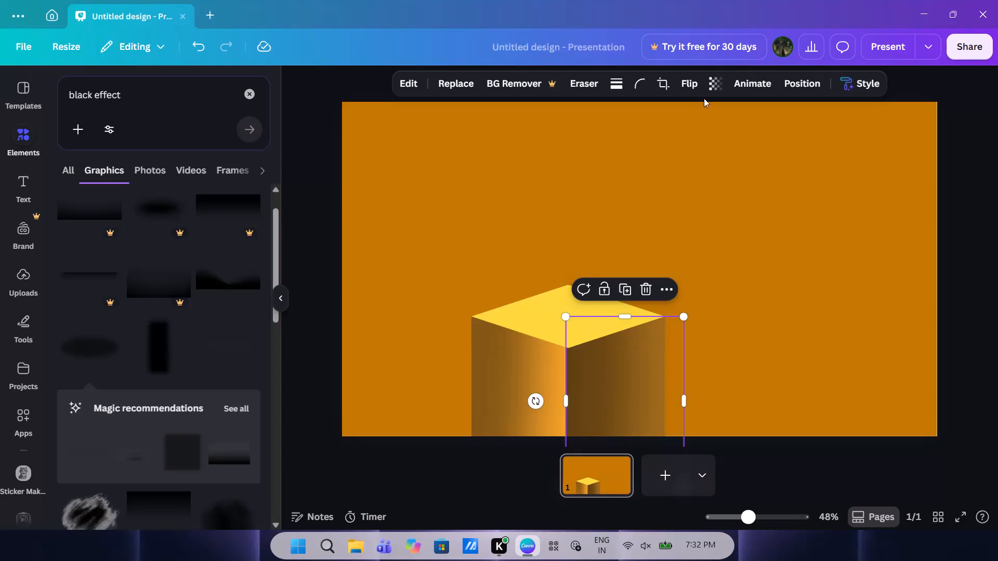
click(714, 81)
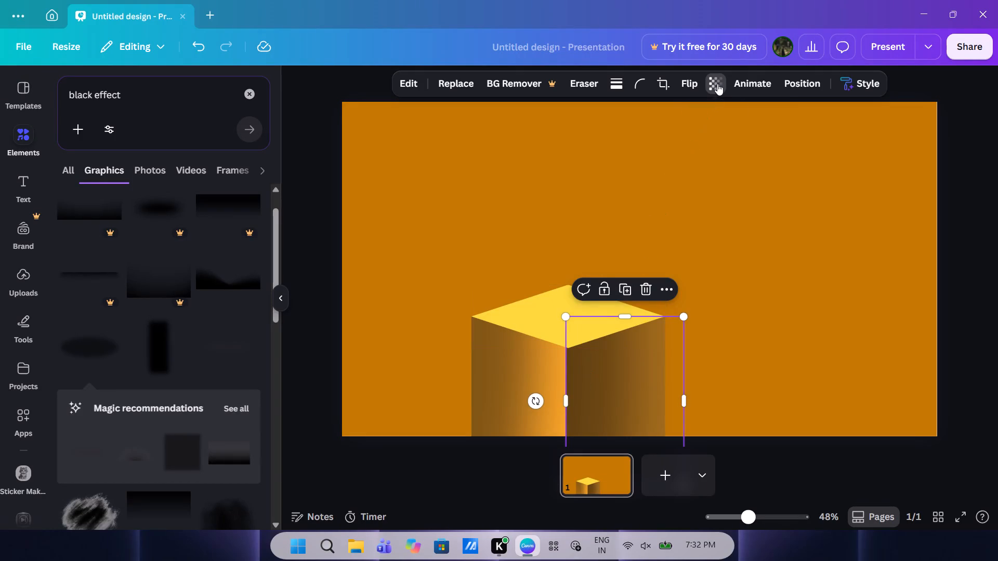
click(717, 84)
click(717, 84)
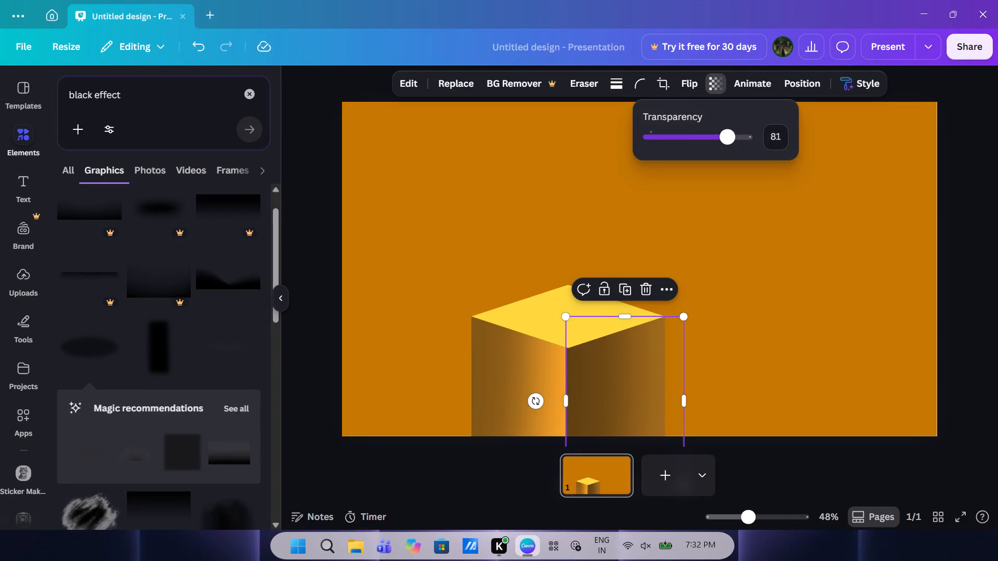
drag(725, 131, 692, 142)
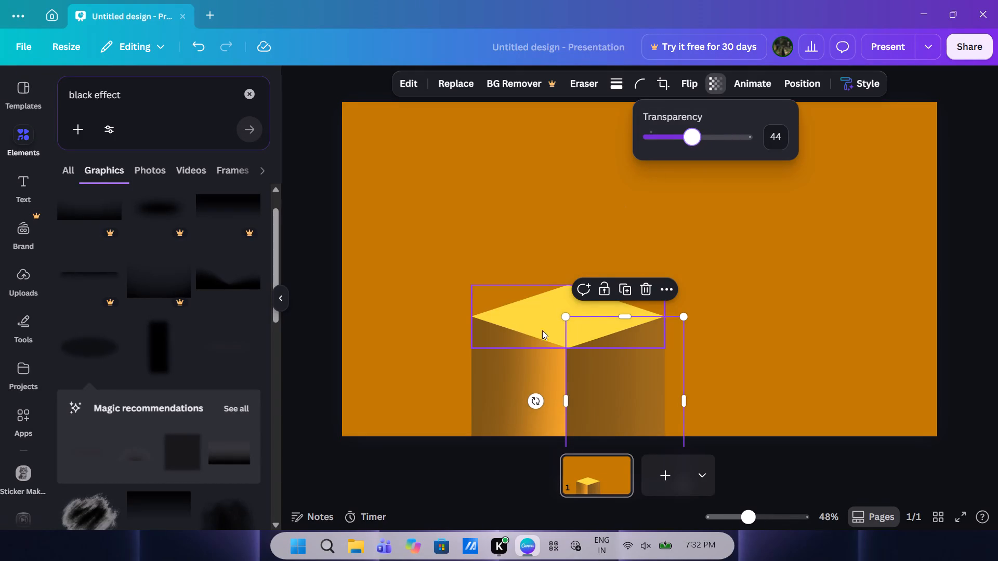
Set the left-face shadow's transparency value to about 72.
click(519, 362)
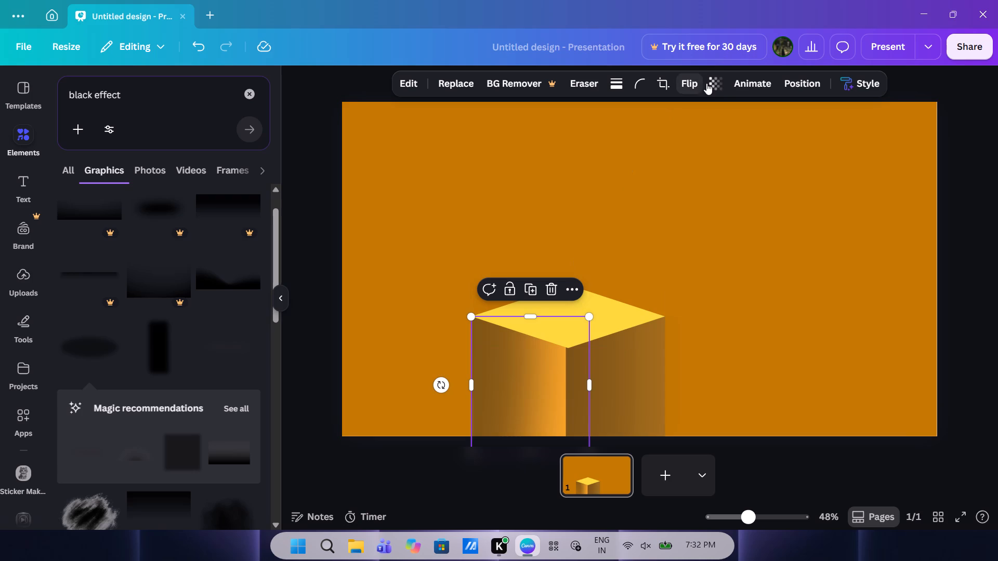
click(706, 83)
drag(717, 130, 709, 130)
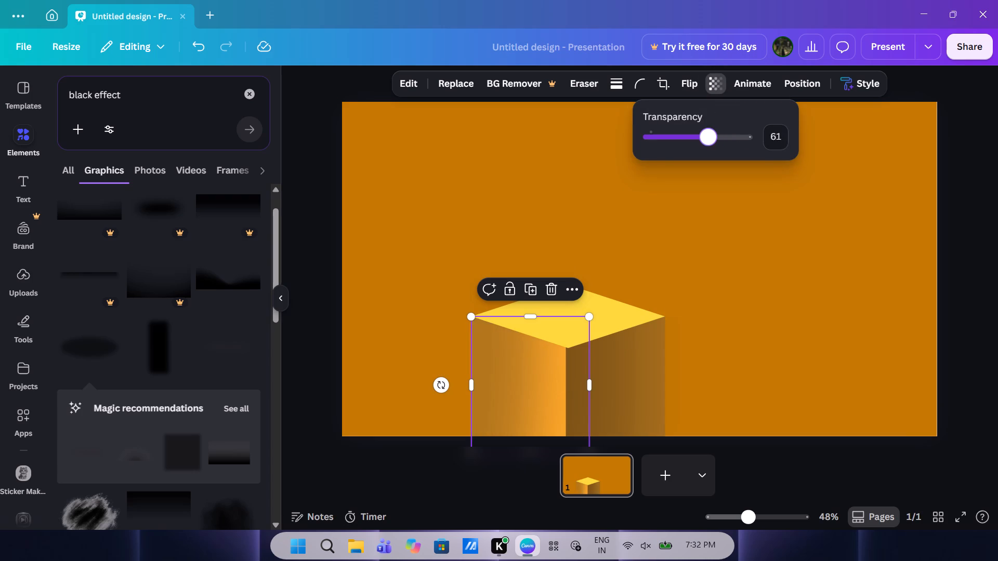
drag(709, 130, 720, 143)
drag(720, 143, 718, 143)
click(591, 171)
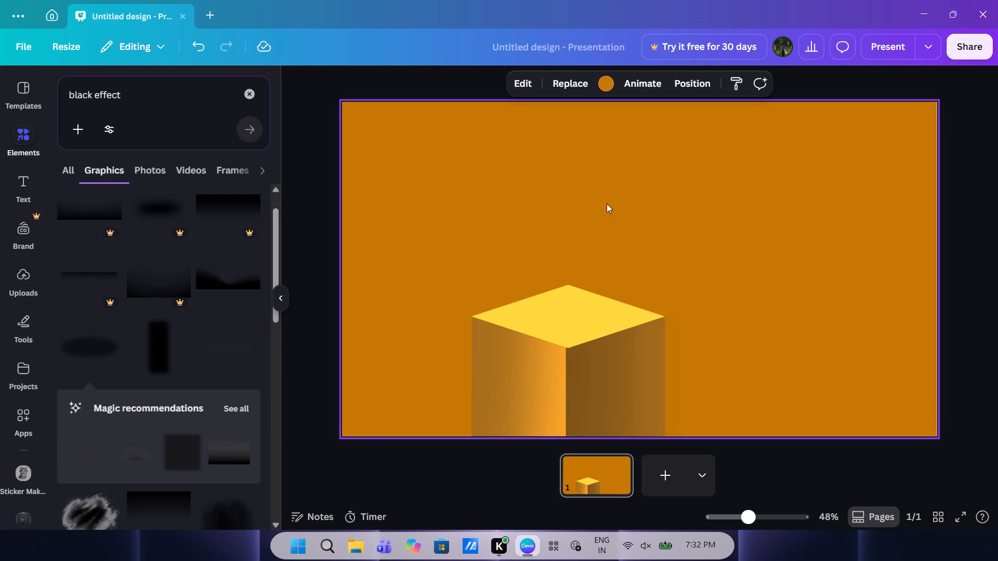
Nudge the yellow top sideways so its front corner meets the box's front edge, and make it slightly taller.
drag(590, 320, 585, 320)
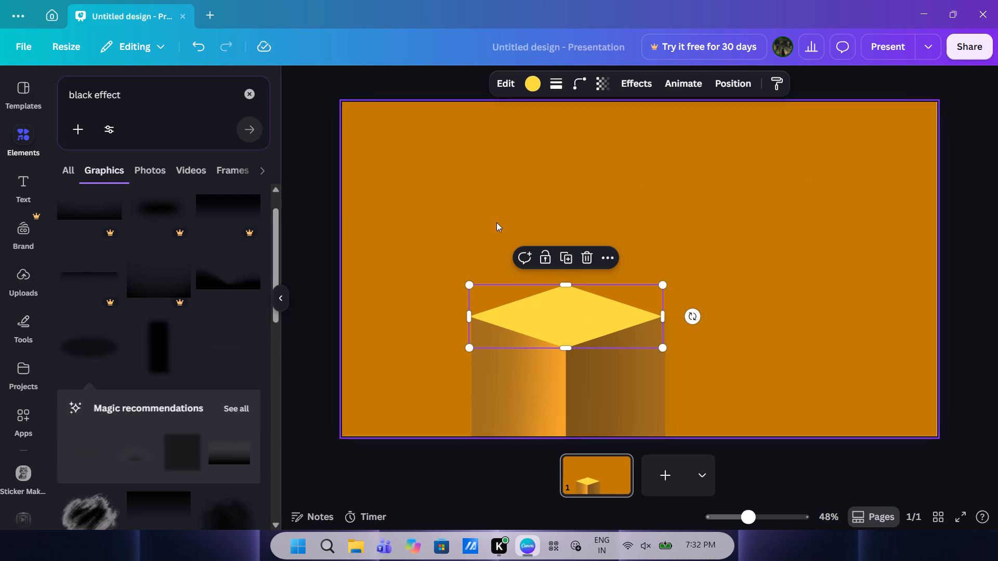
click(496, 222)
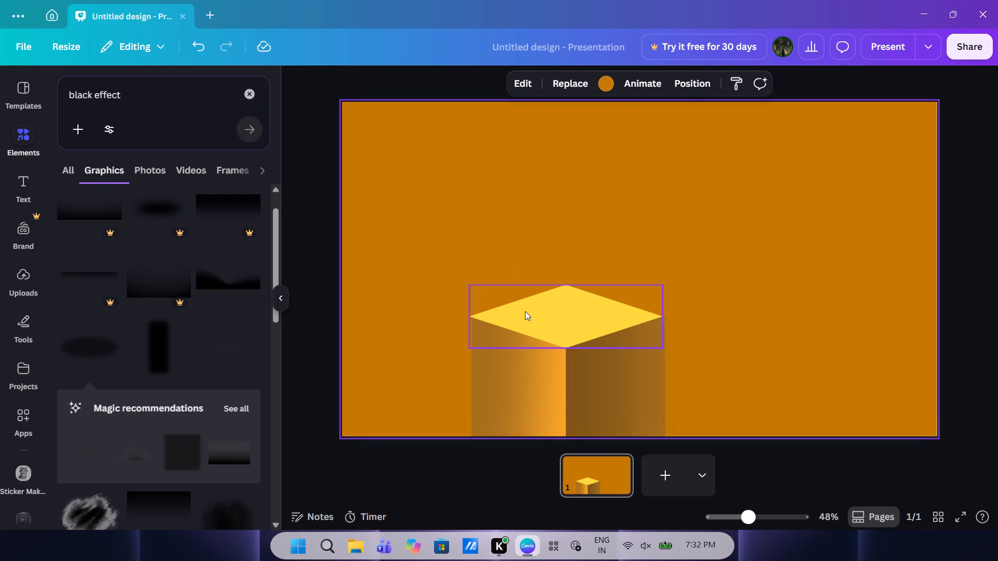
click(525, 311)
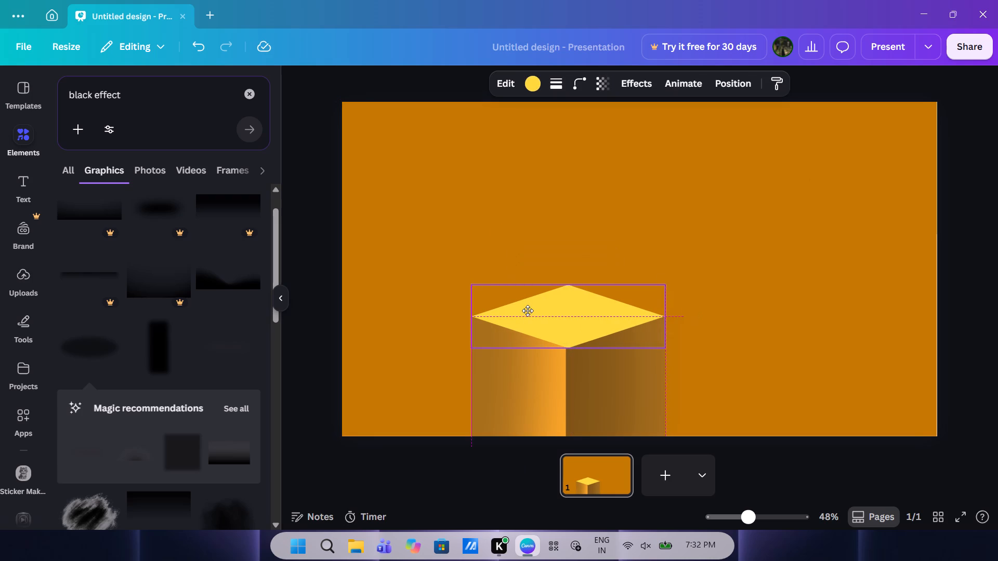
click(564, 287)
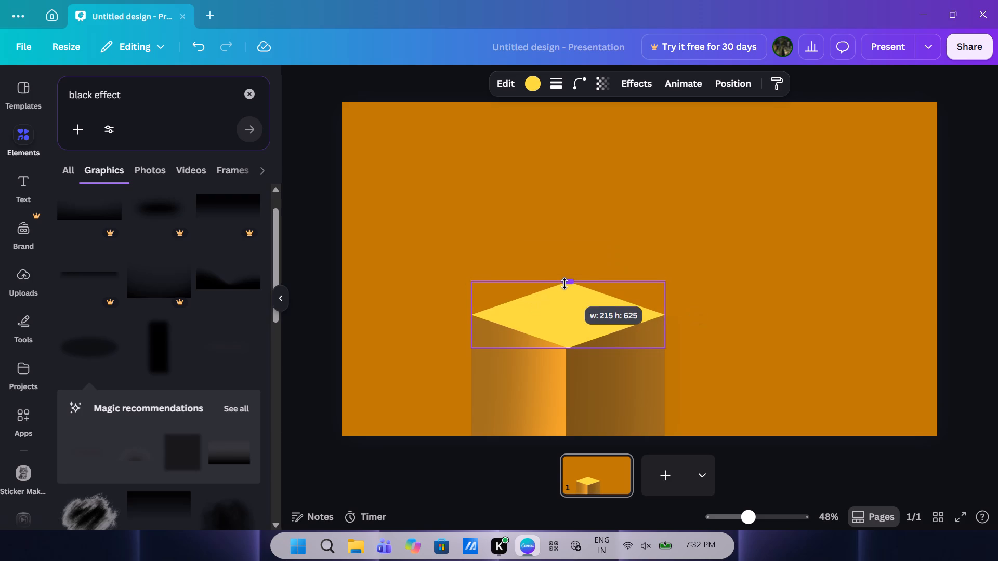
click(569, 327)
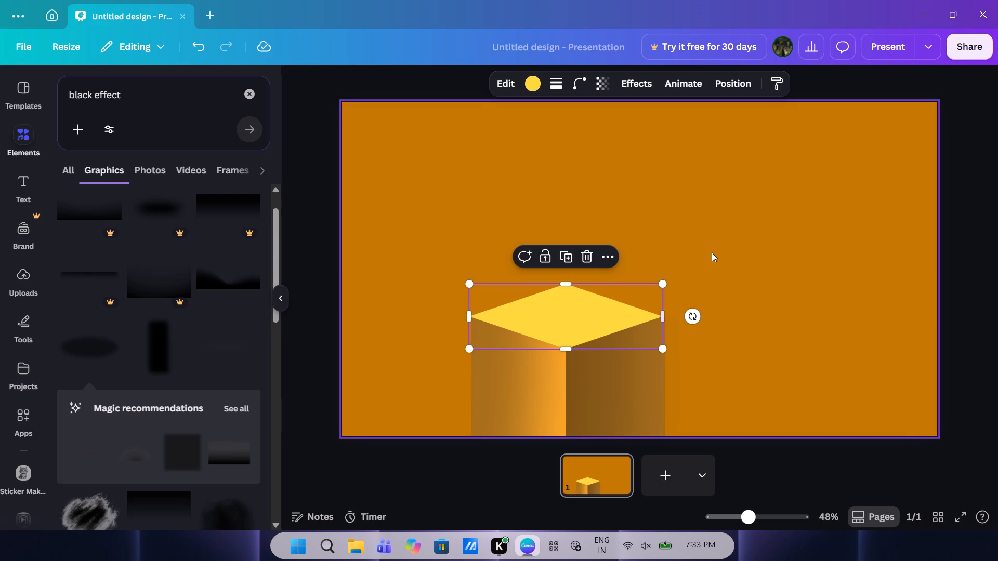
Narrow the right-face shadow so it ends at the brown face's outer edge.
click(612, 392)
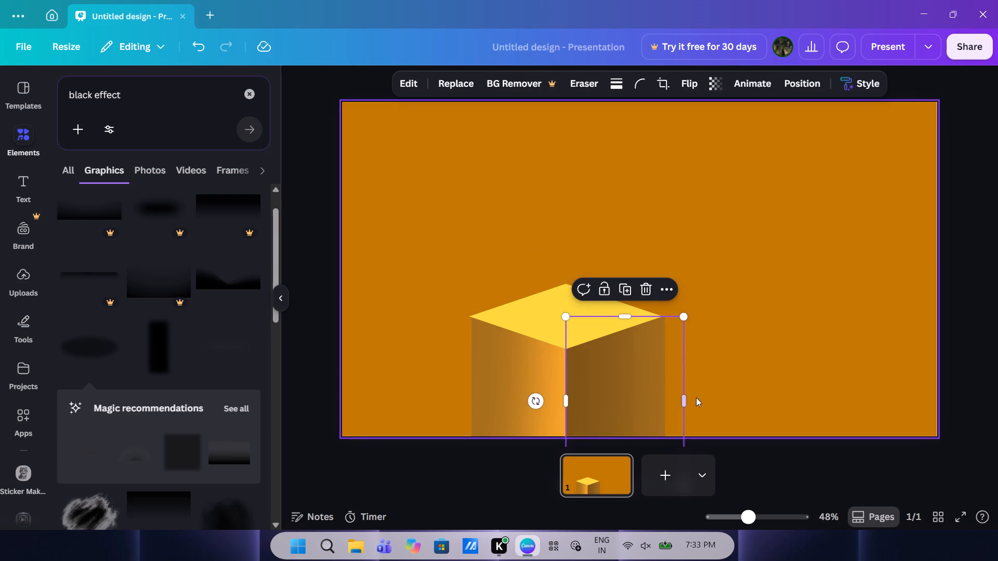
drag(681, 397, 671, 394)
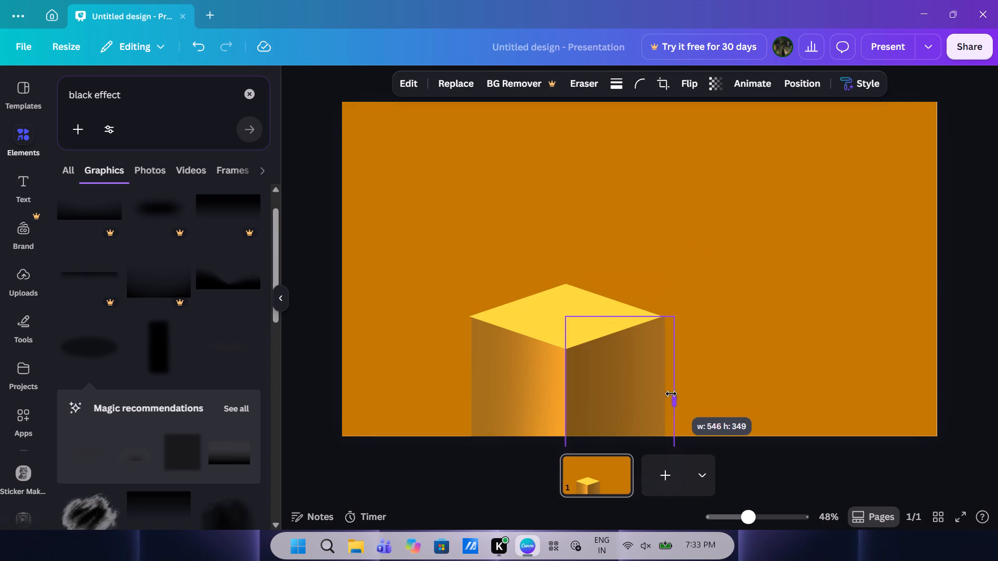
drag(671, 394, 664, 392)
click(756, 305)
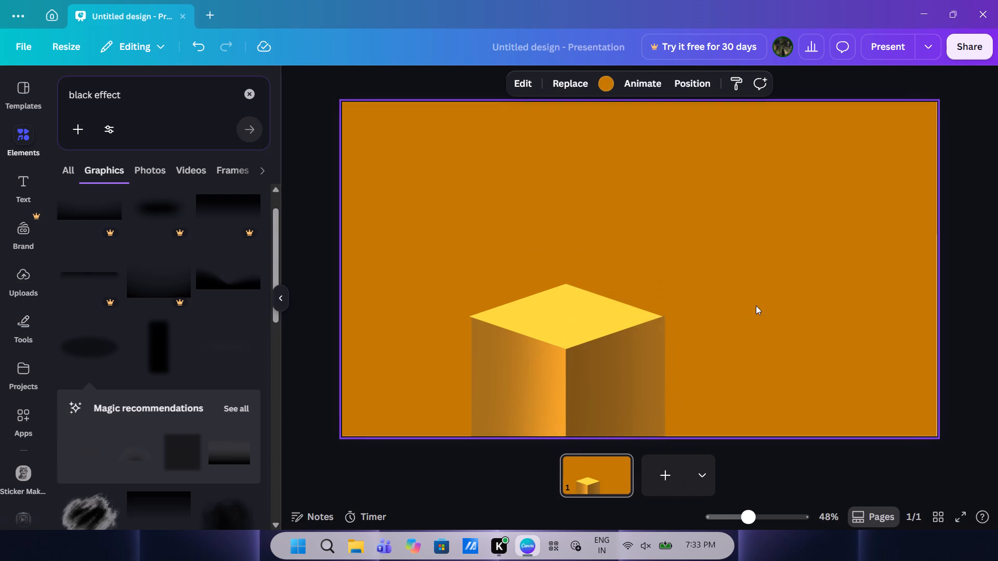
Adjust the left-face shadow's outer edge to line up with the box's outer edge, about 444 wide by 381 high.
click(473, 385)
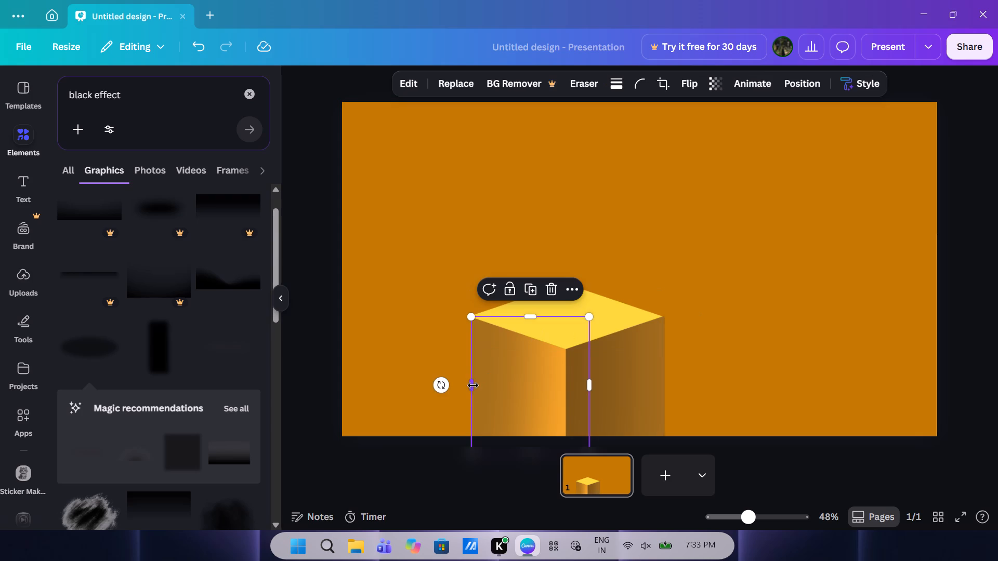
click(467, 390)
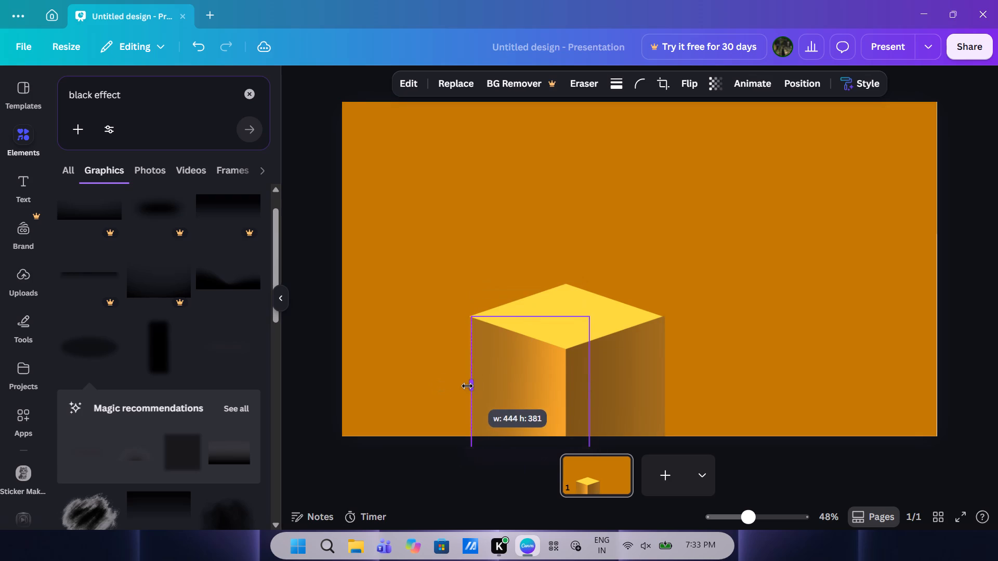
click(437, 316)
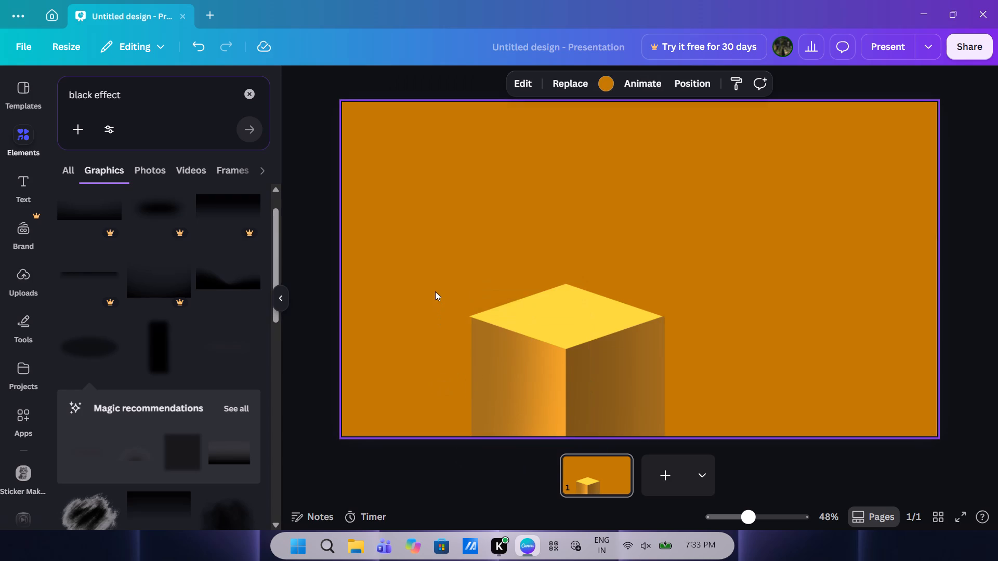
click(416, 298)
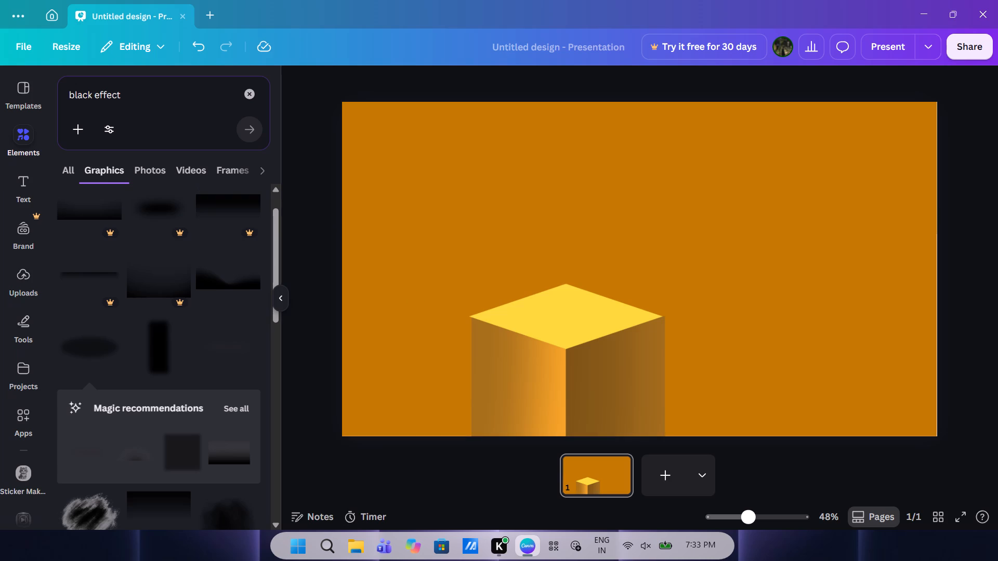
Search the elements library for black shadow and look over the results.
click(256, 94)
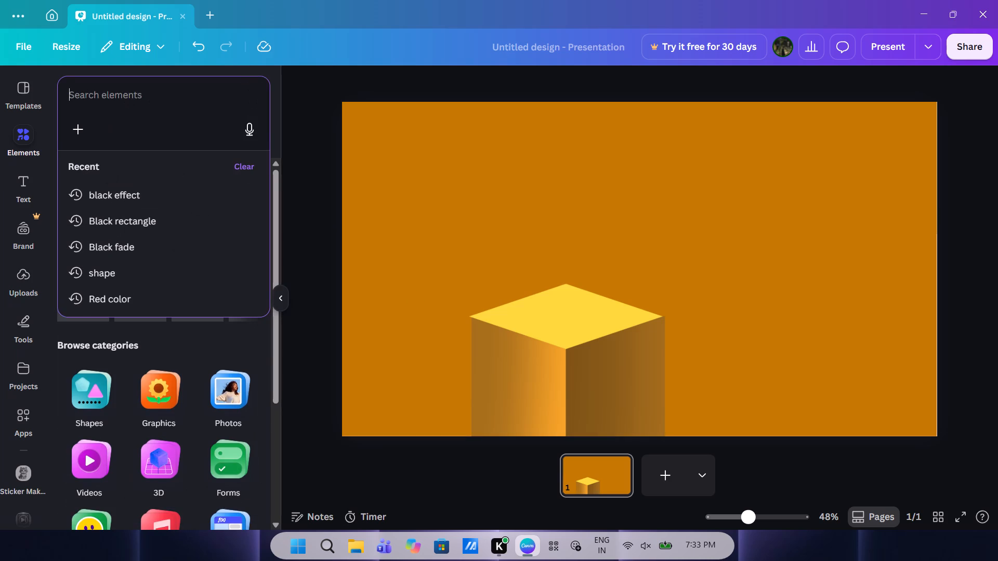
text(black)
key(space)
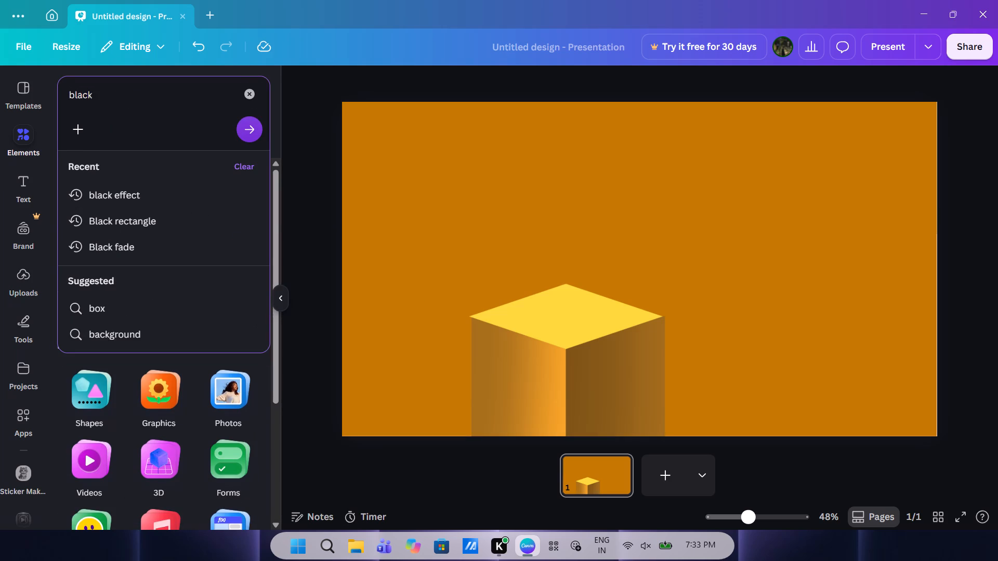
text(refel)
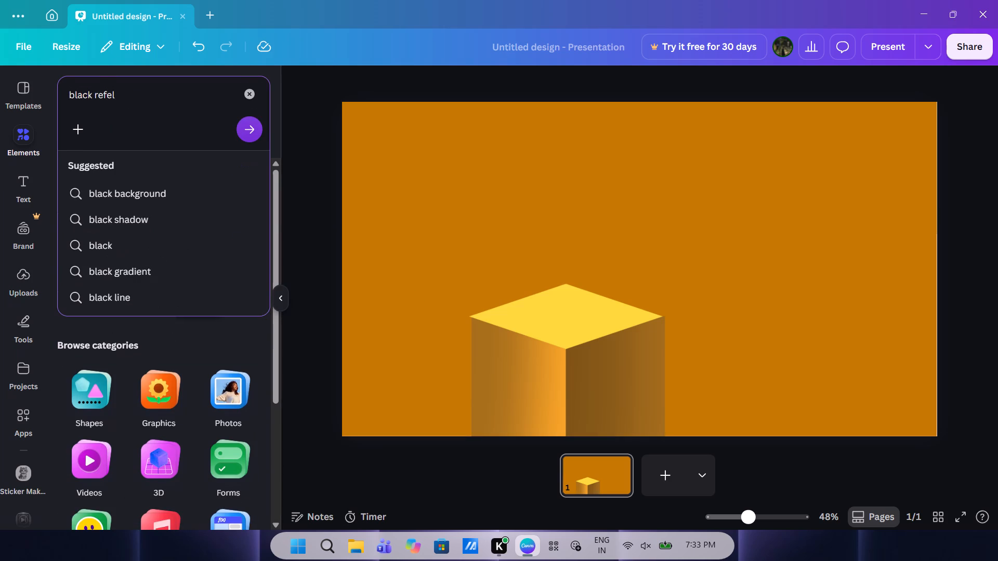
key(BackSpace)
key(BackSpace)
key(l)
click(152, 210)
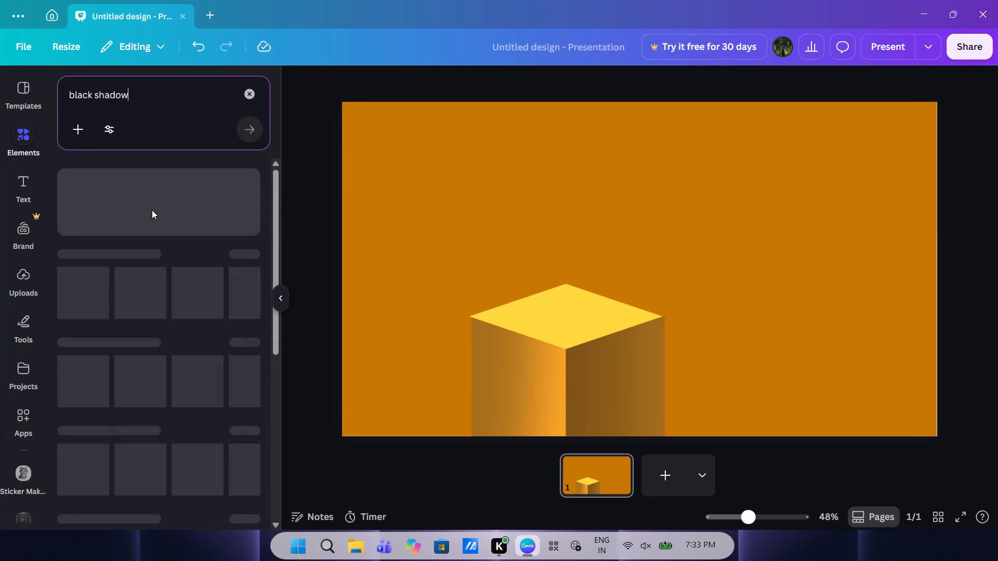
scroll(86, 345, down, 1)
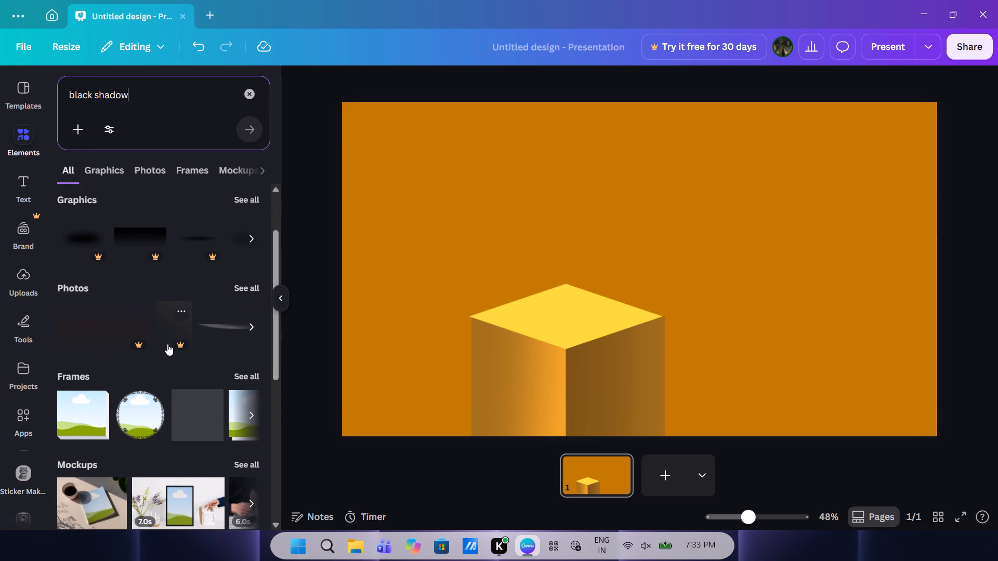
scroll(124, 315, up, 1)
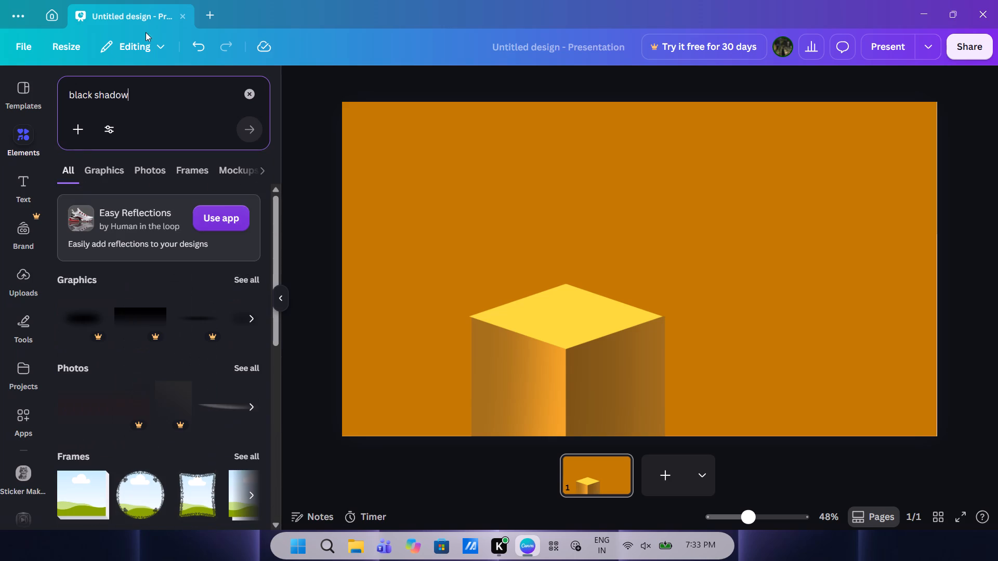
Search the elements library for black reflection.
key(BackSpace)
key(BackSpace)
key(BackSpace)
key(BackSpace)
key(BackSpace)
key(BackSpace)
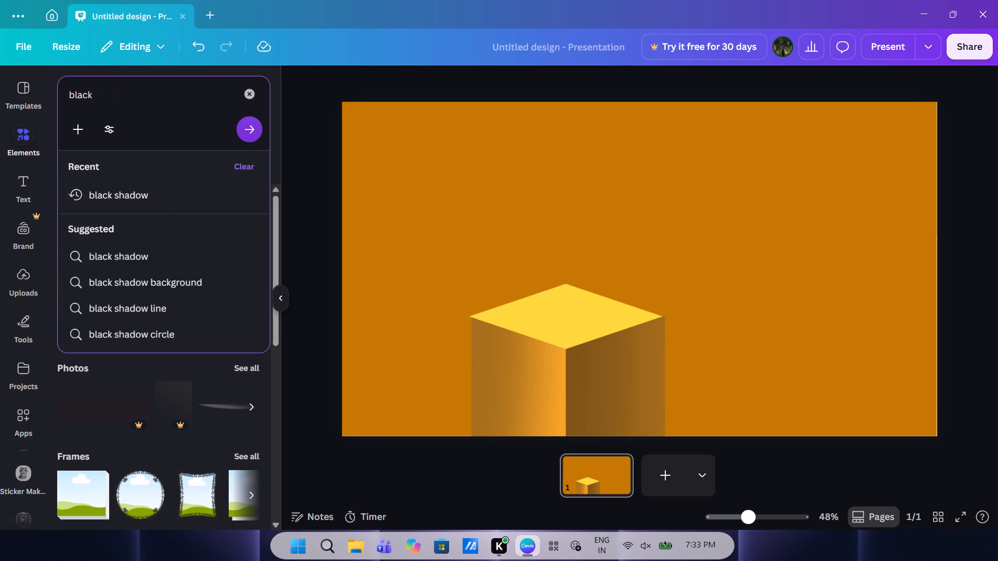
text(refl)
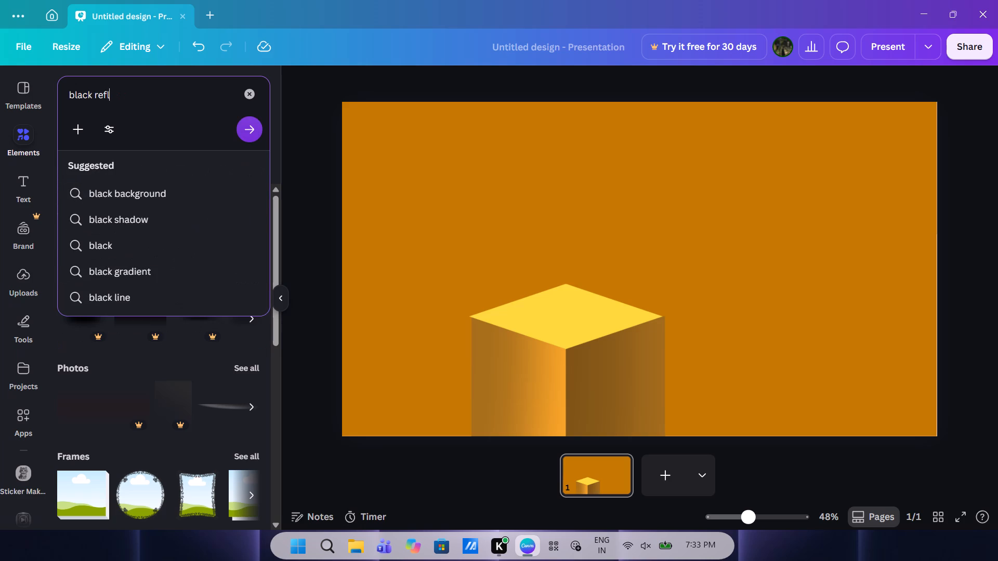
key(e)
text(ction)
key(Return)
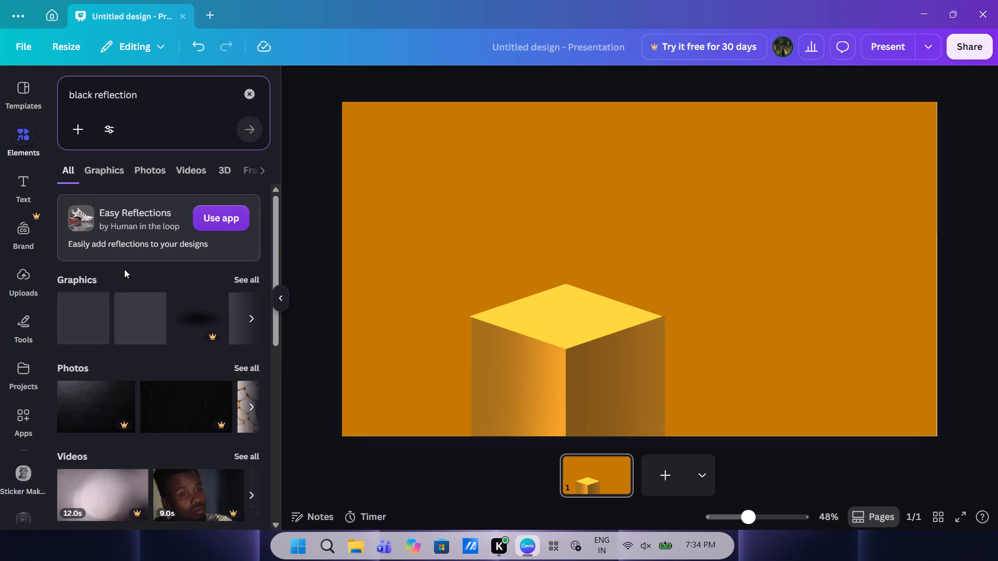
Look through the full set of black reflection graphics for a shadow effect suited to the scene.
scroll(106, 341, down, 1)
scroll(83, 474, down, 1)
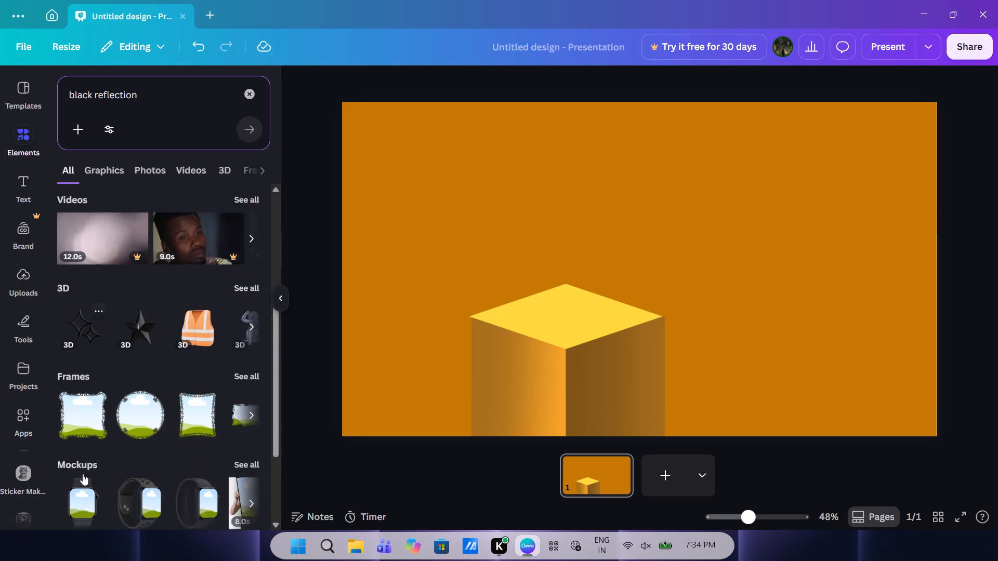
scroll(83, 474, down, 1)
scroll(128, 339, up, 3)
click(243, 279)
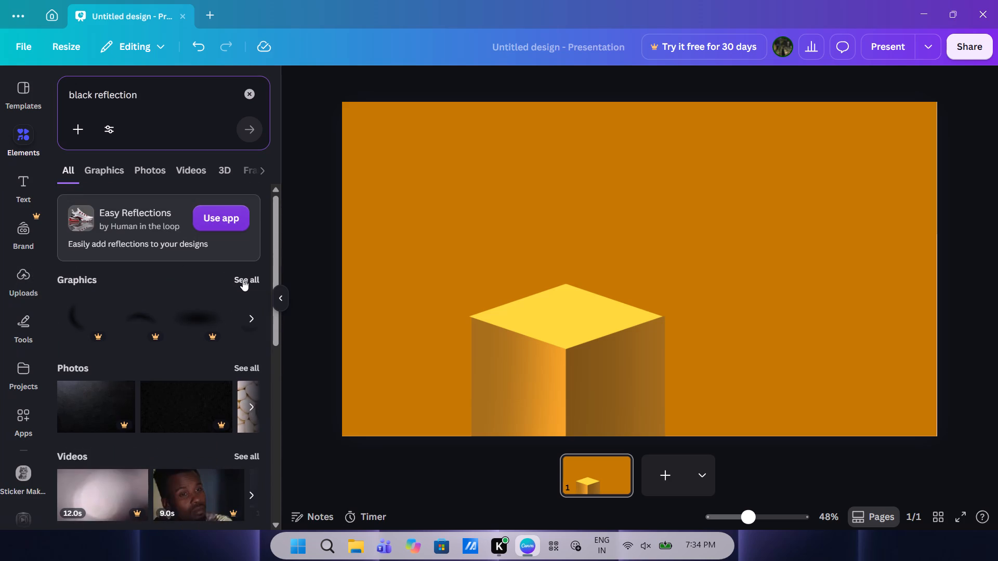
scroll(151, 322, down, 1)
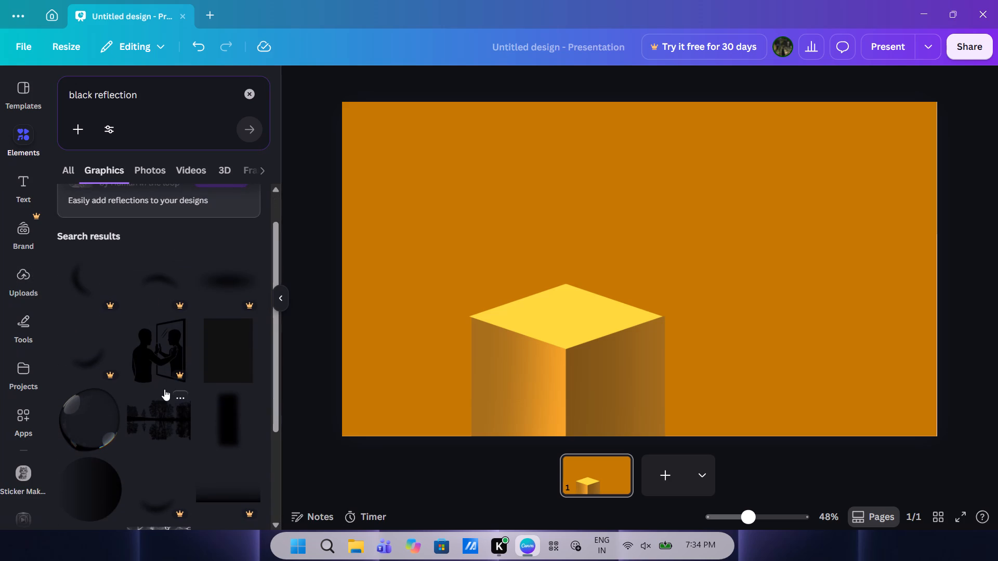
scroll(164, 389, down, 1)
scroll(183, 429, down, 1)
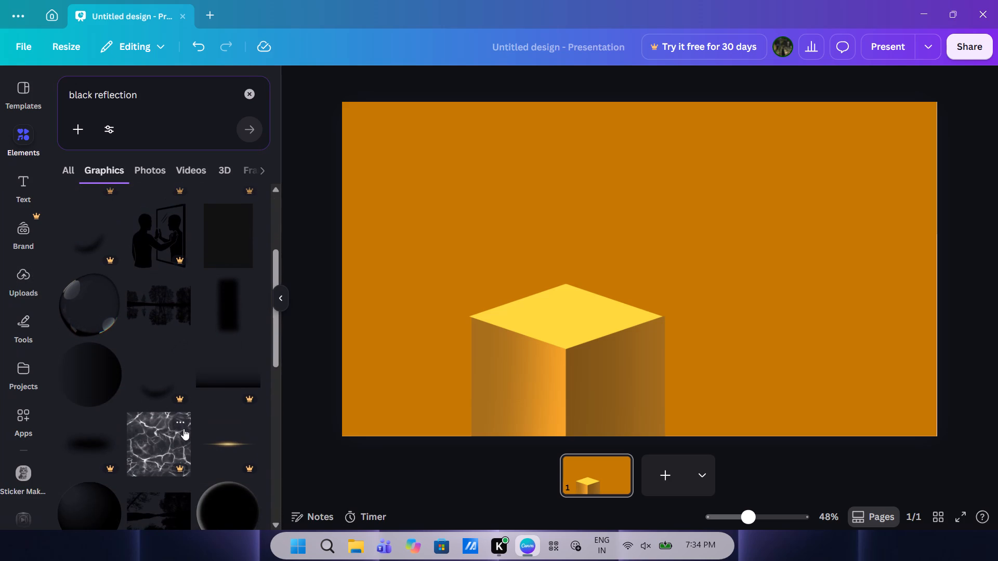
scroll(183, 429, down, 1)
scroll(227, 399, down, 1)
scroll(124, 391, down, 1)
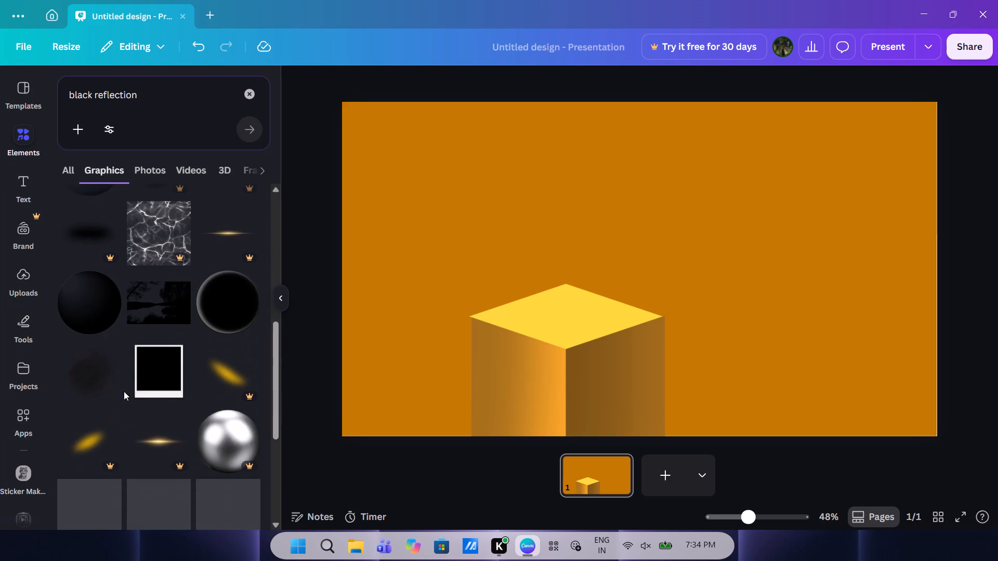
scroll(110, 448, down, 2)
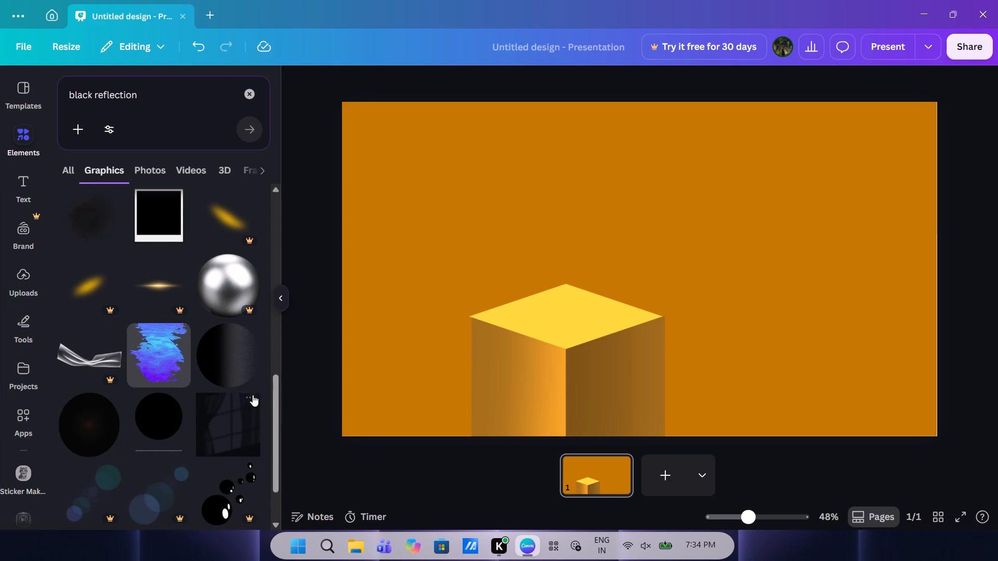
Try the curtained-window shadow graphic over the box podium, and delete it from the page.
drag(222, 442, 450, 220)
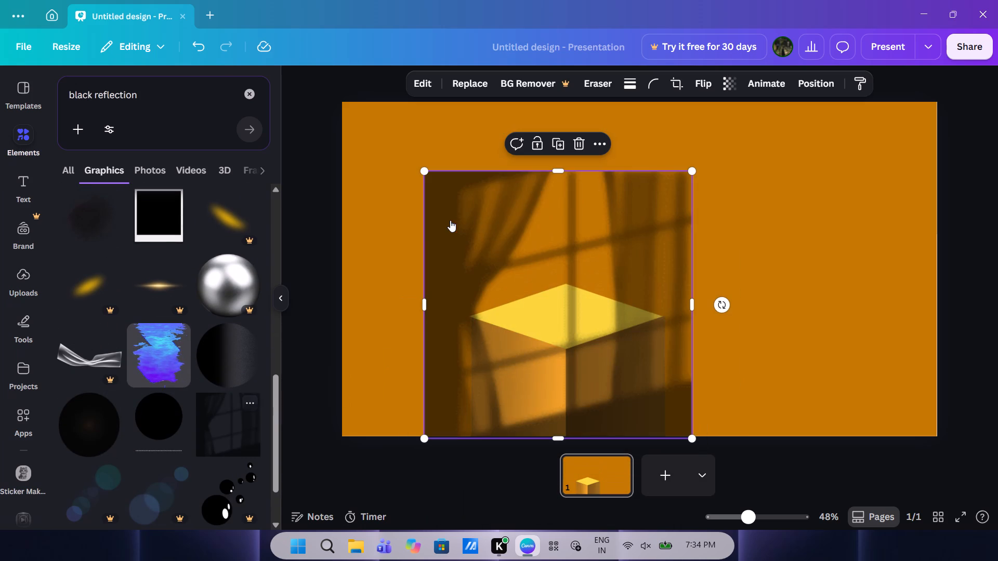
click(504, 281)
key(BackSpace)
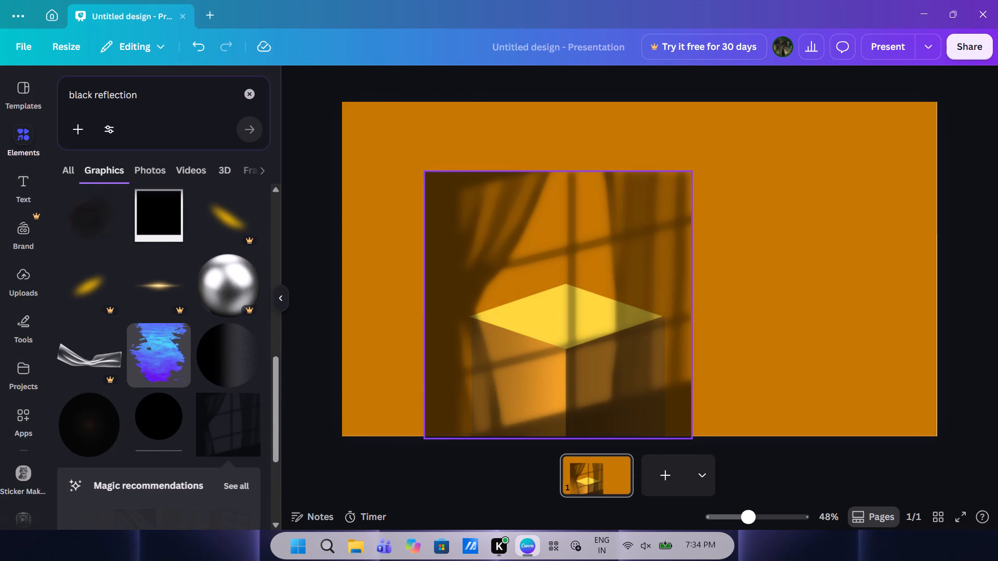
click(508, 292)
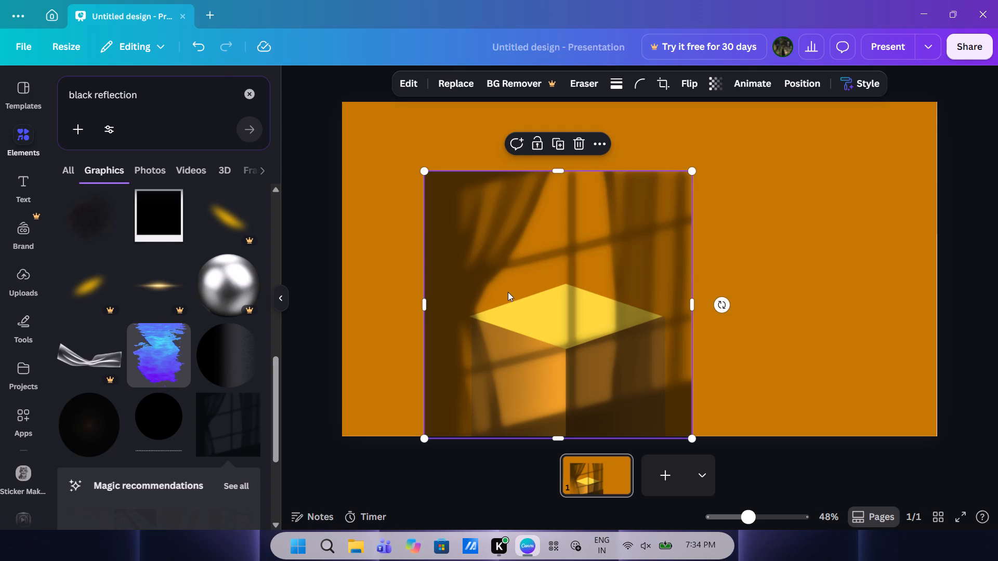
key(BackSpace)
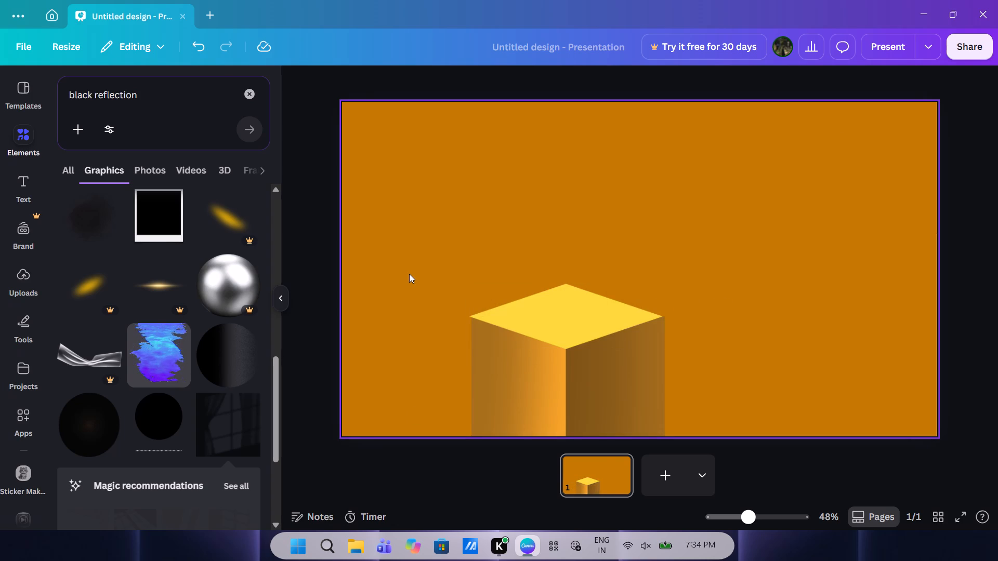
Search the elements library for shoes.
click(252, 85)
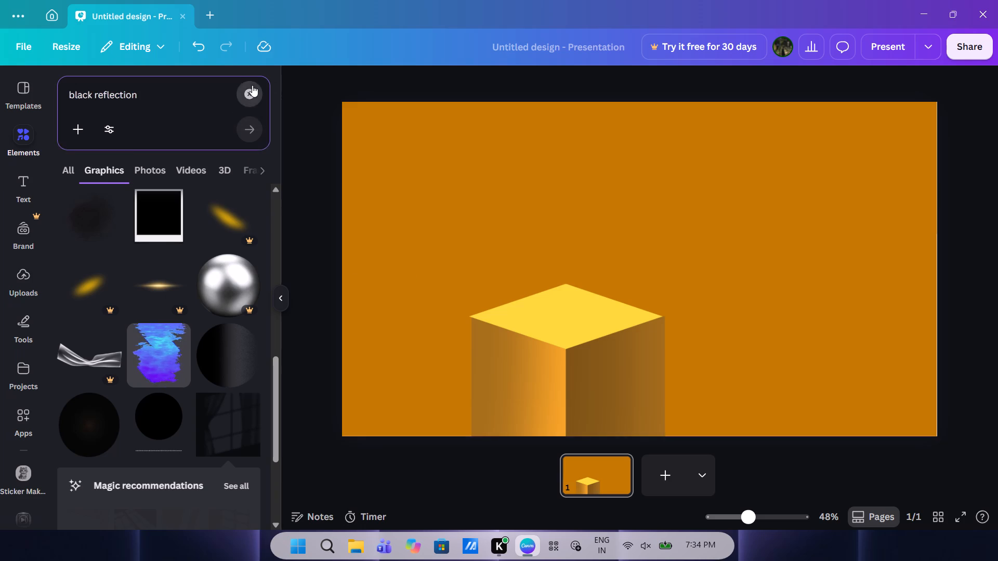
text(shoes)
key(space)
key(Return)
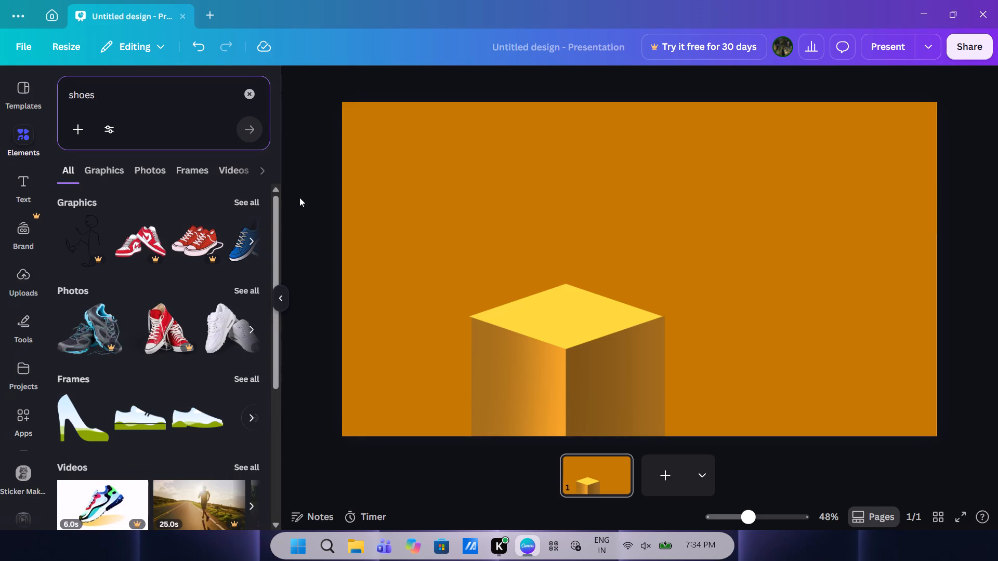
Look through all the shoe graphics for a product to display on the podium.
click(254, 199)
scroll(65, 395, down, 2)
scroll(101, 421, down, 3)
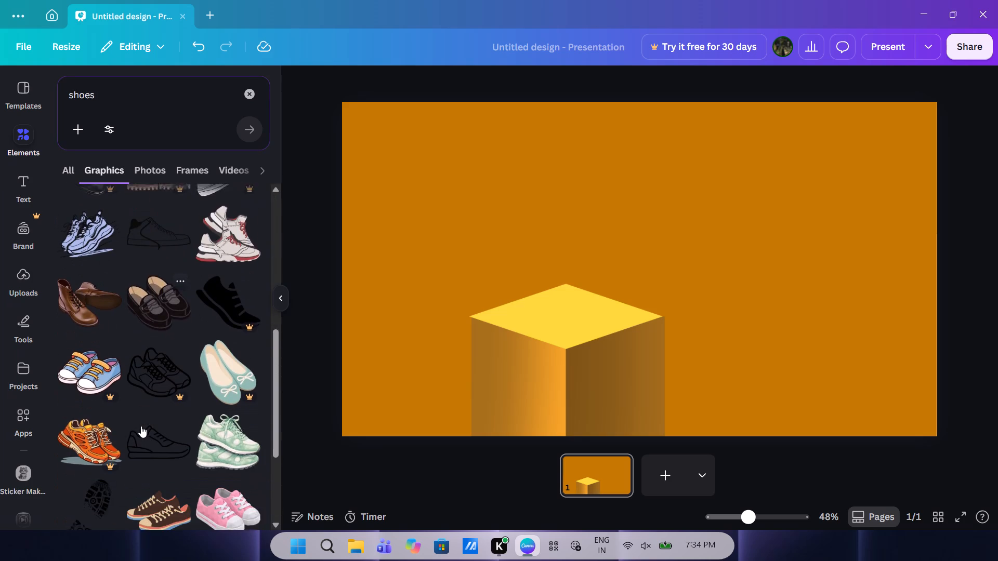
scroll(141, 426, down, 2)
scroll(201, 360, down, 3)
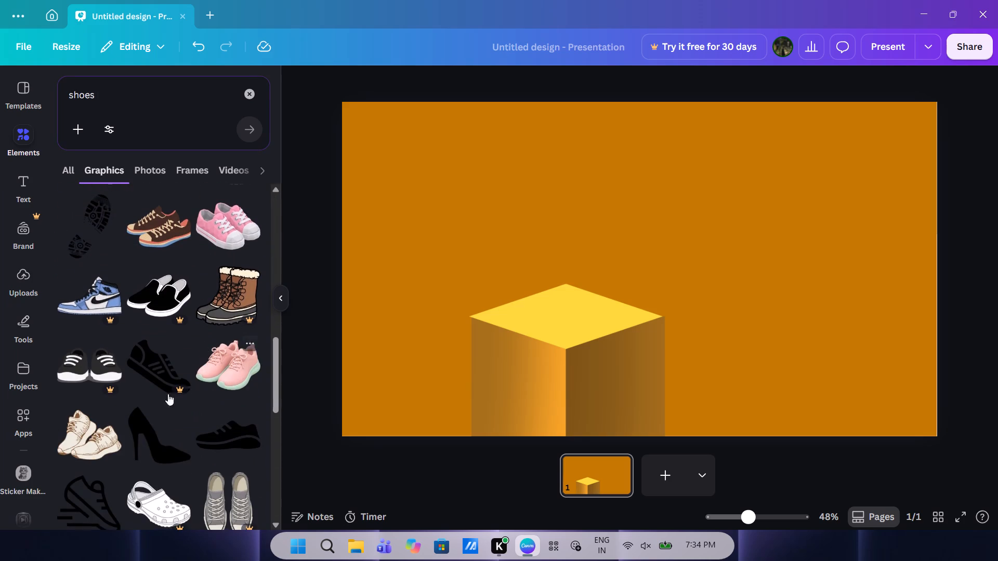
scroll(150, 424, down, 6)
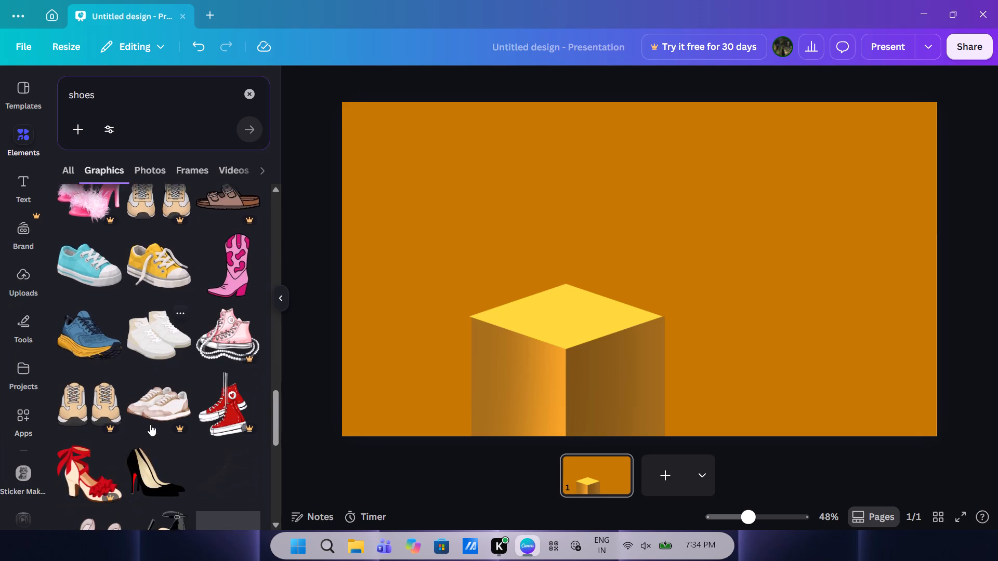
scroll(150, 424, down, 1)
Look through the shoe photos for a product picture to display on the podium.
click(158, 173)
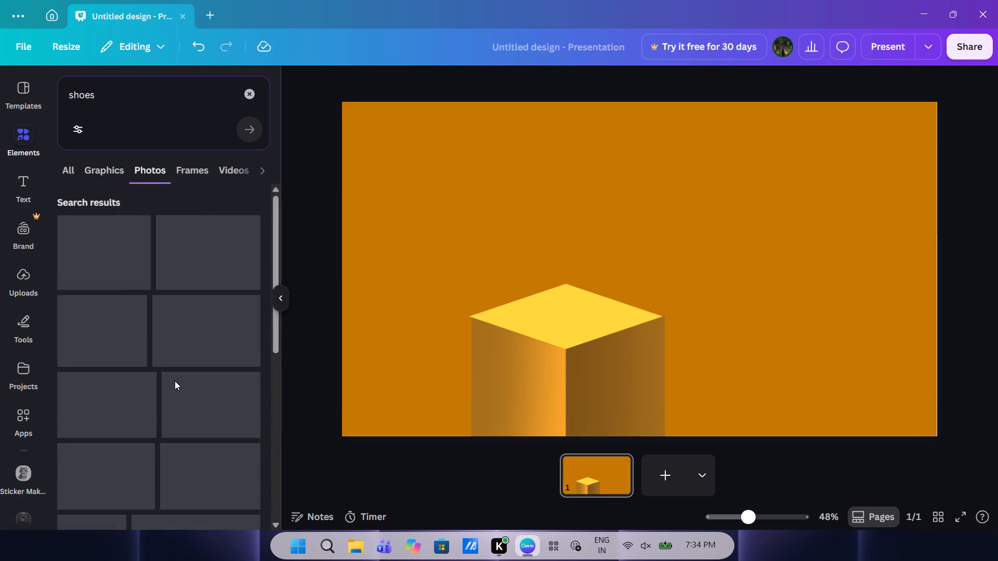
scroll(198, 327, down, 5)
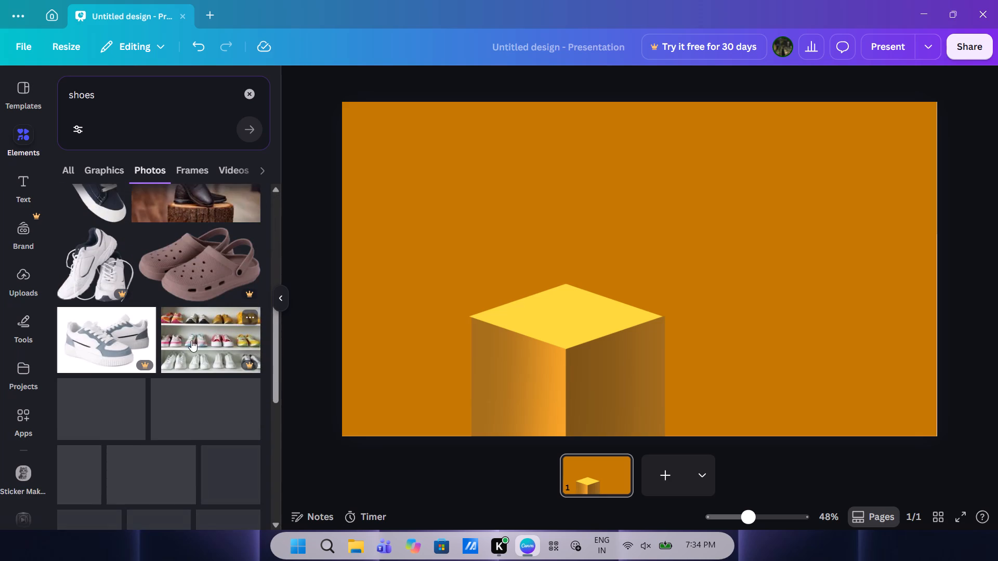
scroll(175, 412, down, 2)
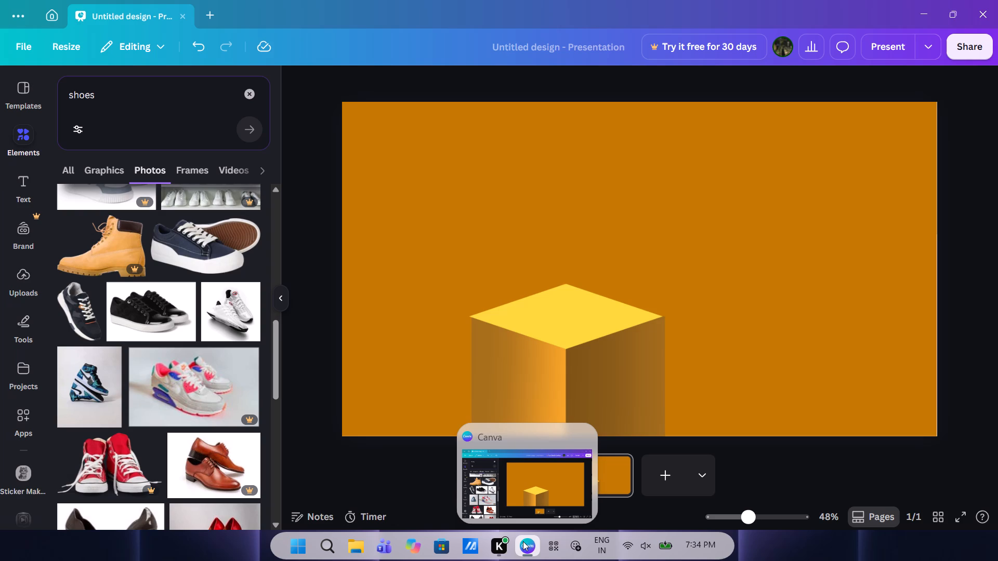
scroll(79, 458, down, 2)
scroll(148, 418, down, 4)
scroll(379, 538, down, 1)
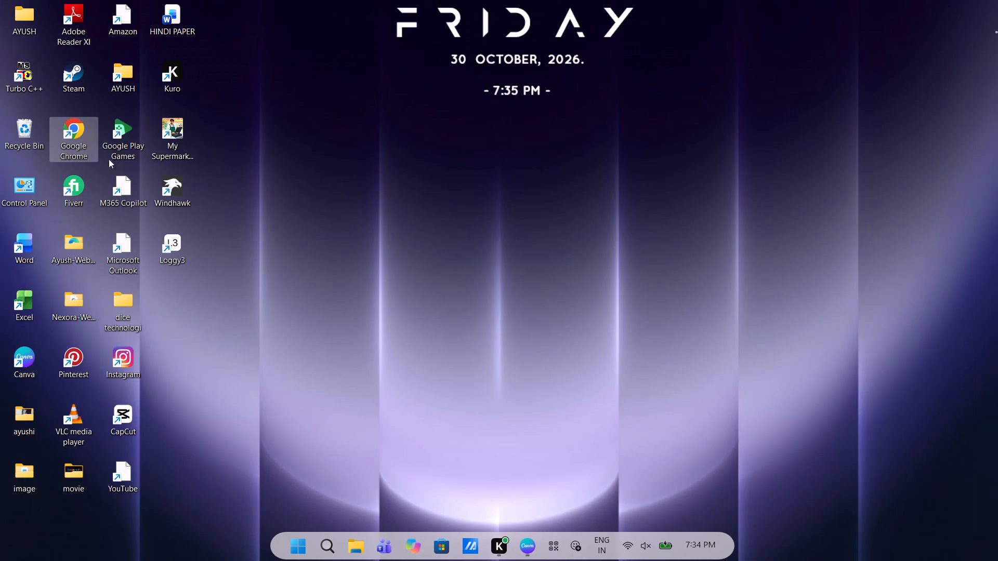
Launch Google Chrome from the desktop.
double_click(92, 148)
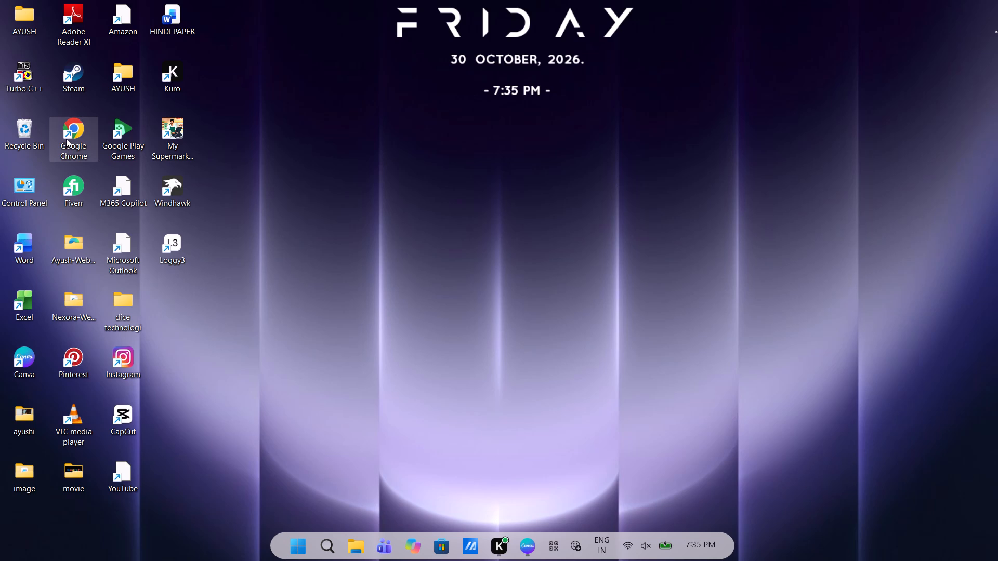
double_click(66, 139)
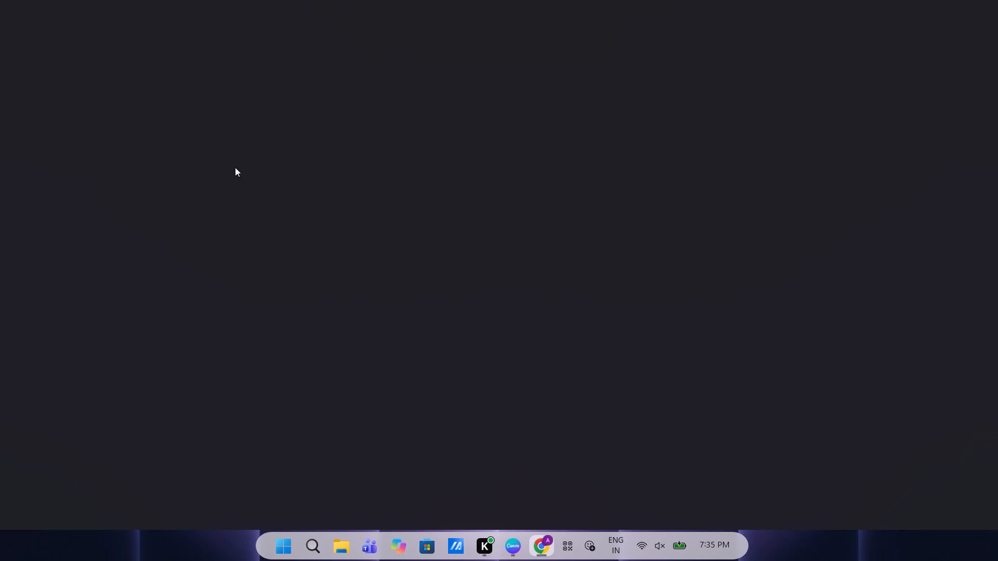
Search Google Images for "shoes nike sneakers" and skim the first pictures.
text(shoes)
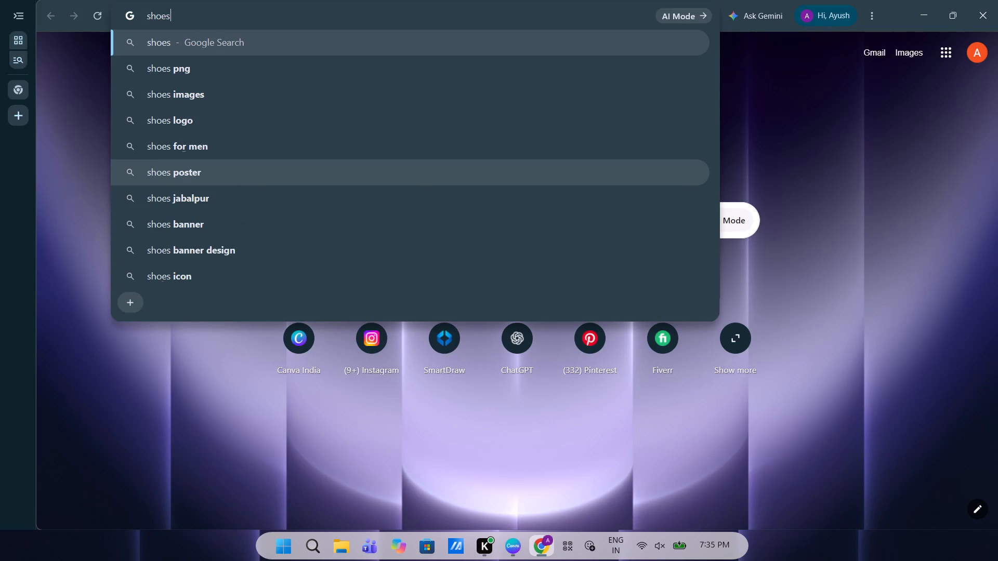
key(space)
text(nc)
key(BackSpace)
text(ike)
key(space)
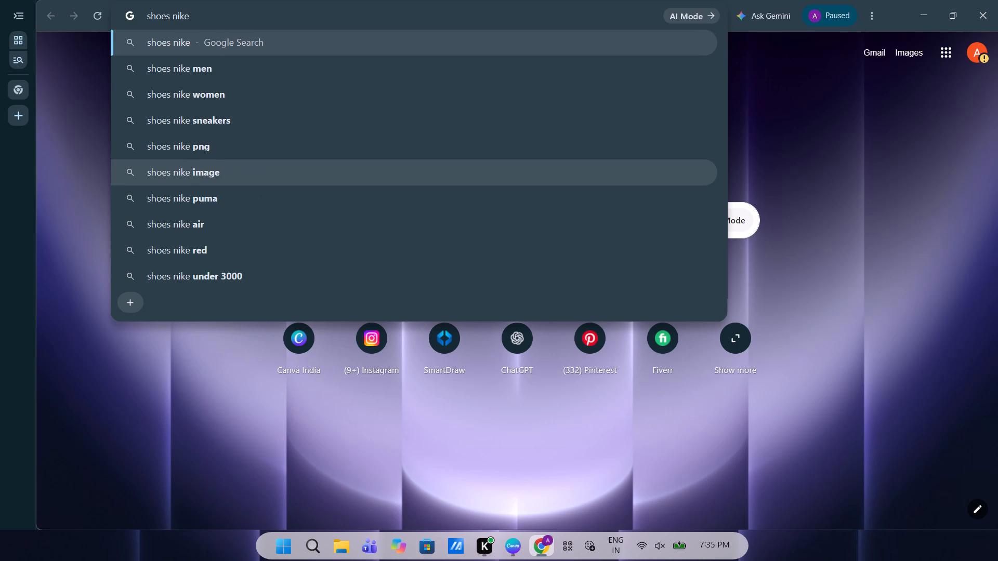
click(246, 132)
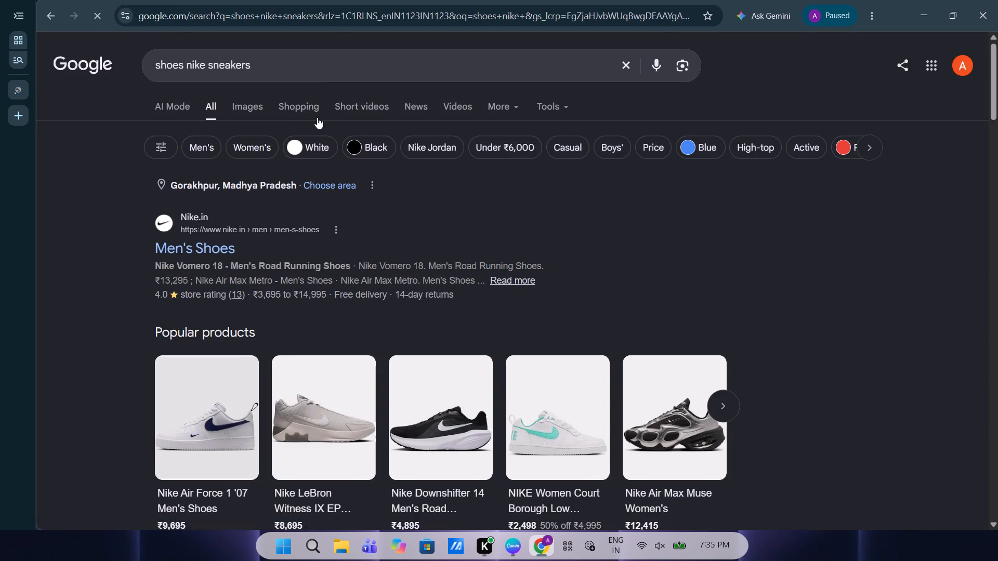
click(246, 105)
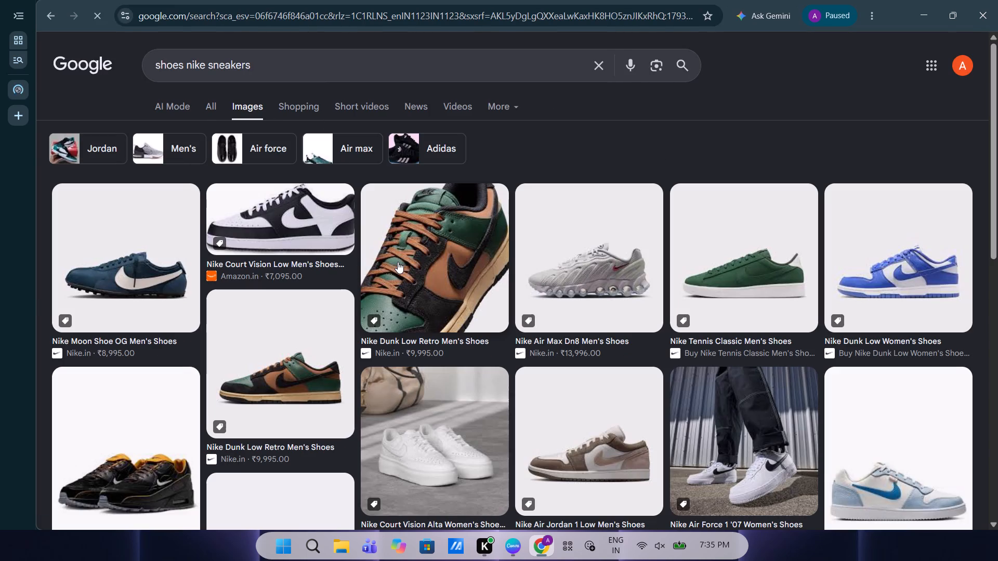
scroll(365, 311, down, 7)
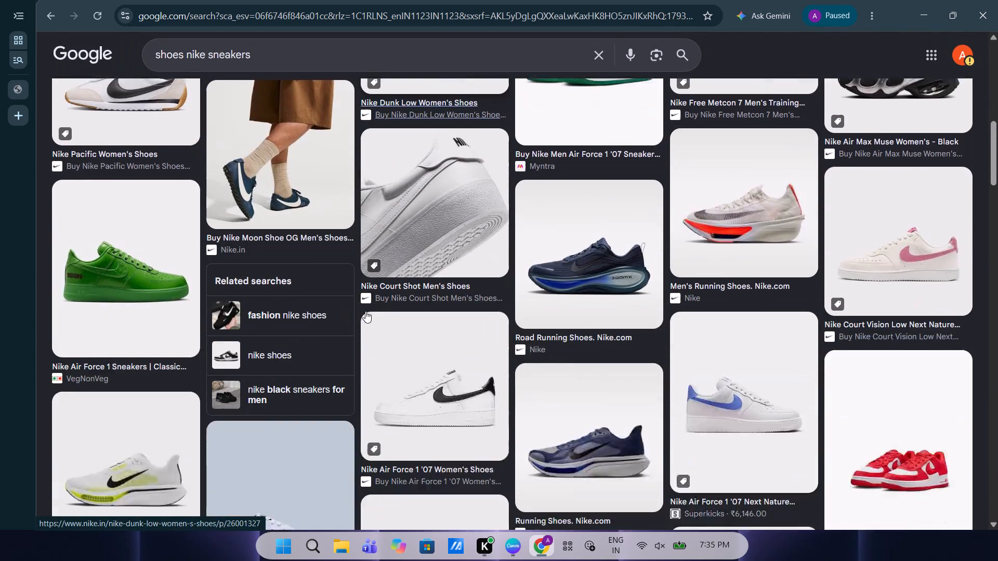
scroll(365, 311, down, 4)
Refine the image search to "shoes nike sneakers photo show piece".
click(281, 68)
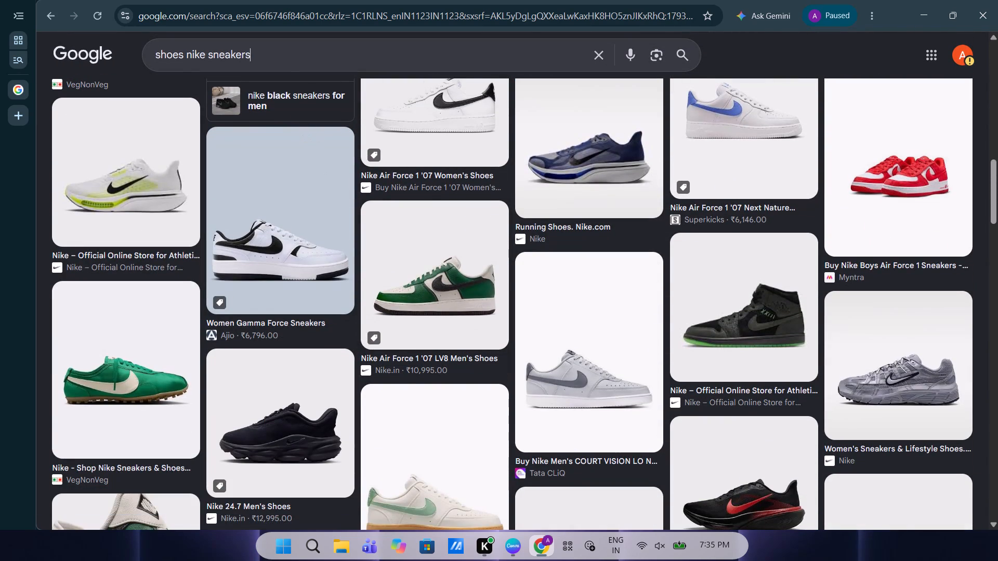
key(space)
text(photo)
key(space)
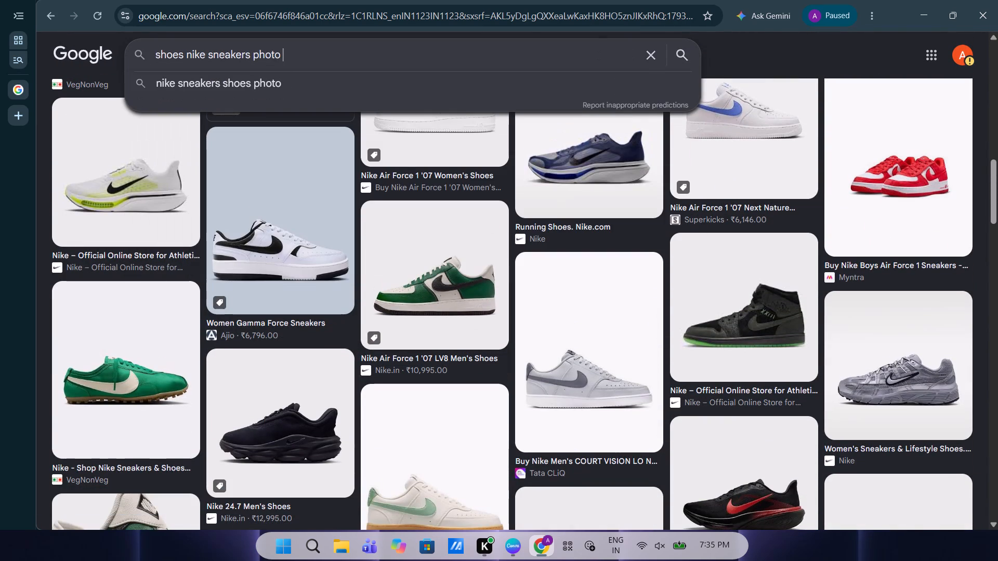
text(show piece)
key(Return)
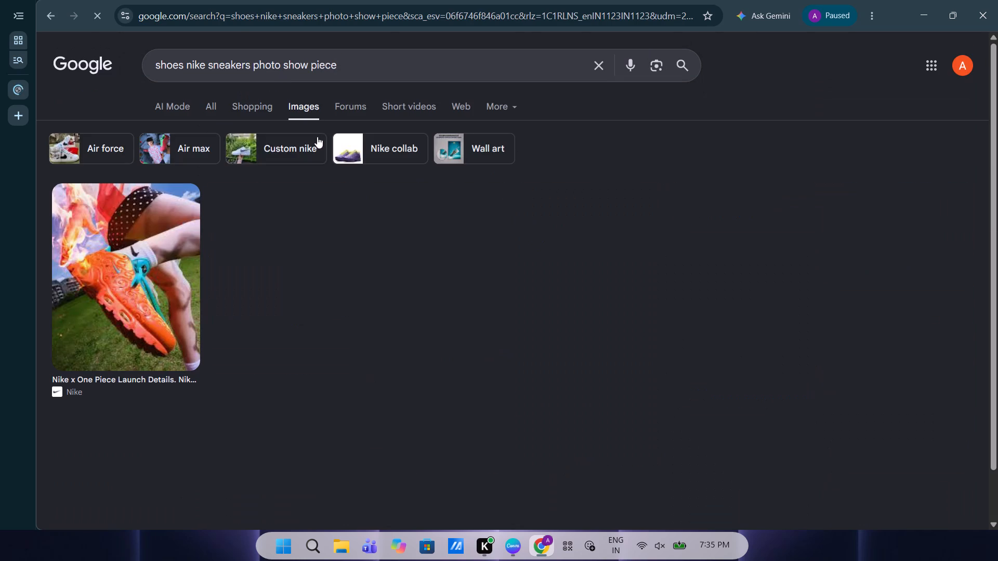
Look through the show piece image results for a Nike sneaker photo suited to the podium.
scroll(316, 234, down, 4)
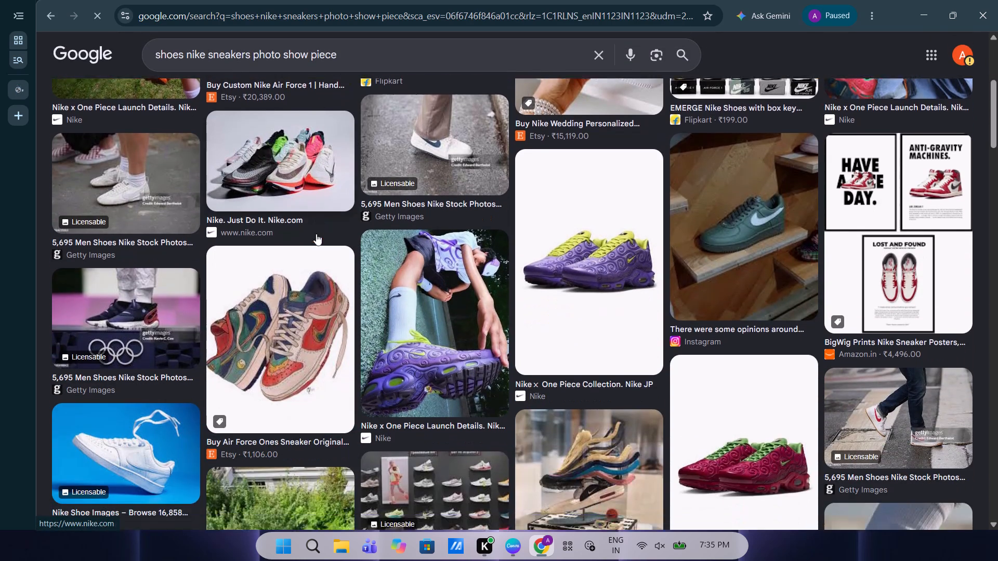
scroll(316, 234, down, 6)
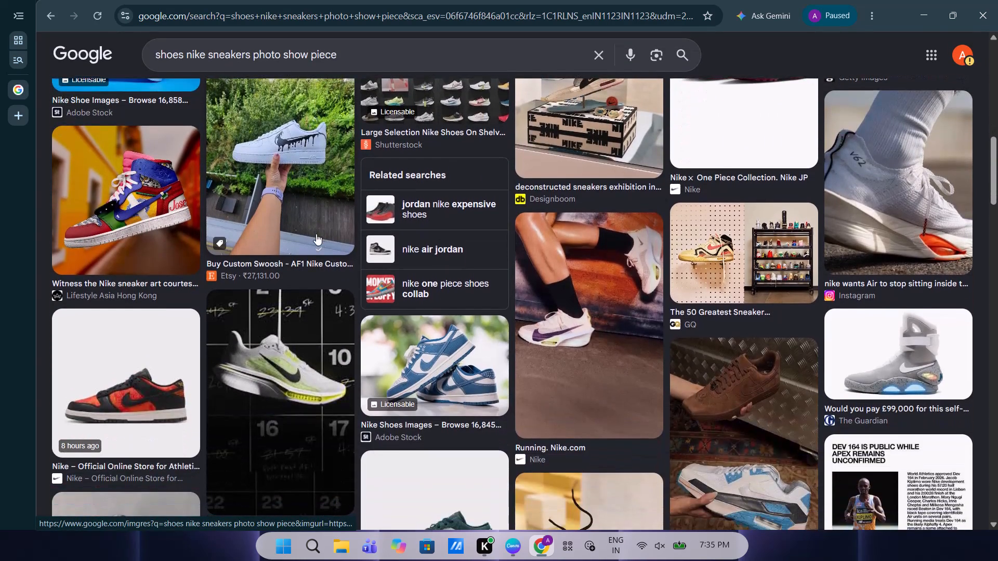
scroll(316, 234, down, 5)
scroll(485, 317, down, 2)
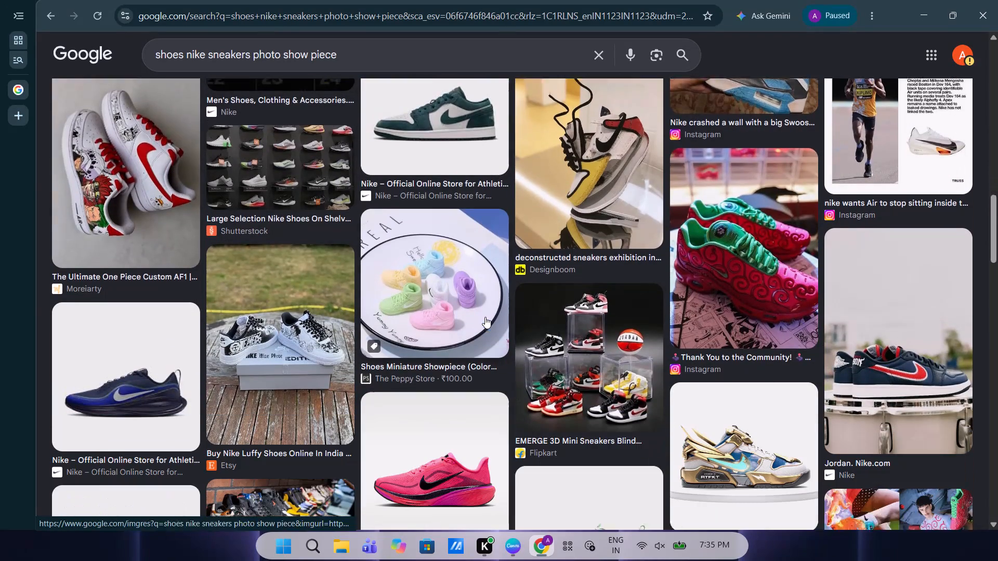
scroll(485, 317, down, 15)
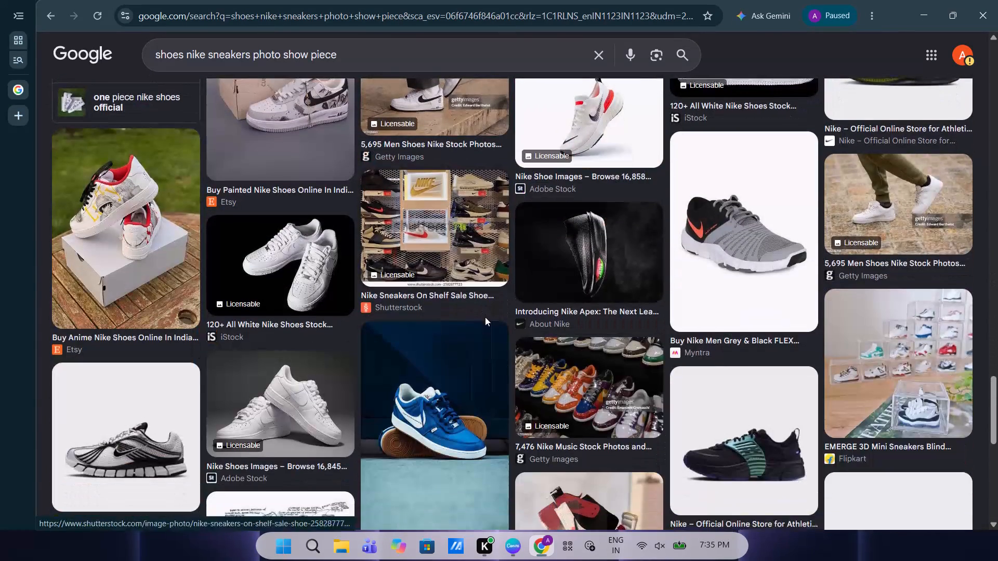
scroll(436, 385, down, 3)
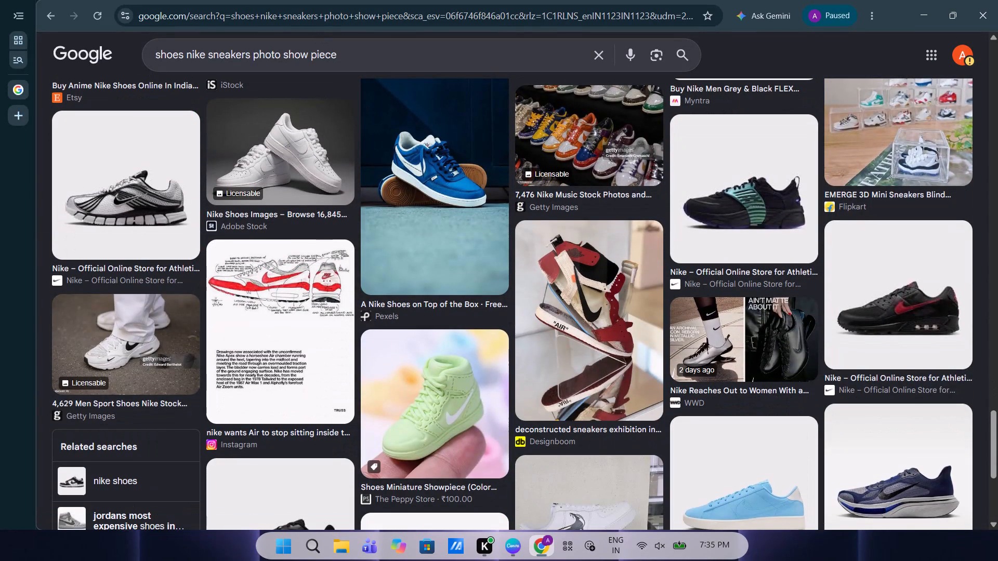
Change the image search to "shoes nike sneakers photo in shop".
drag(342, 42, 343, 54)
key(BackSpace)
key(BackSpace)
key(BackSpace)
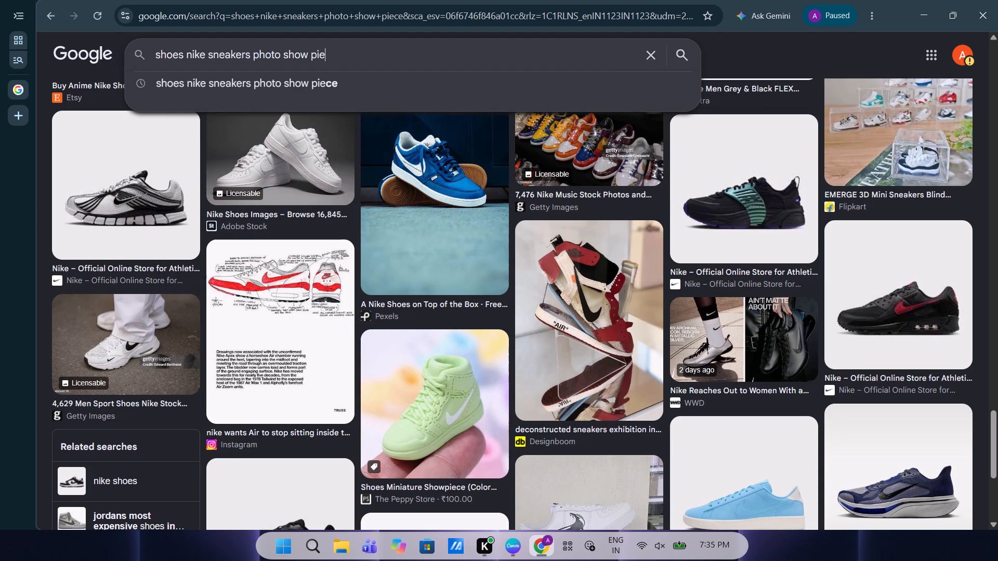
key(BackSpace)
key(BackSpace)
key(BackSpace)
key(BackSpace)
key(BackSpace)
key(BackSpace)
key(BackSpace)
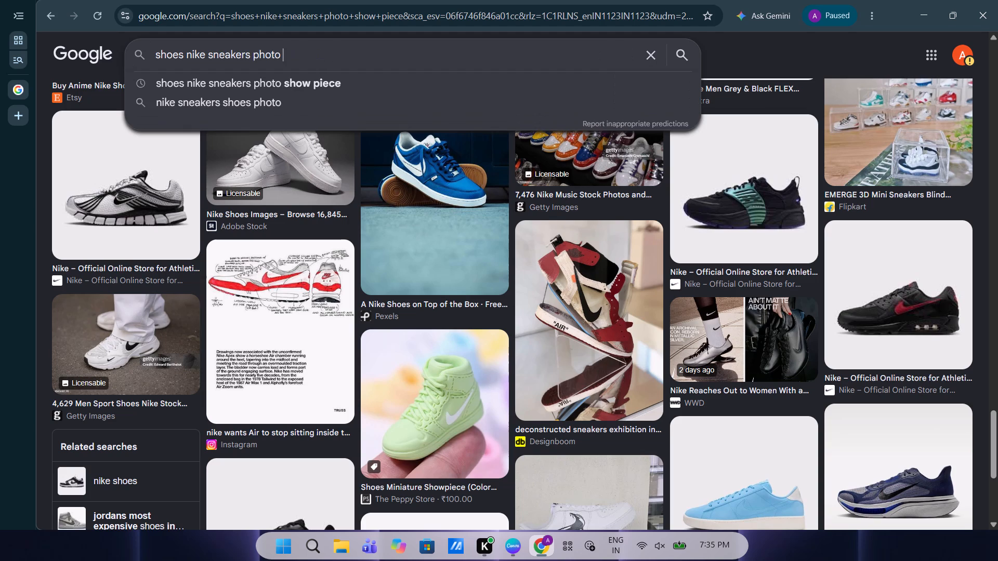
text(in shop)
key(Return)
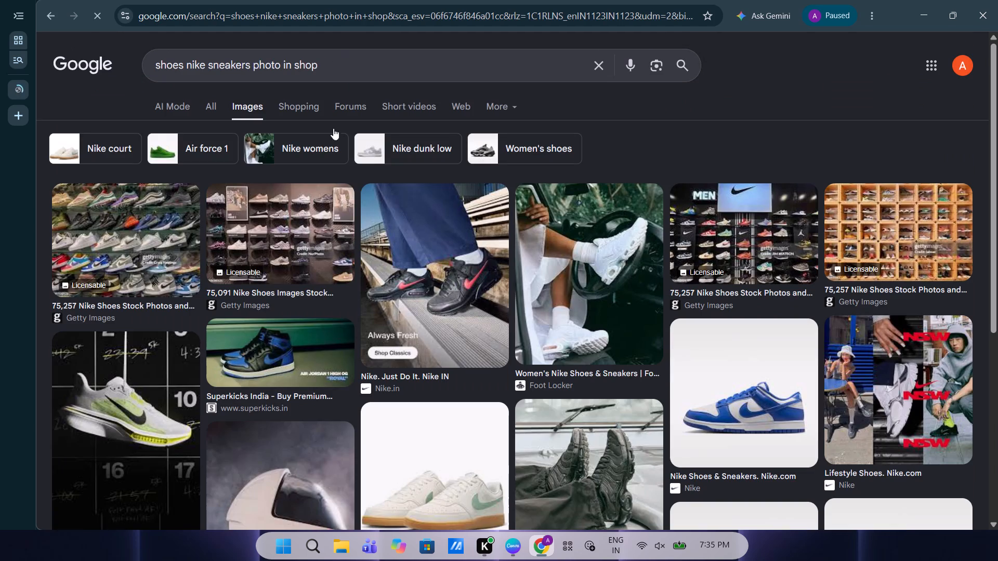
Look through the in-shop image results for a Nike sneaker photo suited to the podium.
scroll(324, 286, down, 4)
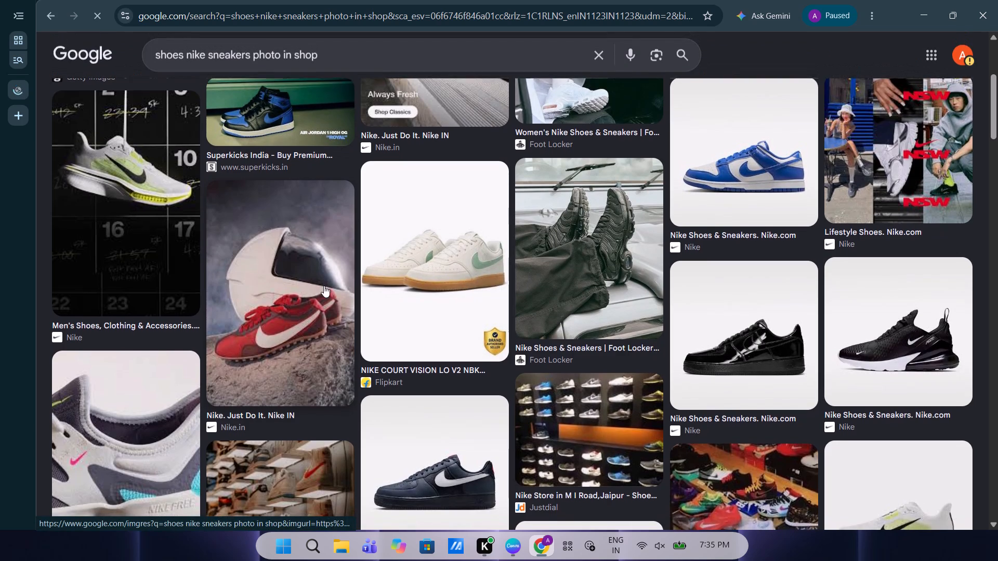
scroll(324, 286, down, 1)
scroll(388, 333, down, 12)
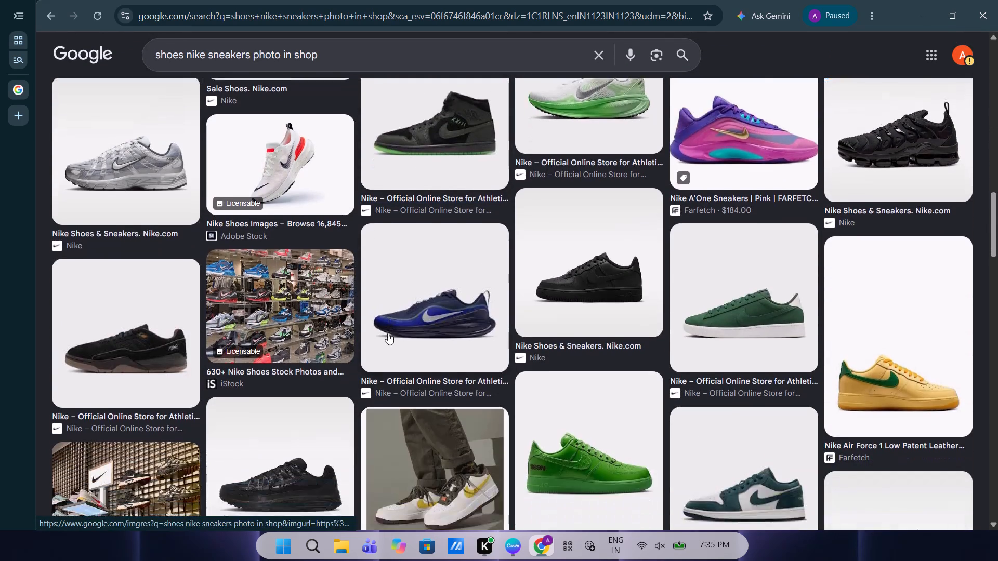
scroll(388, 333, down, 3)
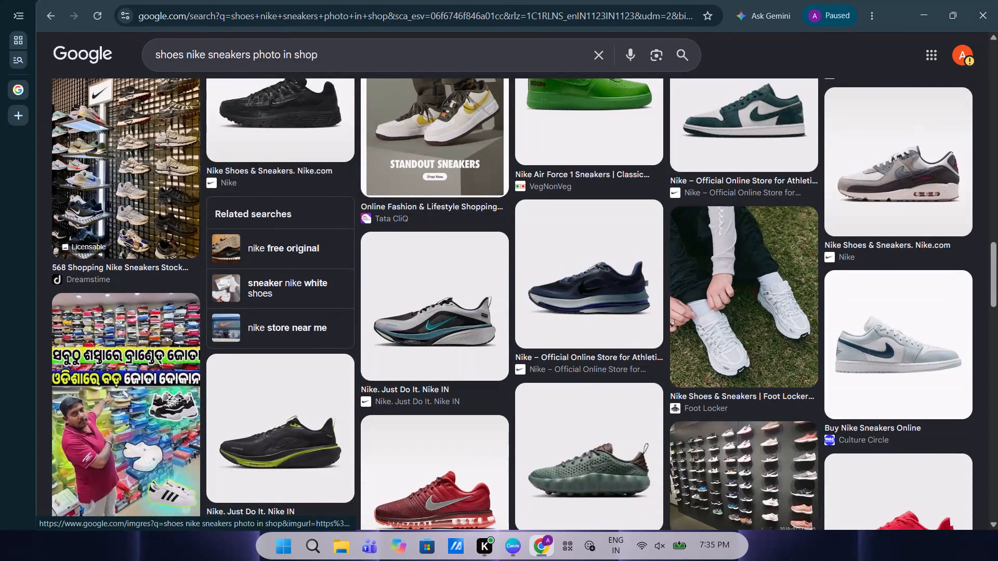
Extend the image search to "shoes nike sneakers photo in shop up down".
click(350, 51)
key(space)
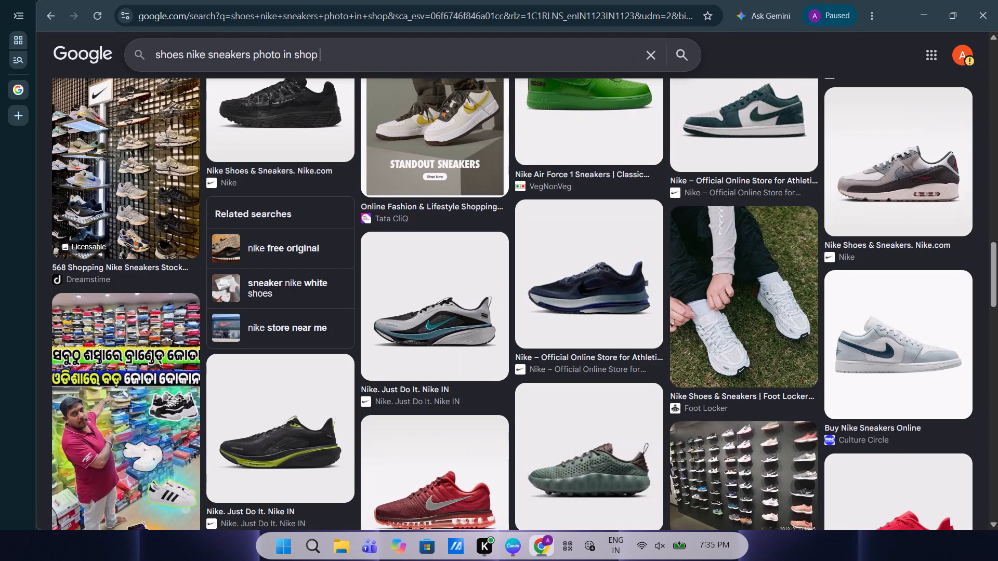
text(up down)
key(Return)
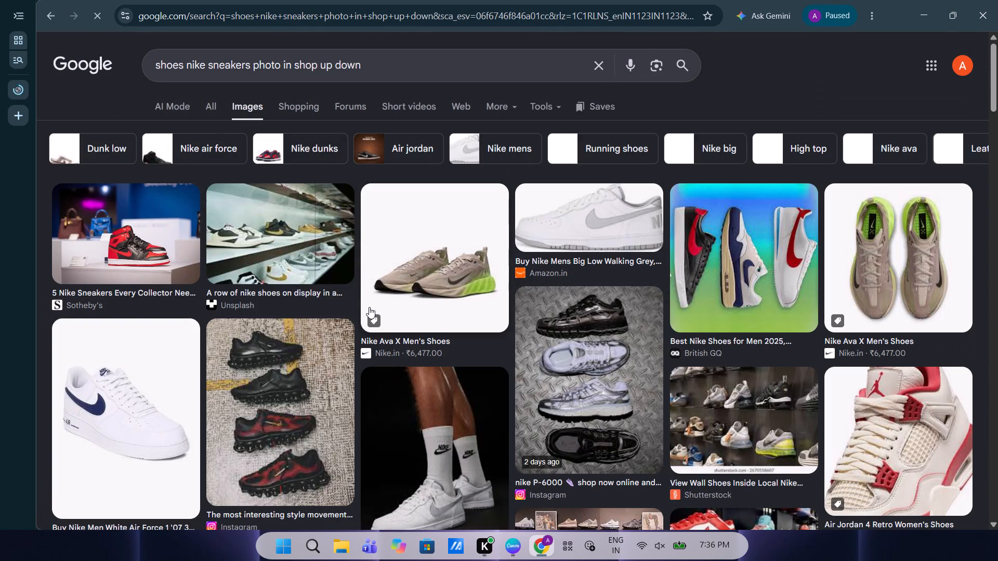
Examine the "in shop up down" image results for a sneaker picture to display on the podium.
scroll(572, 242, down, 4)
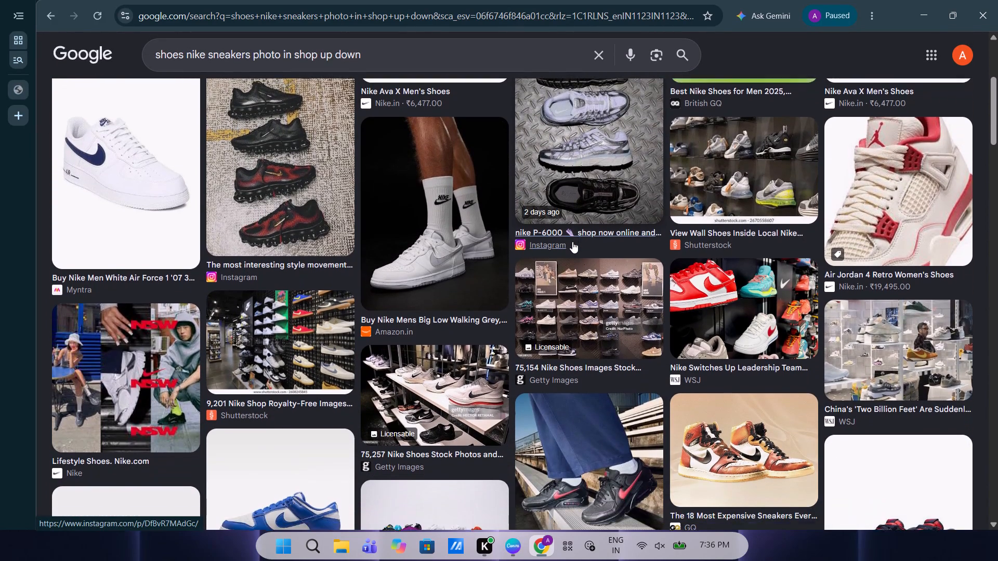
scroll(572, 242, down, 1)
scroll(455, 299, down, 4)
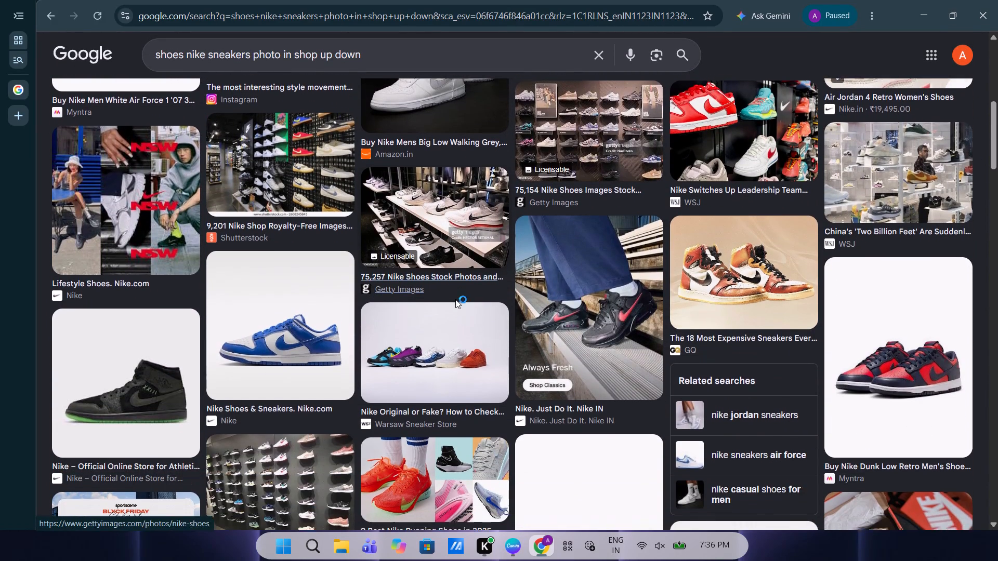
scroll(455, 299, down, 2)
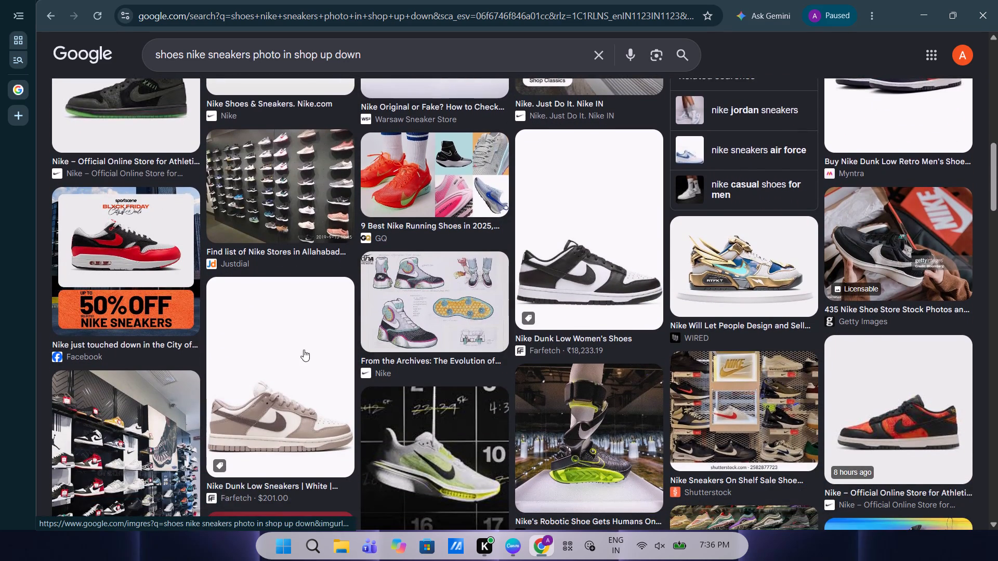
scroll(304, 350, down, 7)
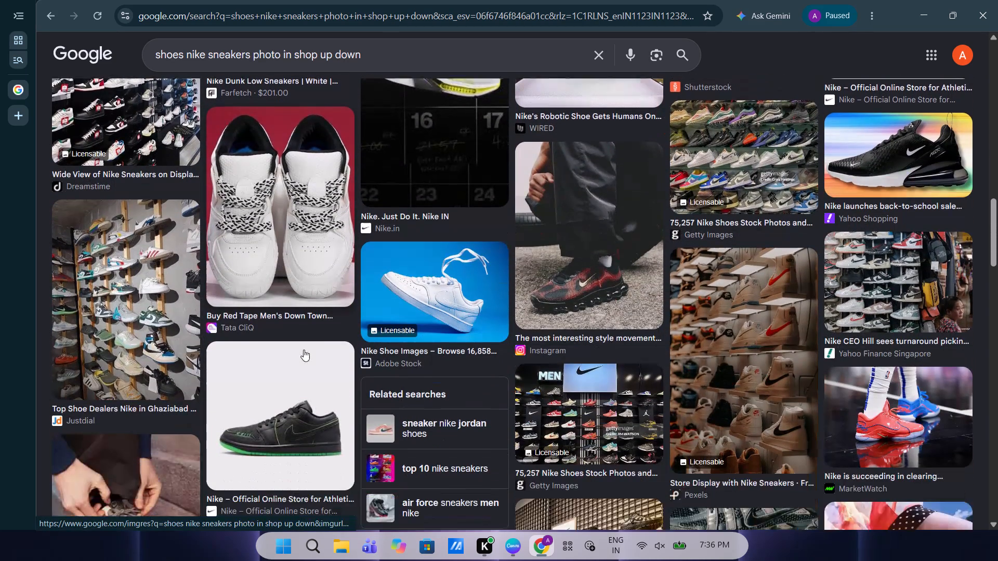
scroll(304, 350, down, 10)
Remove the word "shop" from the query and search images for "shoes nike sneakers photo in up down".
click(318, 50)
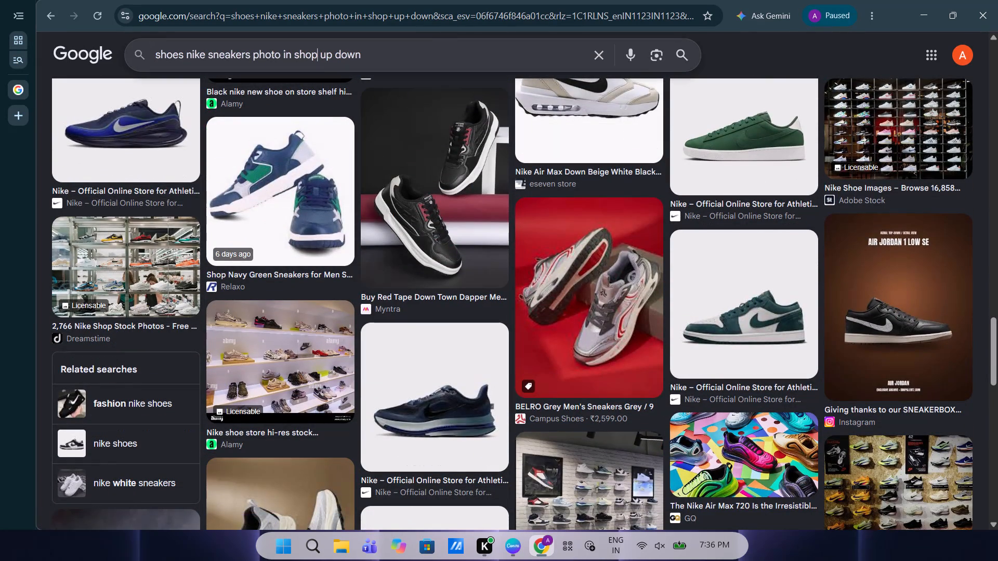
key(BackSpace)
key(BackSpace)
key(BackSpace)
key(BackSpace)
key(Return)
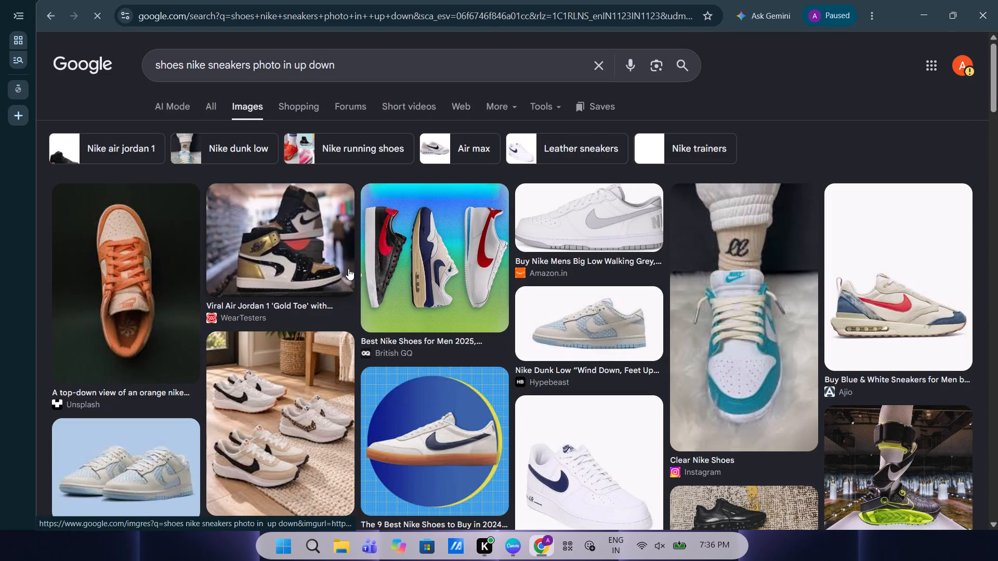
Examine the "in up down" image results for a podium-ready Nike sneaker and preview the beige Nike sneaker from Ajio.
scroll(382, 349, down, 3)
scroll(480, 304, down, 2)
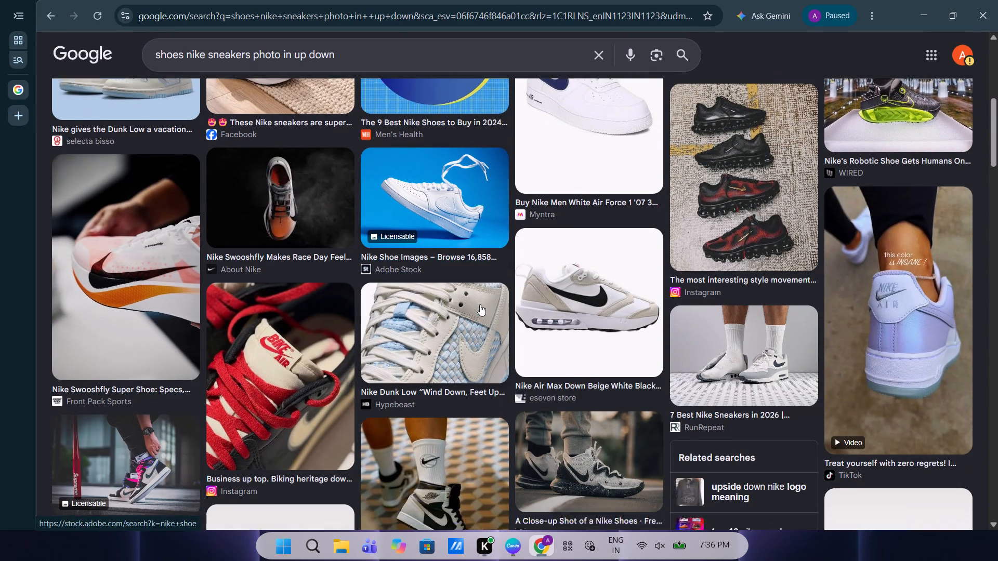
scroll(480, 304, down, 5)
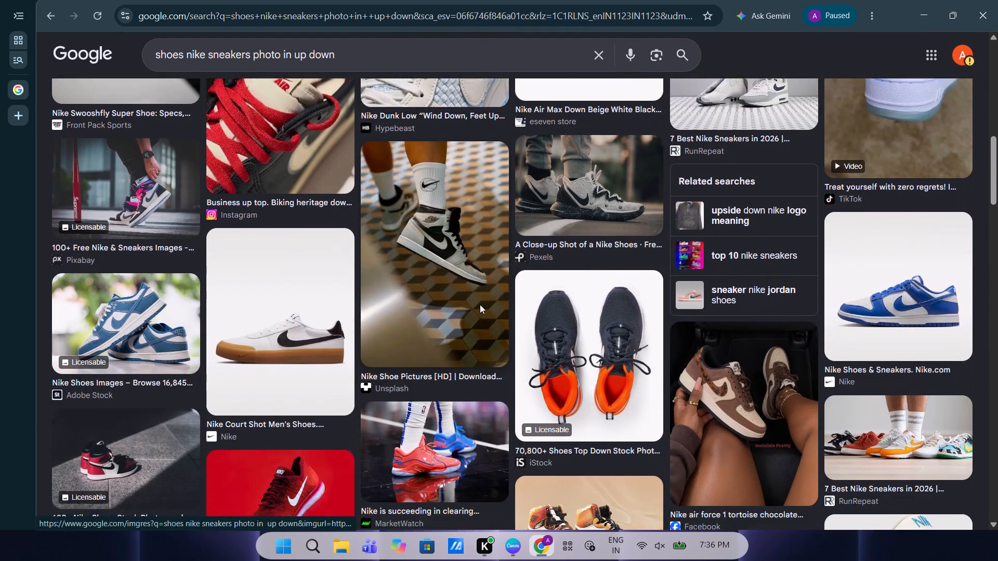
scroll(480, 304, down, 2)
scroll(420, 352, down, 3)
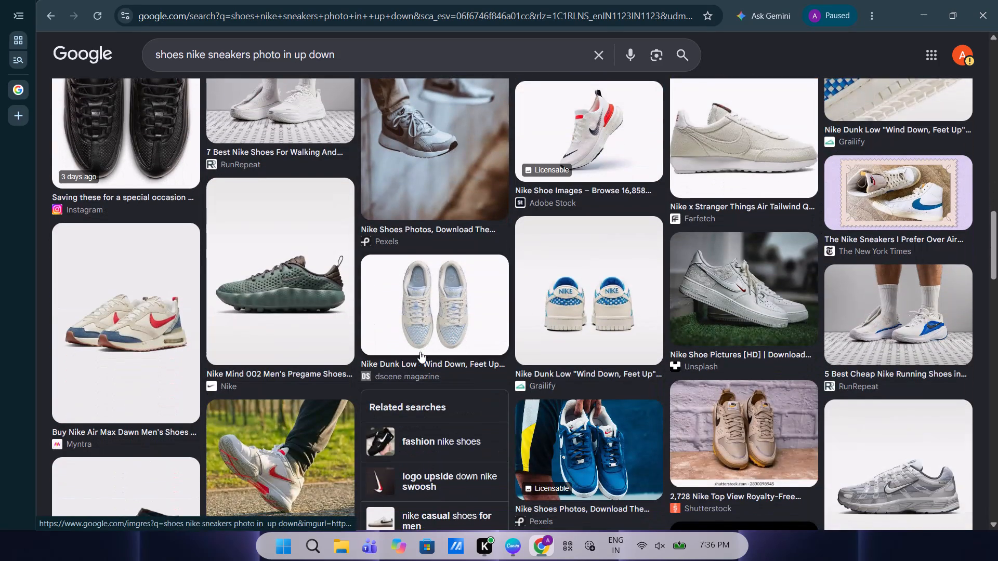
scroll(420, 352, down, 5)
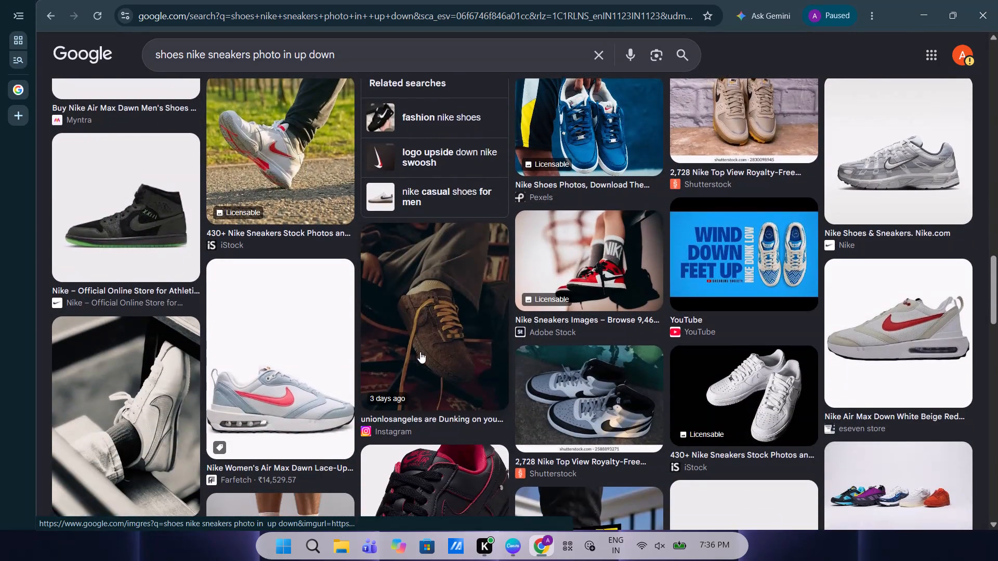
scroll(420, 352, down, 9)
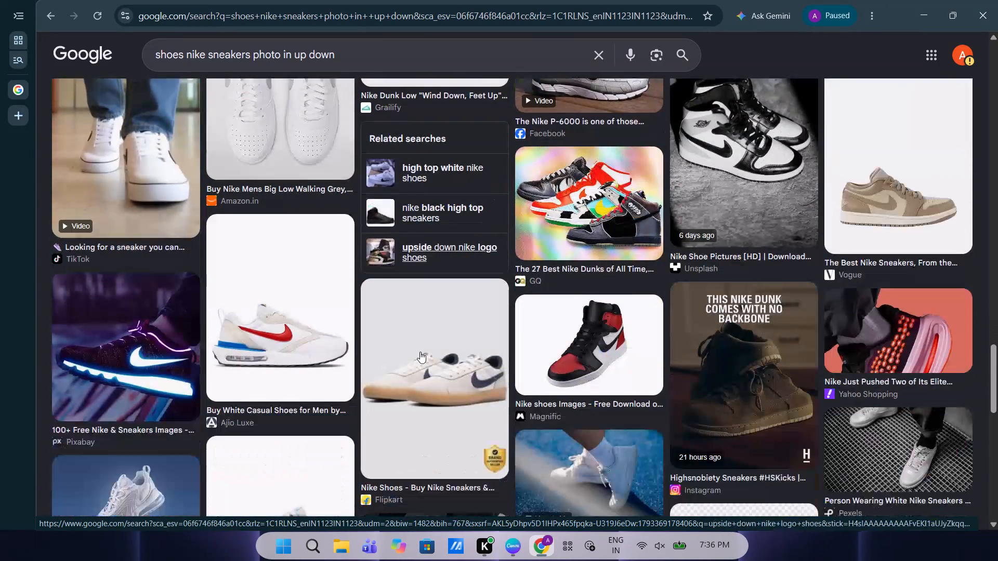
scroll(420, 352, down, 9)
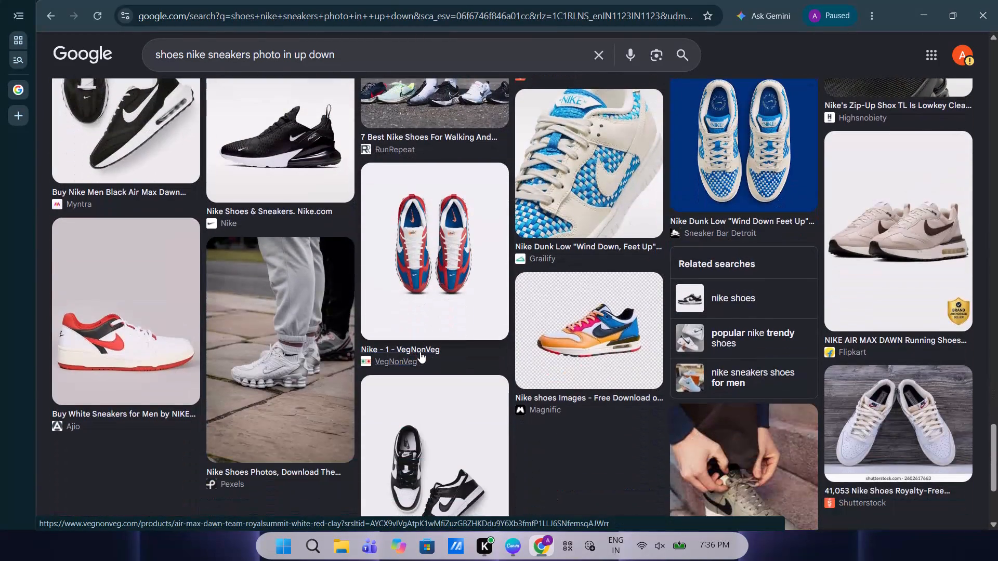
scroll(420, 352, down, 4)
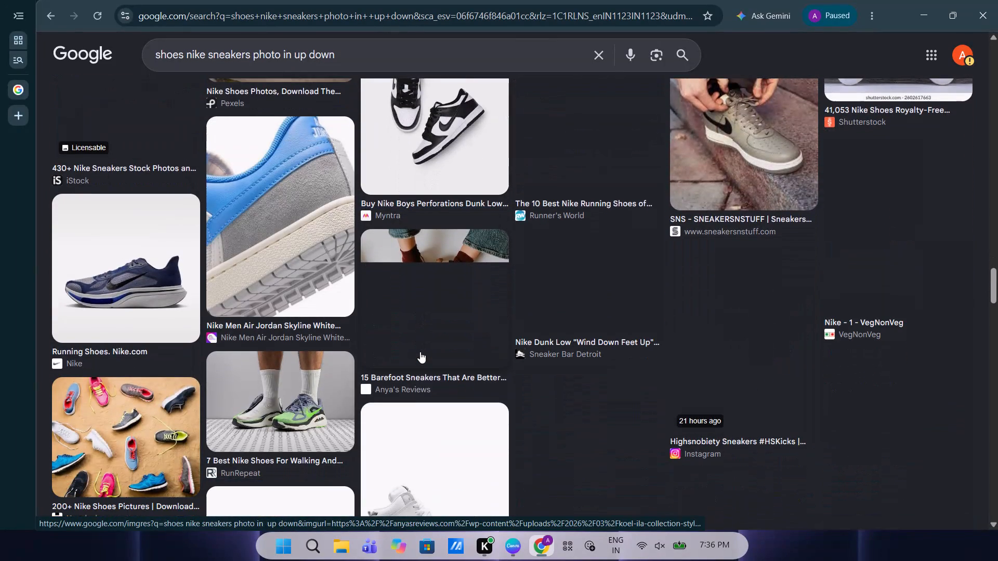
scroll(420, 352, down, 6)
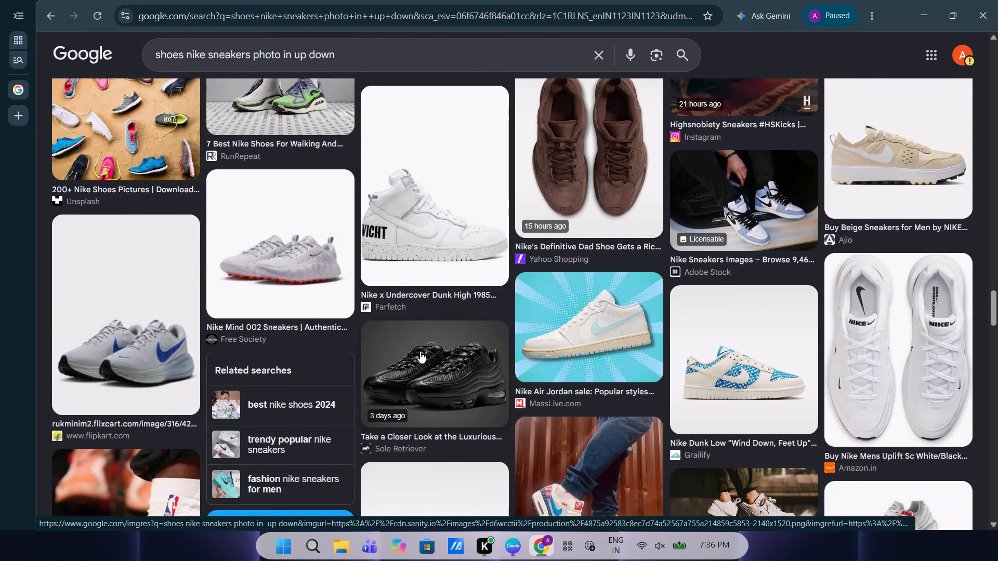
scroll(420, 352, down, 3)
scroll(420, 352, right, 1)
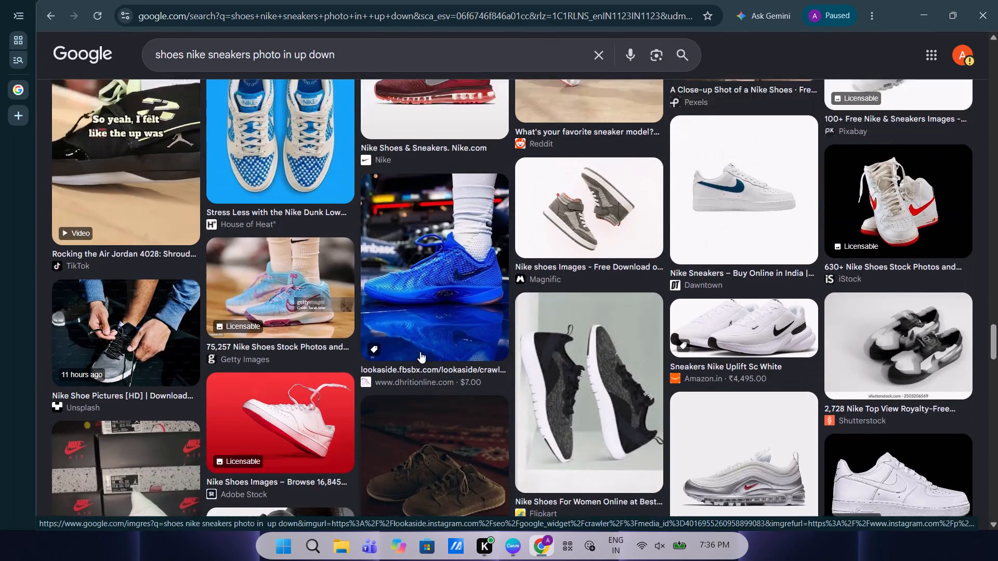
scroll(420, 352, right, 1)
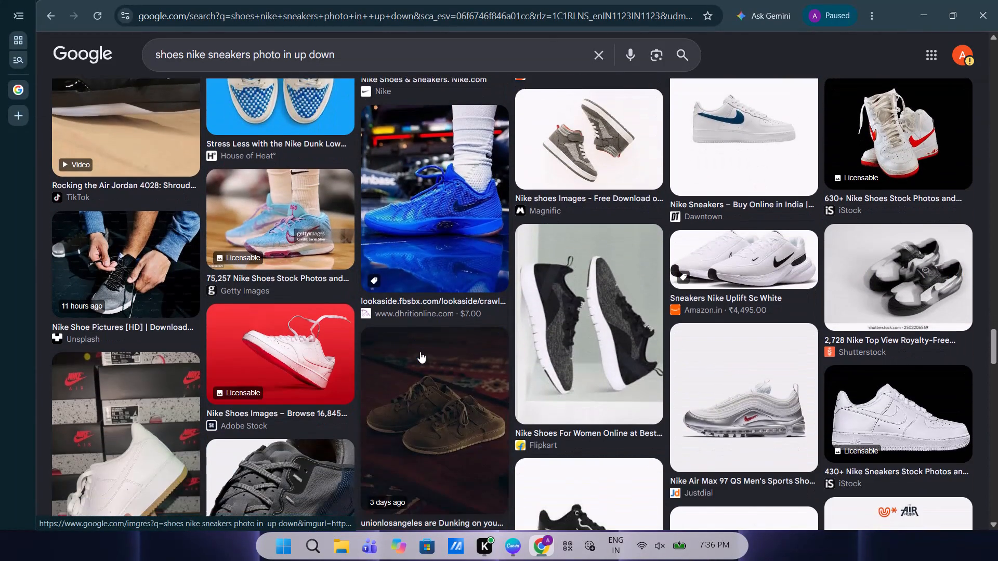
scroll(420, 352, down, 4)
scroll(420, 352, up, 2)
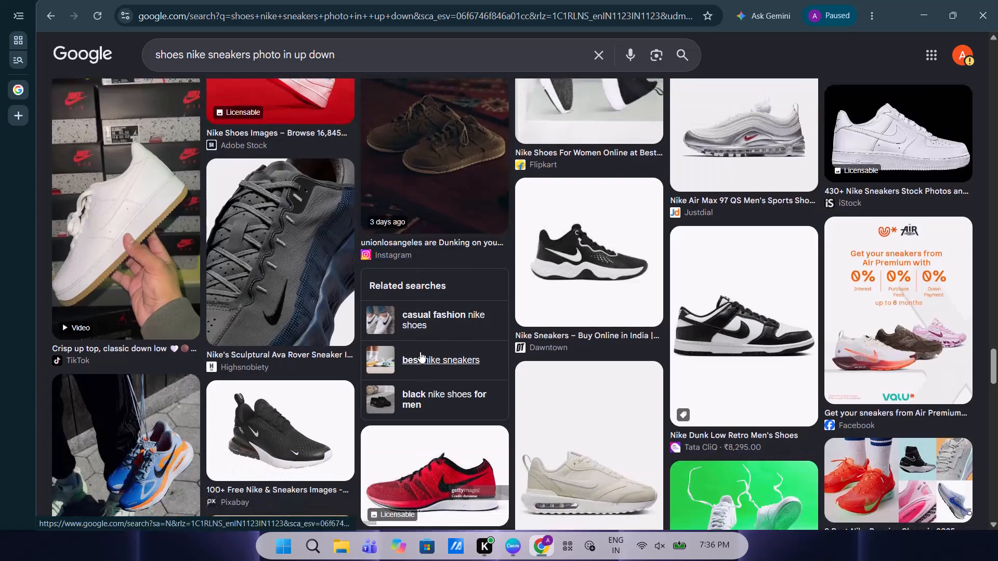
scroll(420, 352, up, 5)
click(857, 276)
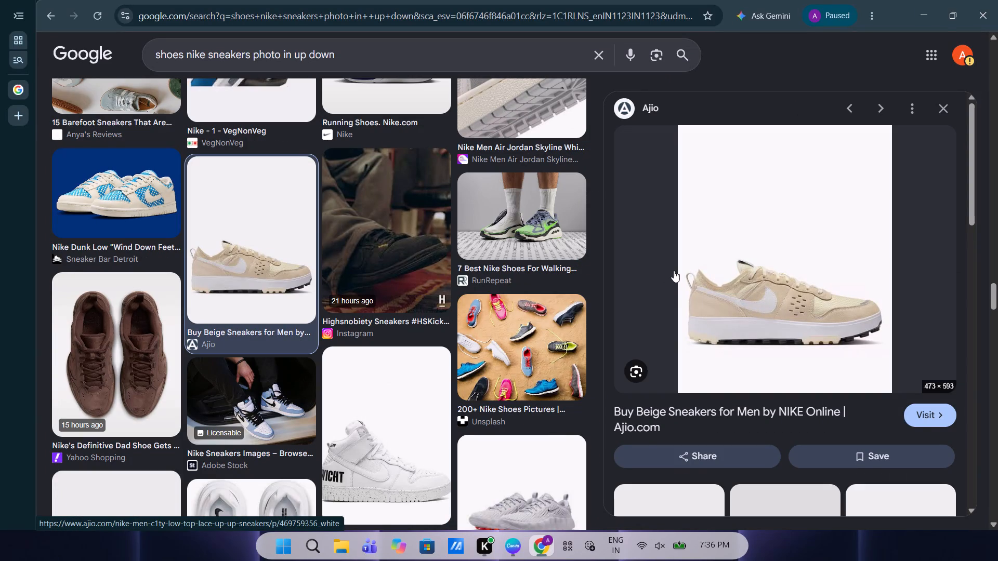
Add the word "yellow" after "sneakers" and search images for "shoes nike sneakers yellow photo in up down".
click(358, 61)
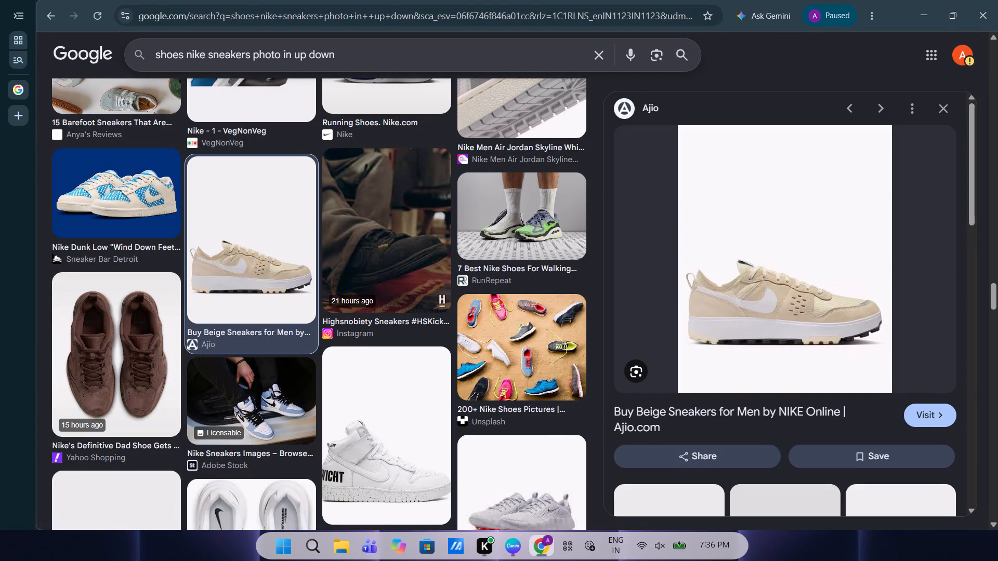
click(249, 56)
key(space)
text(yello)
key(w)
key(Return)
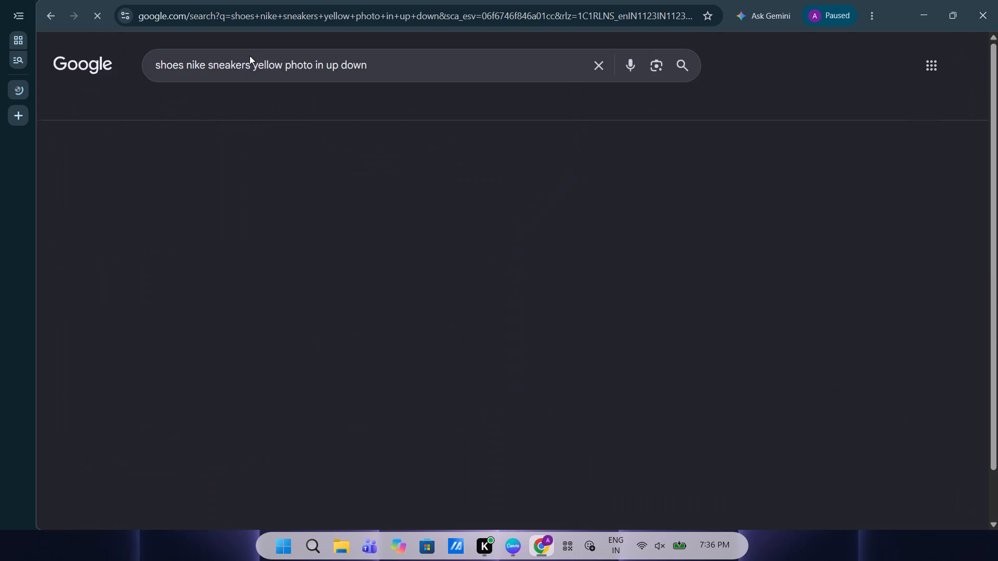
Look through the yellow Nike sneaker image results for a photo suited to the podium.
scroll(280, 292, down, 1)
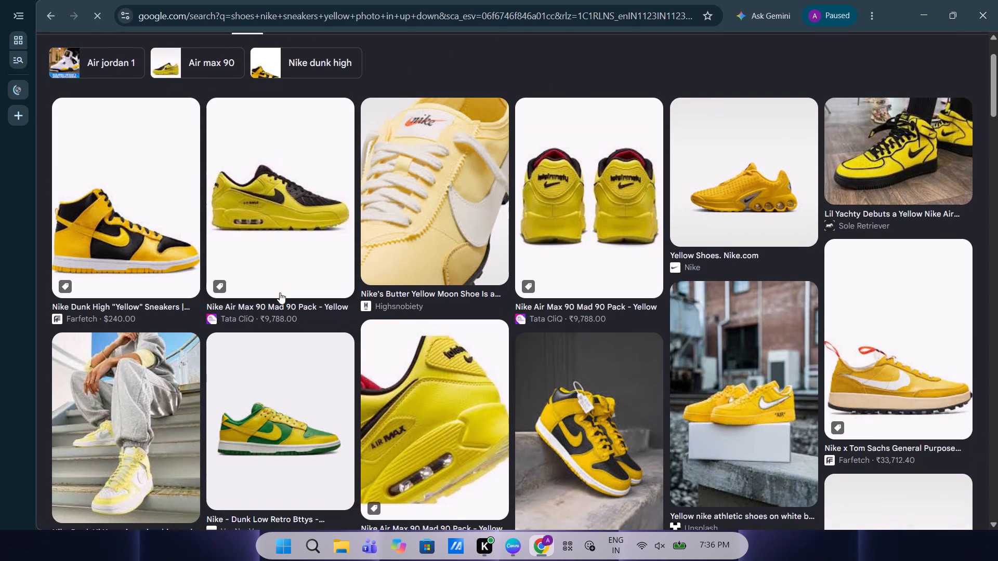
scroll(280, 292, down, 6)
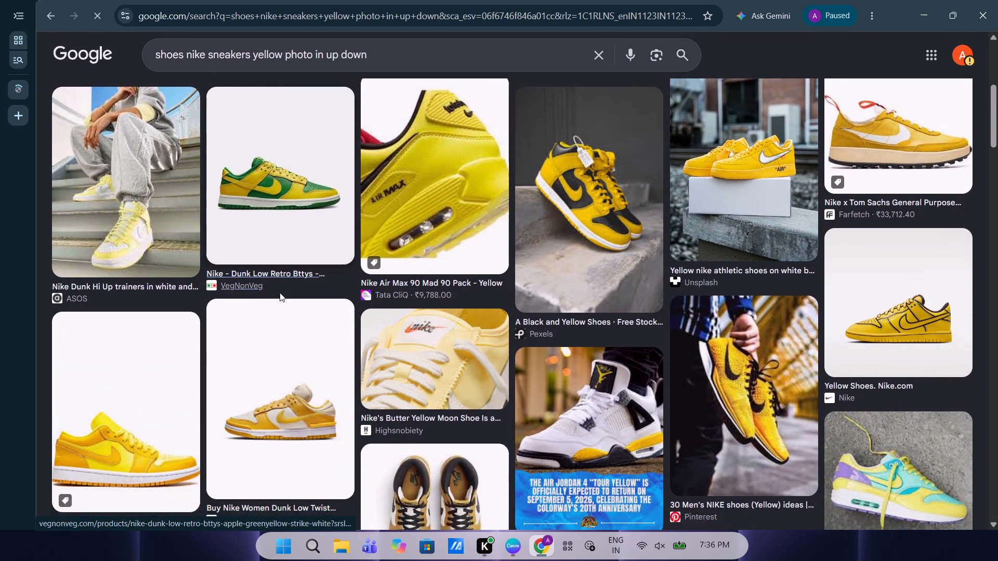
scroll(280, 292, down, 5)
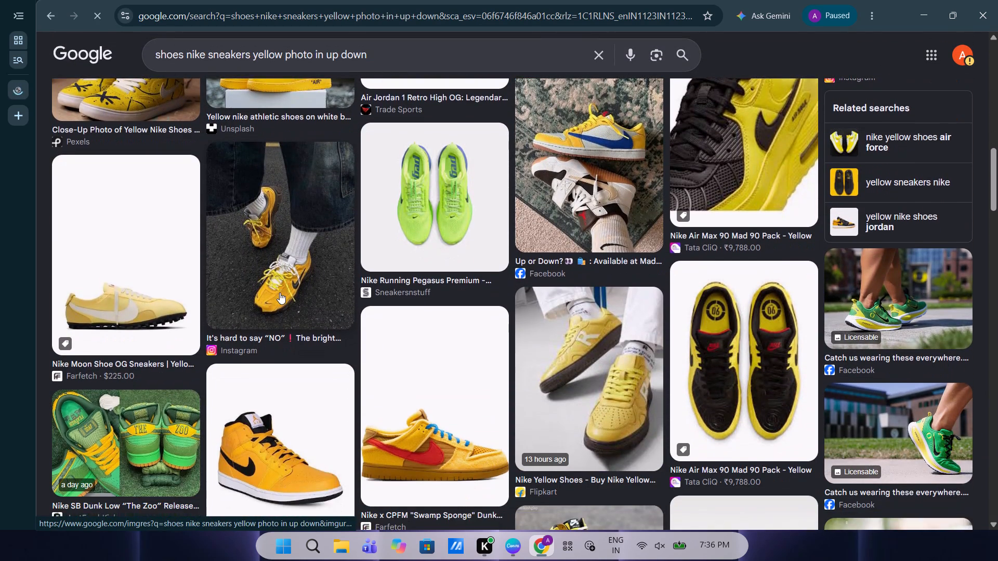
scroll(280, 292, down, 4)
scroll(280, 292, right, 3)
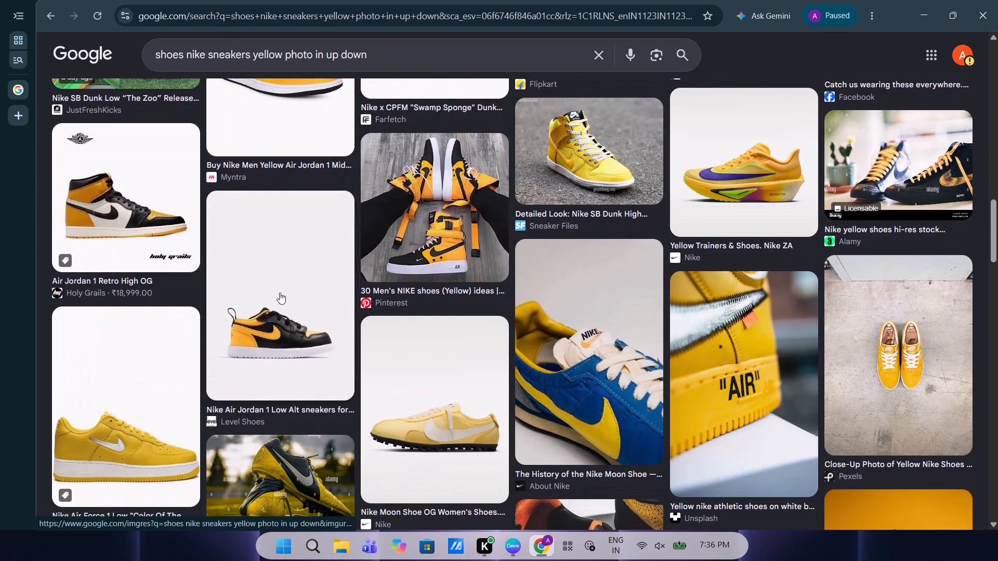
scroll(302, 297, down, 1)
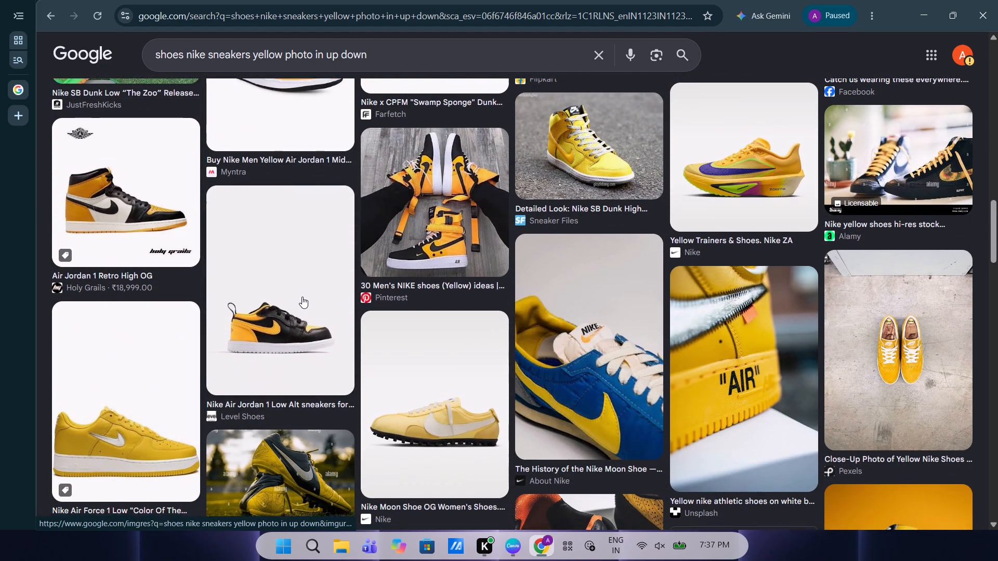
scroll(302, 297, down, 4)
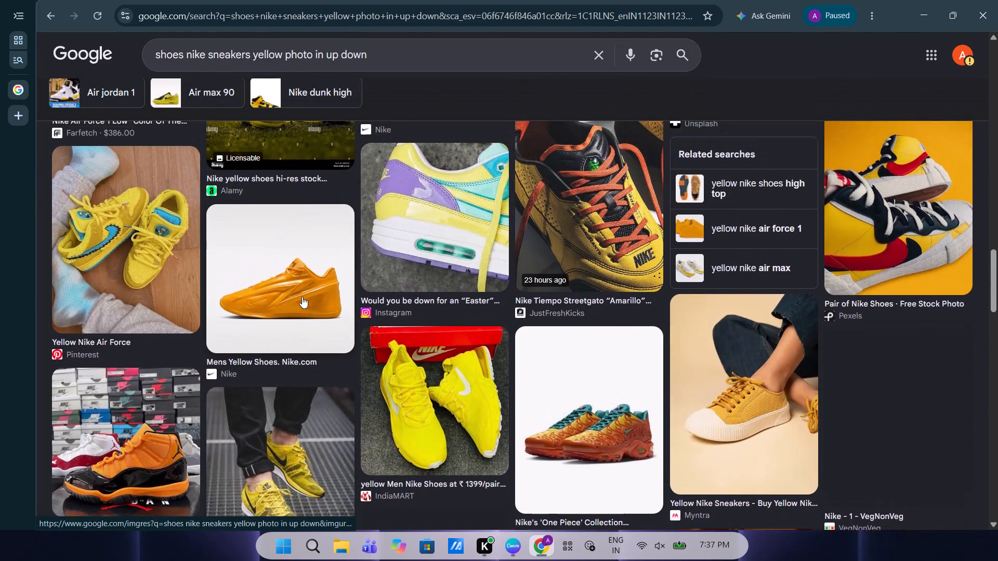
scroll(302, 297, down, 2)
scroll(430, 412, down, 1)
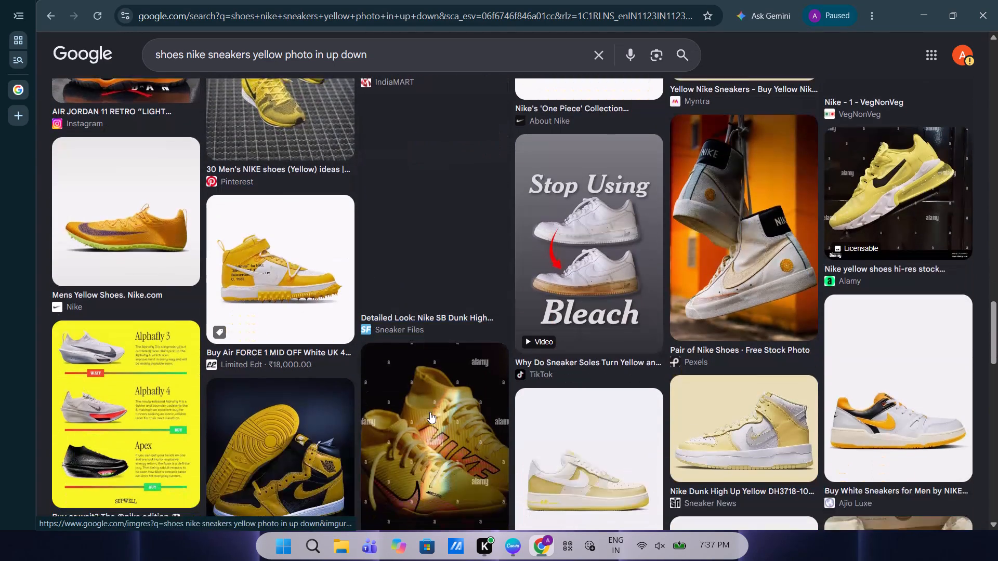
scroll(430, 412, down, 4)
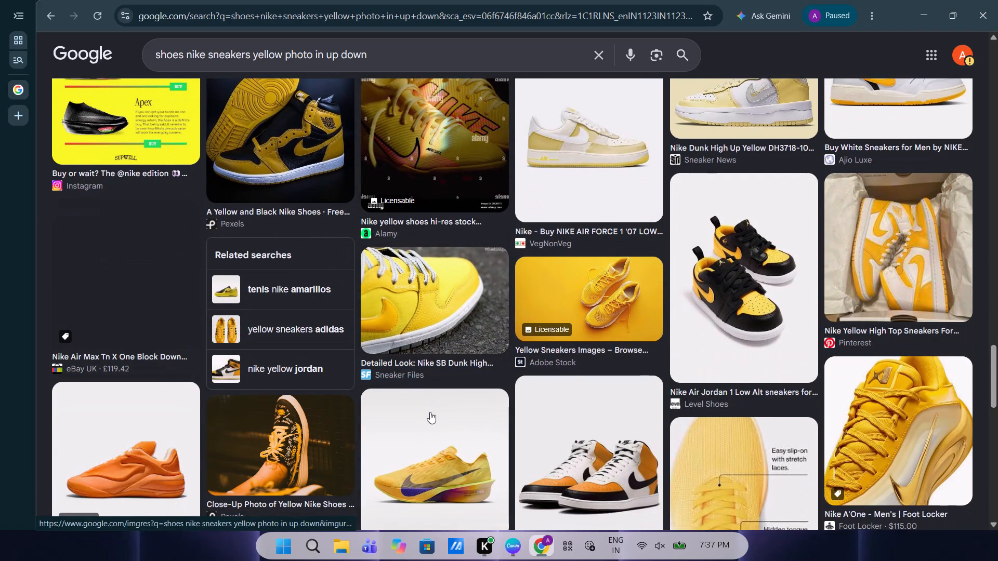
scroll(430, 412, down, 1)
scroll(363, 266, up, 1)
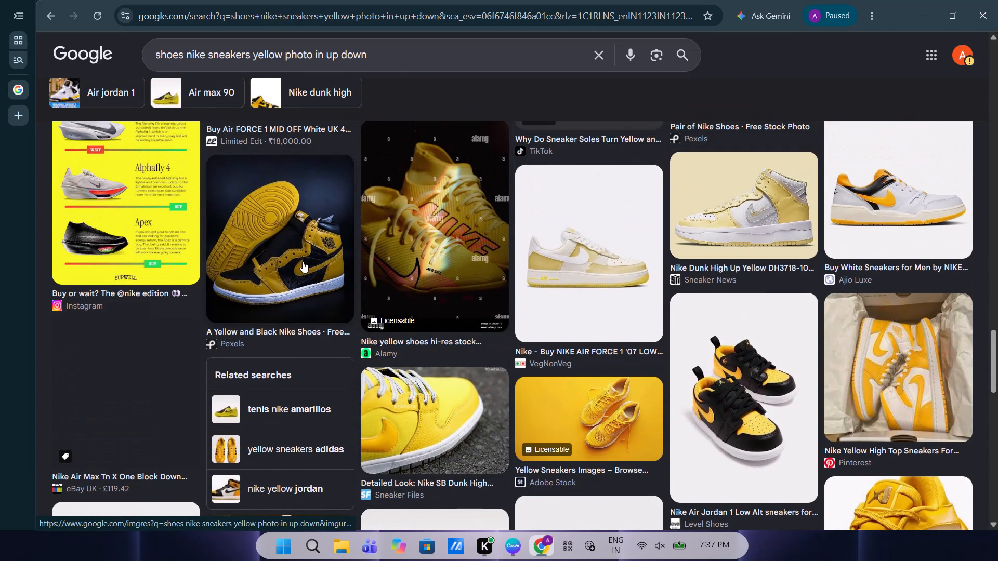
scroll(286, 287, down, 1)
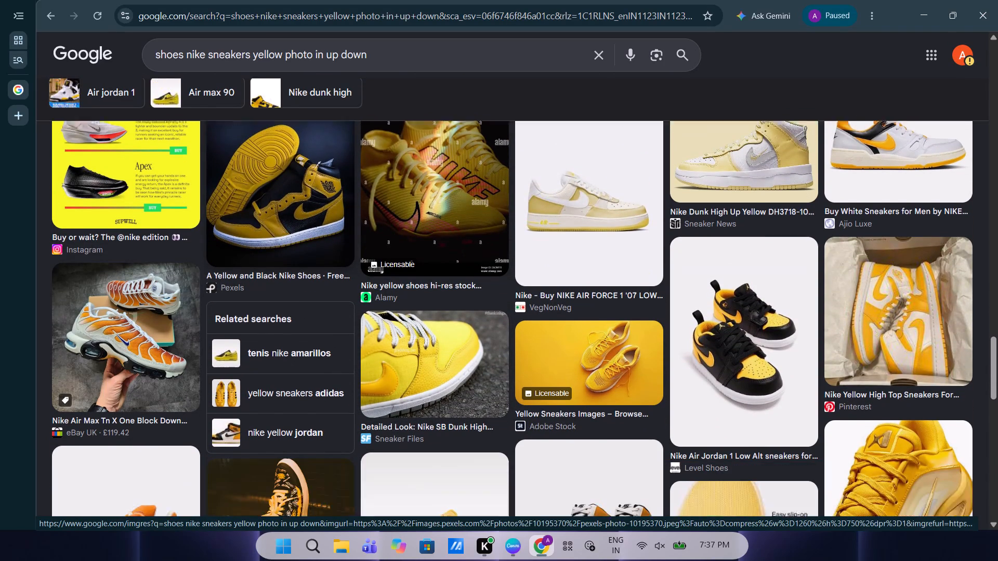
scroll(286, 287, down, 4)
scroll(356, 366, down, 3)
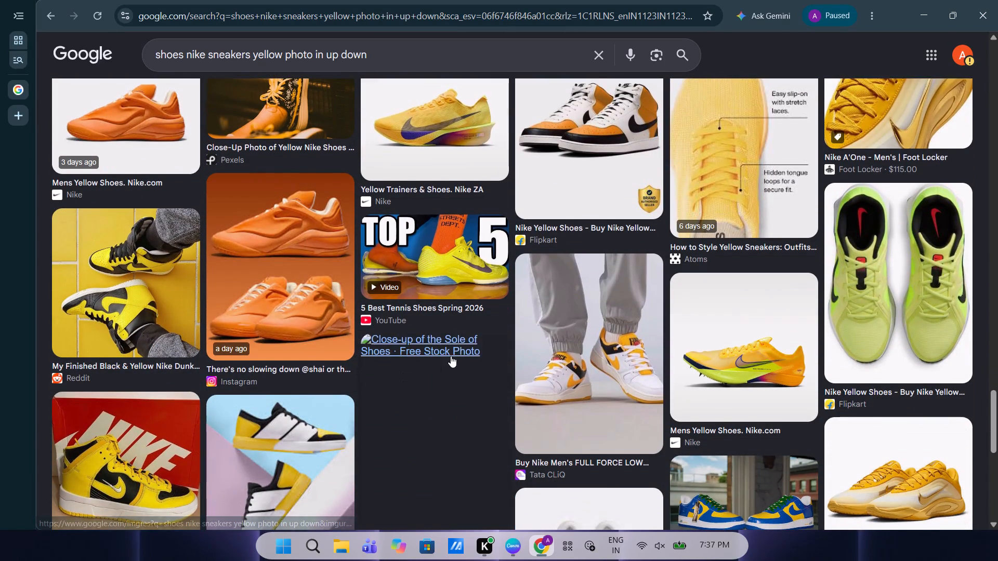
scroll(451, 356, down, 5)
scroll(491, 296, down, 3)
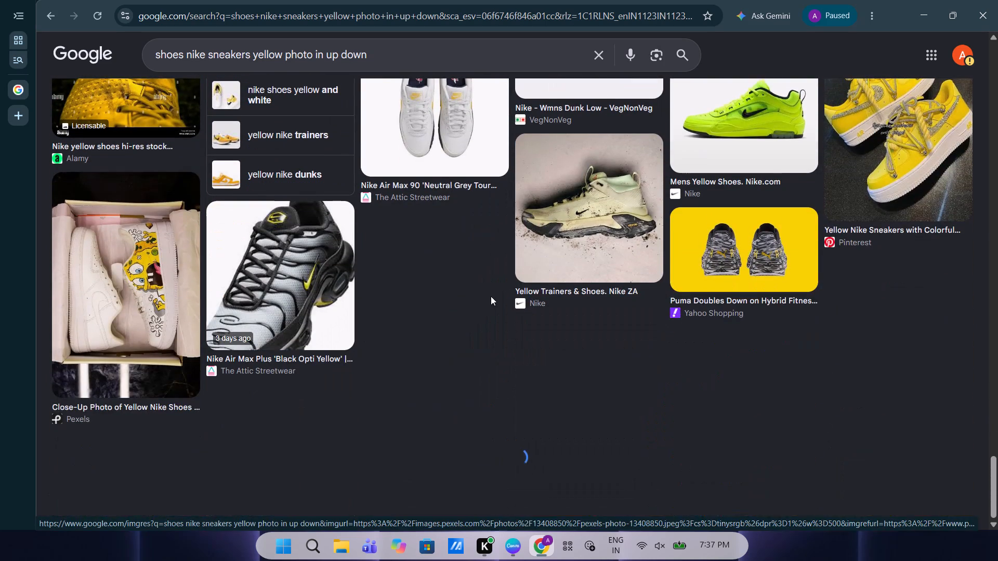
scroll(386, 272, up, 1)
scroll(433, 201, up, 1)
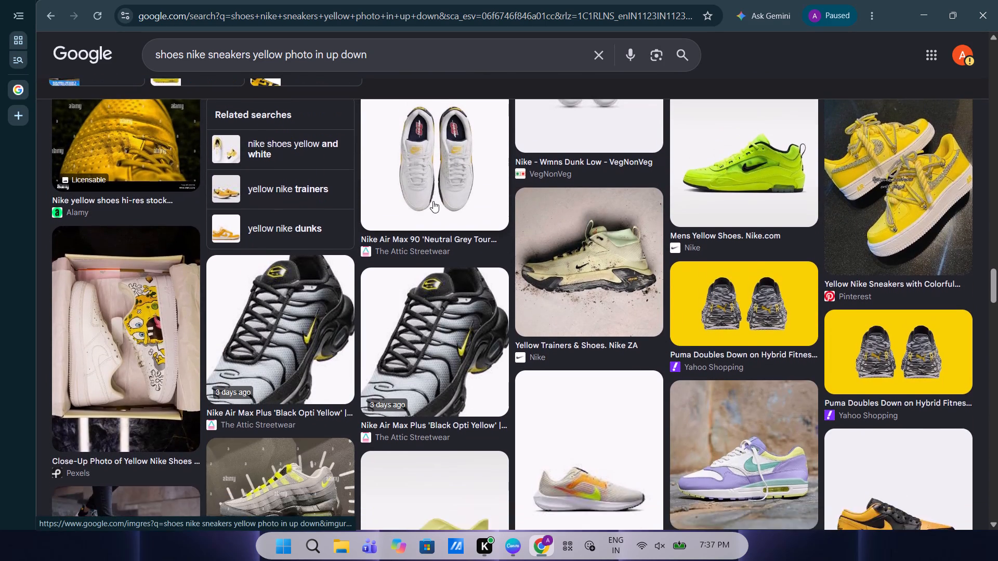
scroll(433, 201, up, 1)
scroll(595, 311, down, 1)
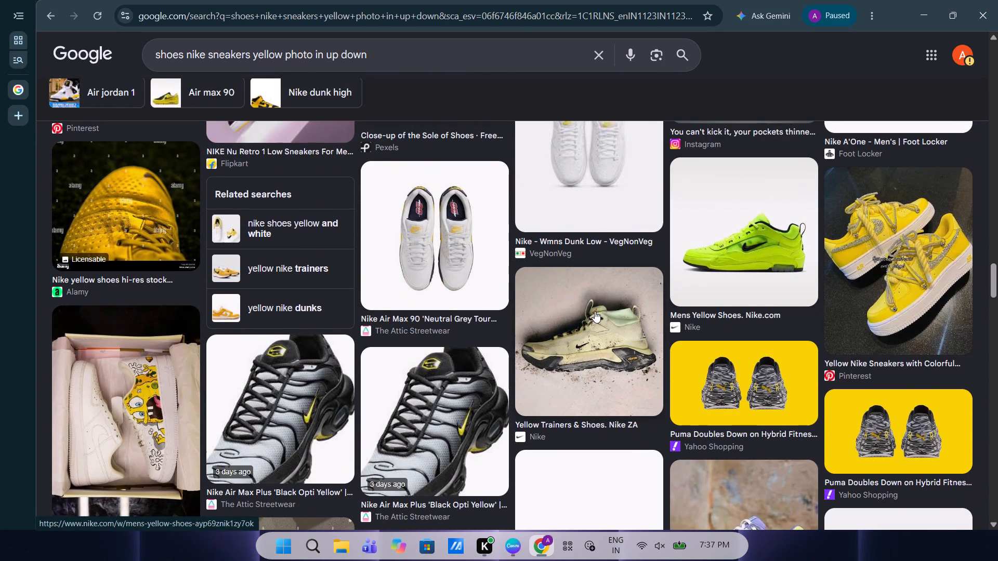
scroll(595, 311, down, 2)
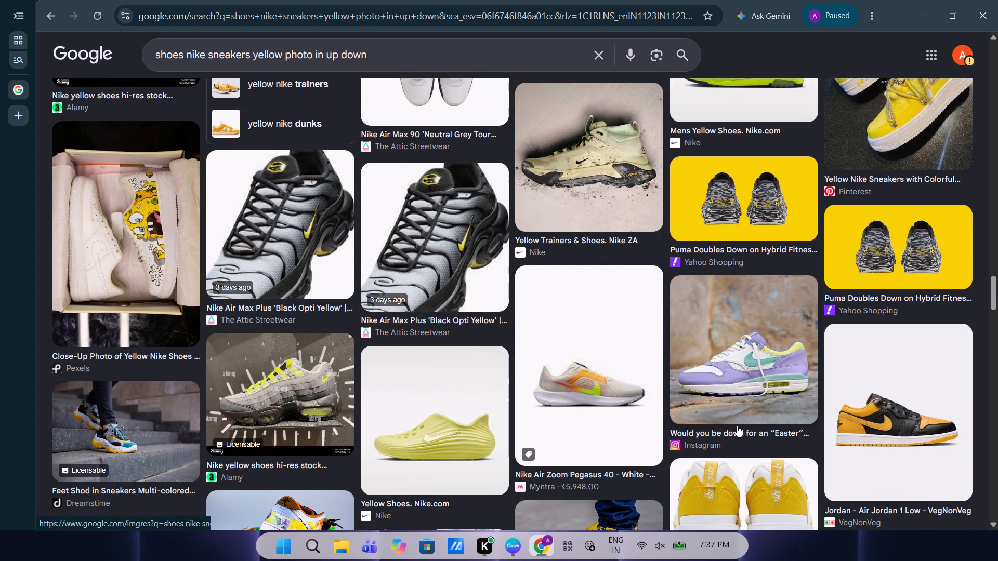
scroll(737, 425, down, 5)
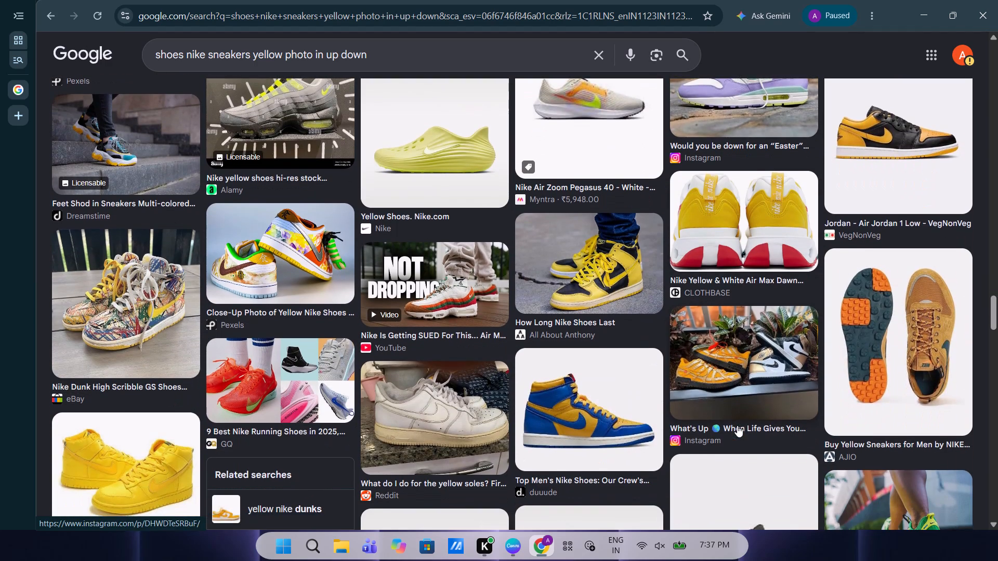
scroll(612, 462, down, 3)
scroll(495, 379, up, 3)
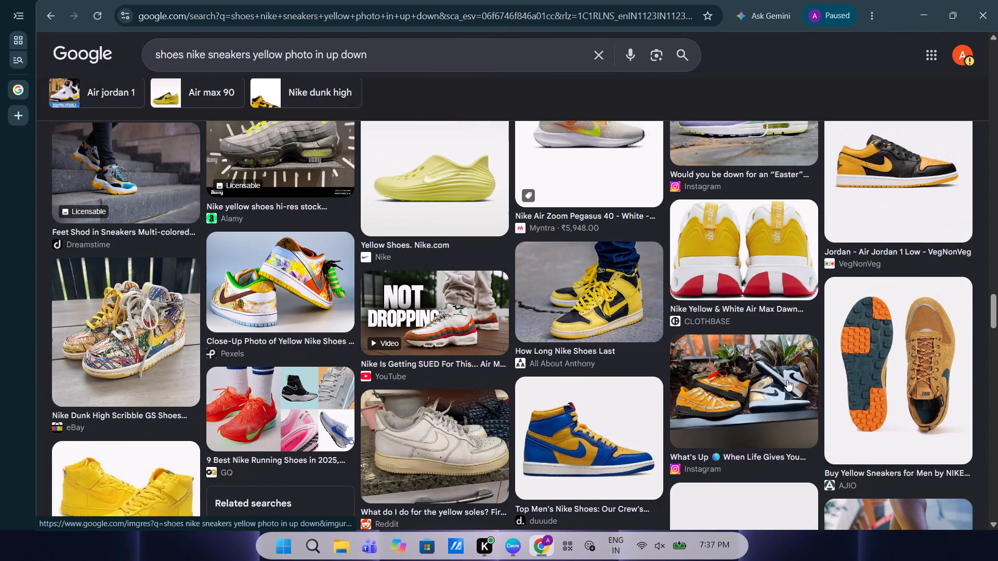
Preview the black and yellow Air Jordan 1 Low image from VegNonVeg and examine its related images and suggested searches.
click(884, 191)
scroll(441, 390, down, 3)
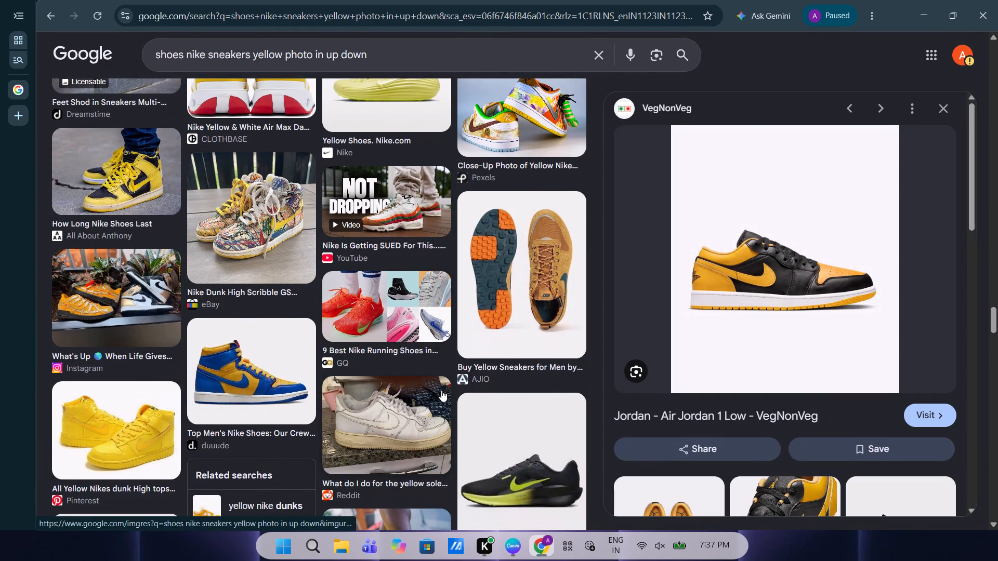
scroll(751, 536, down, 1)
scroll(751, 443, down, 3)
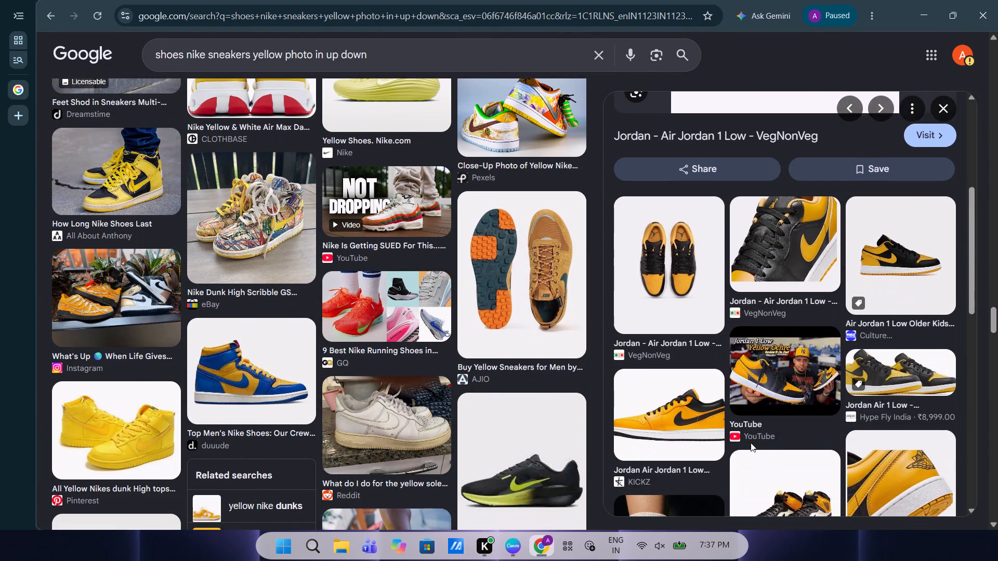
scroll(751, 443, down, 9)
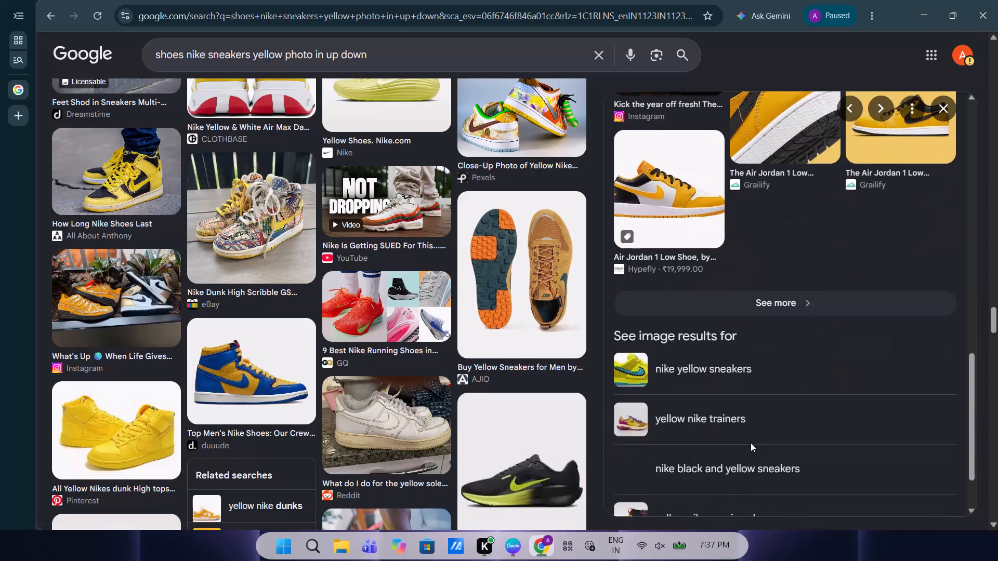
scroll(751, 443, down, 2)
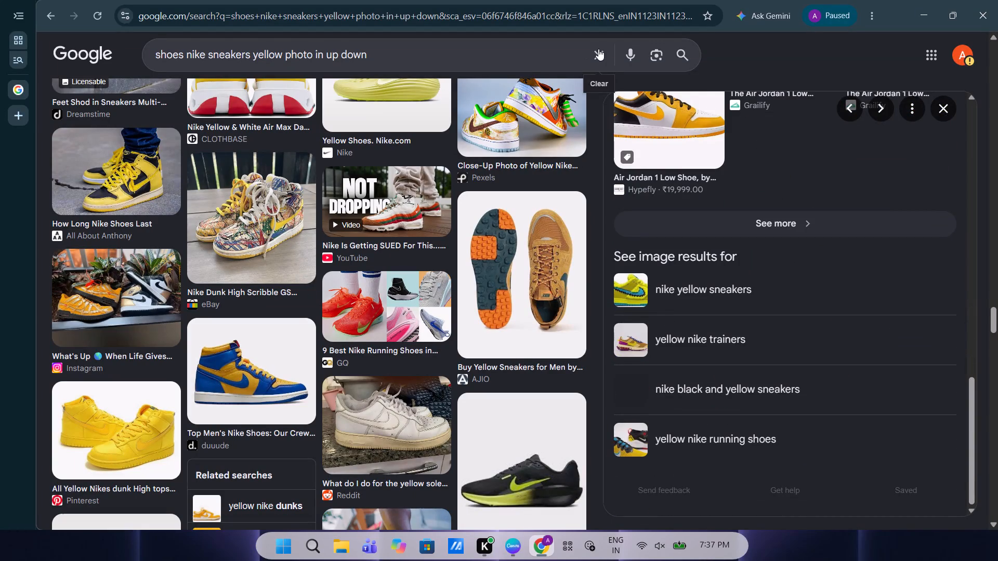
Replace the image search with "nike sneaker phot shoot" and open the suggested results for "nike sneakers photoshoot".
click(598, 49)
text(sh)
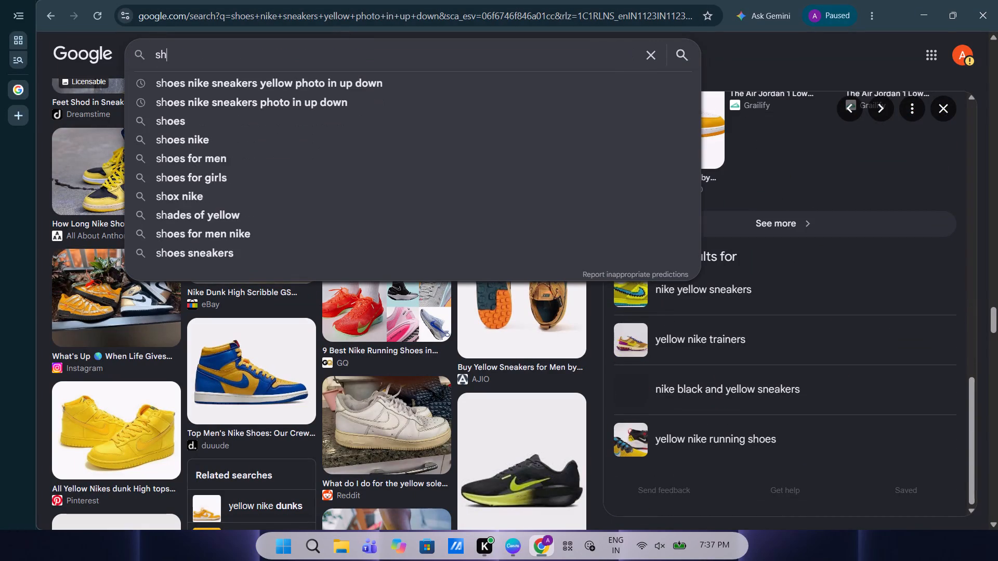
key(BackSpace)
key(BackSpace)
key(BackSpace)
text(nike sneaker for)
key(space)
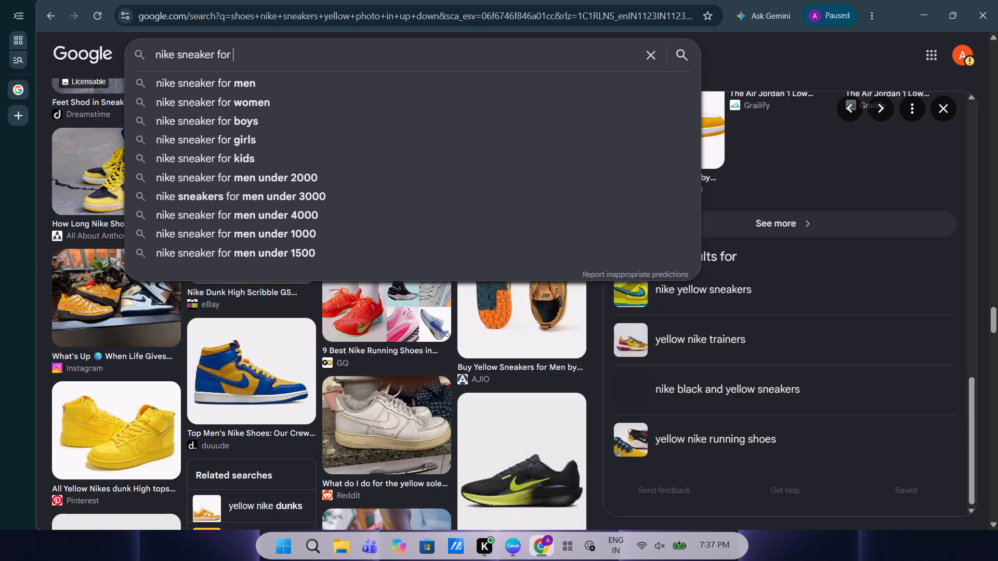
key(BackSpace)
key(BackSpace)
key(BackSpace)
key(BackSpace)
text(phot h)
key(BackSpace)
text(shoot)
key(Return)
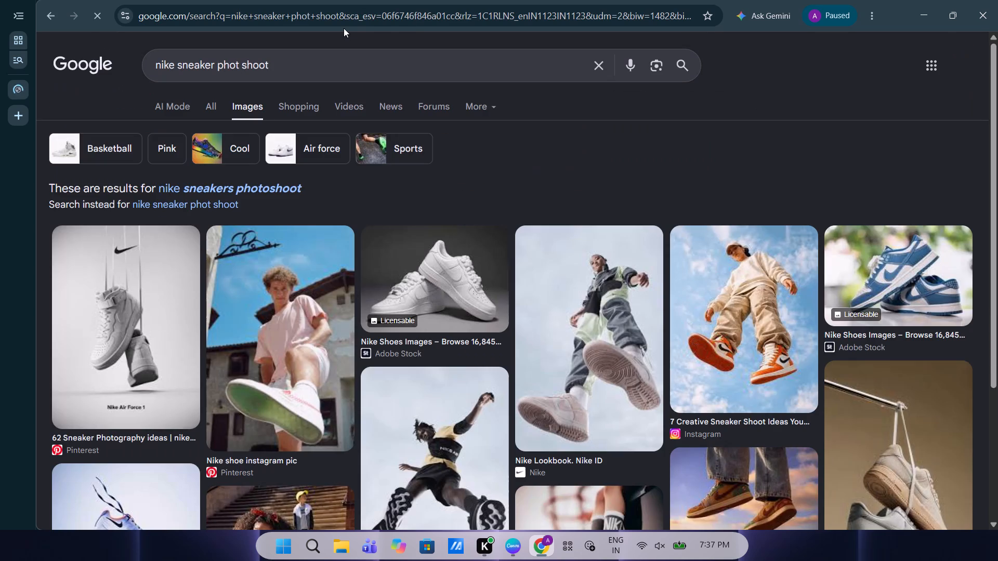
click(243, 180)
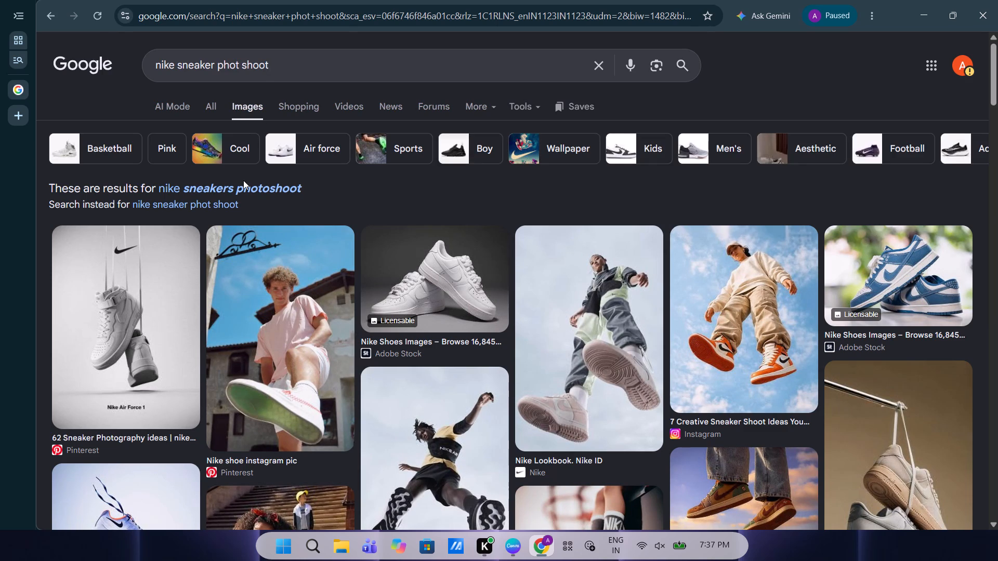
click(243, 181)
click(242, 183)
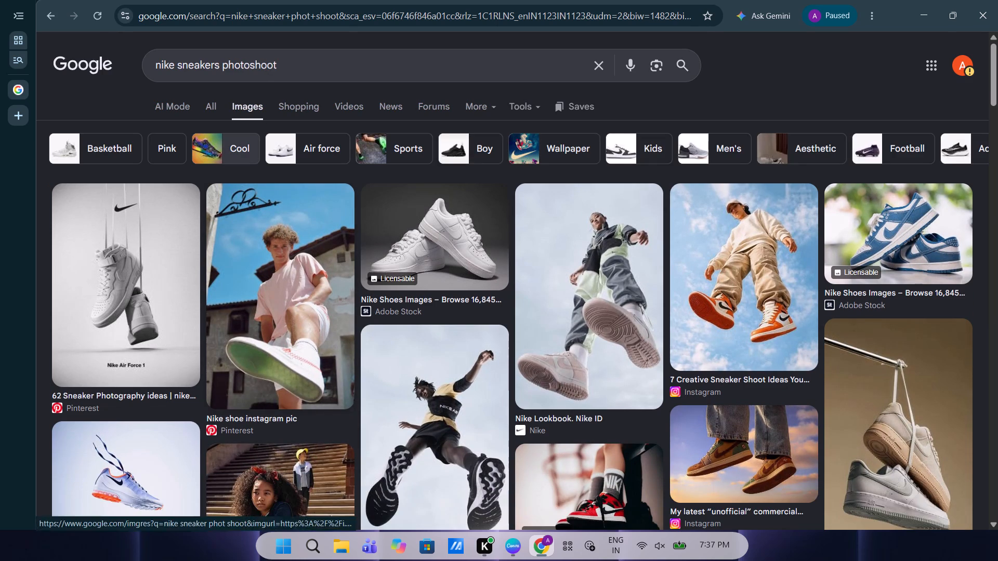
Add "yellow" before "photoshoot" and search images for "nike sneakers yellow photoshoot".
click(221, 66)
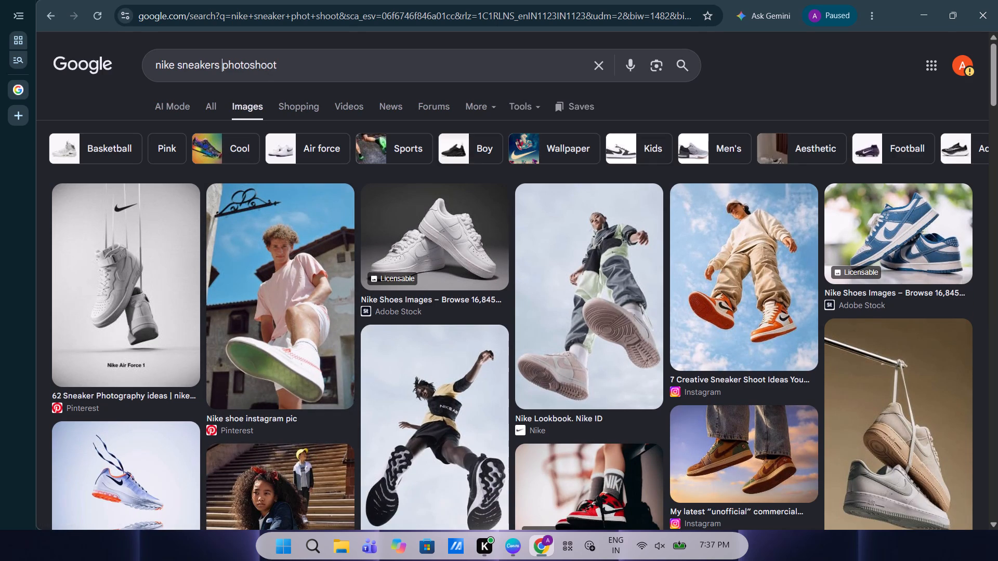
text(ywl+)
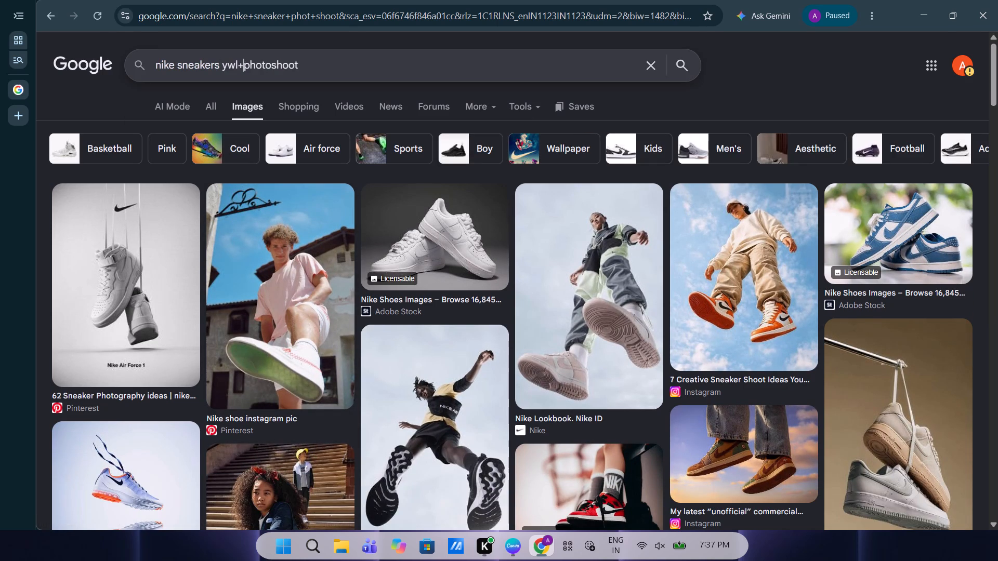
key(BackSpace)
key(plus)
key(BackSpace)
key(BackSpace)
key(BackSpace)
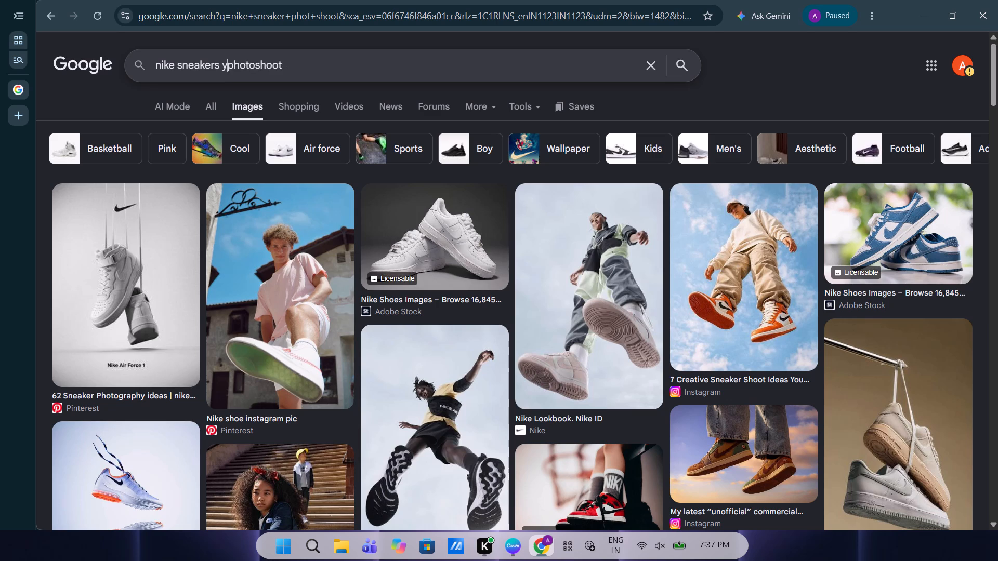
text(ellon)
key(BackSpace)
text(w)
key(space)
key(Return)
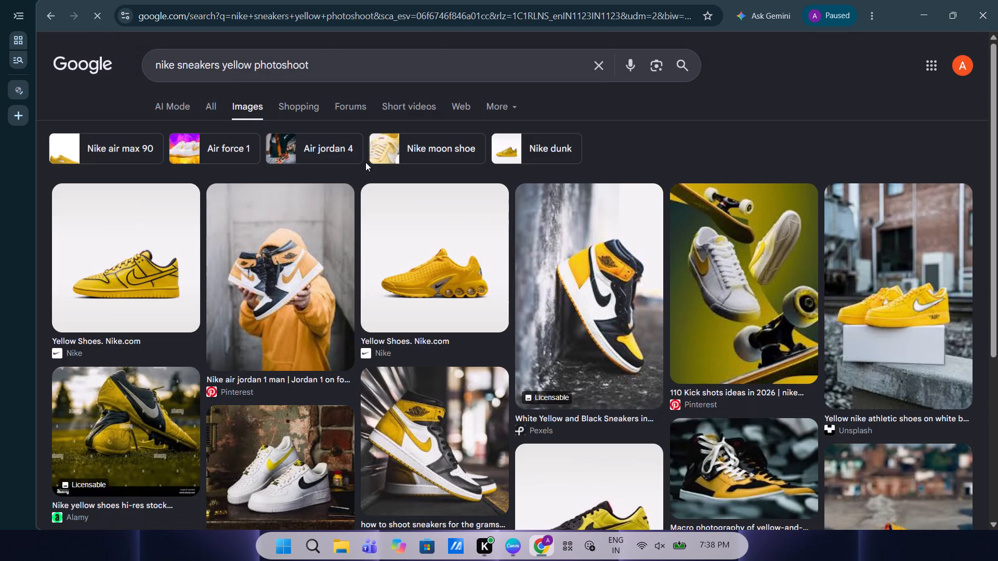
Look through the yellow Nike photoshoot image results for a sneaker photo suited to the podium.
scroll(300, 275, down, 1)
scroll(432, 301, down, 2)
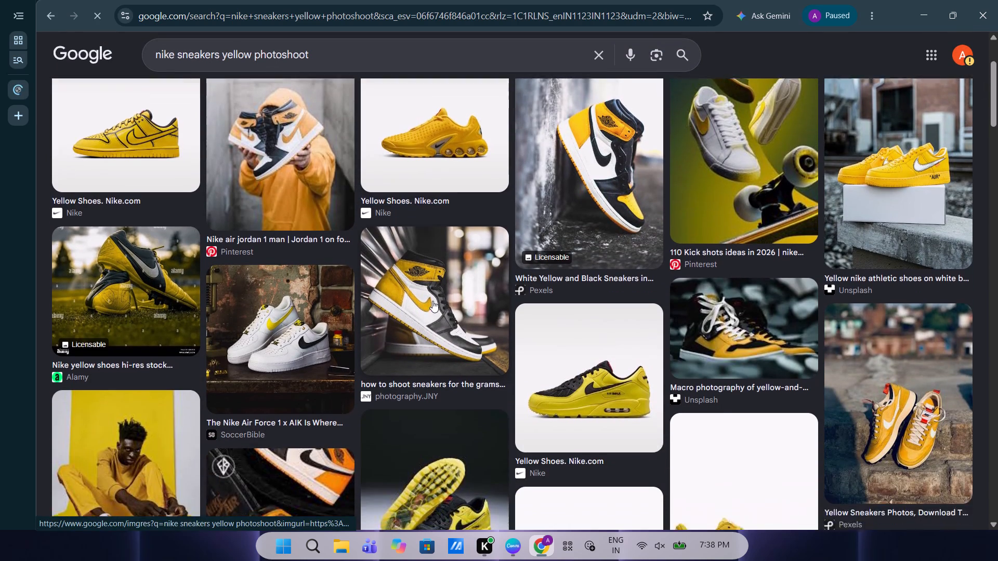
scroll(432, 301, down, 5)
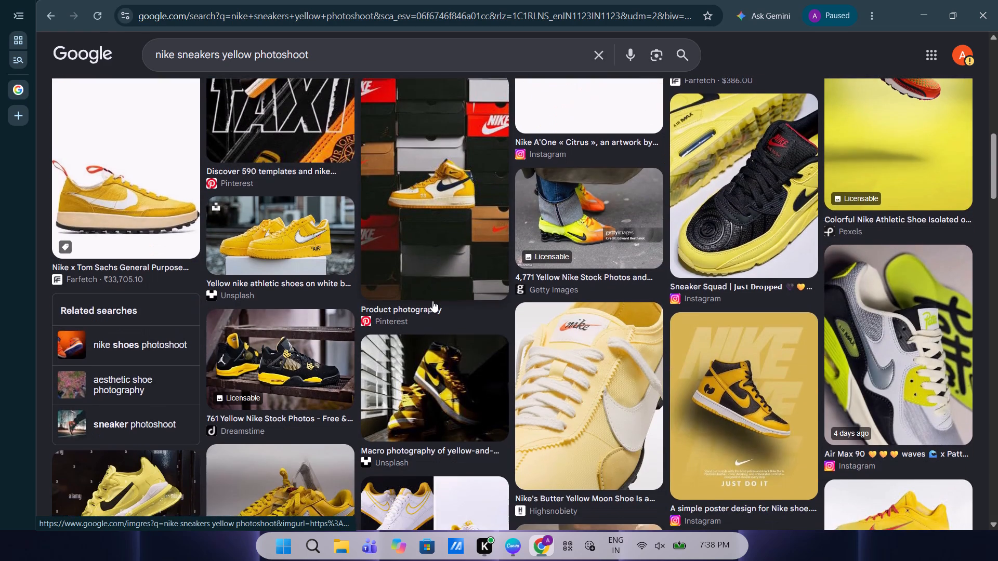
scroll(432, 301, down, 3)
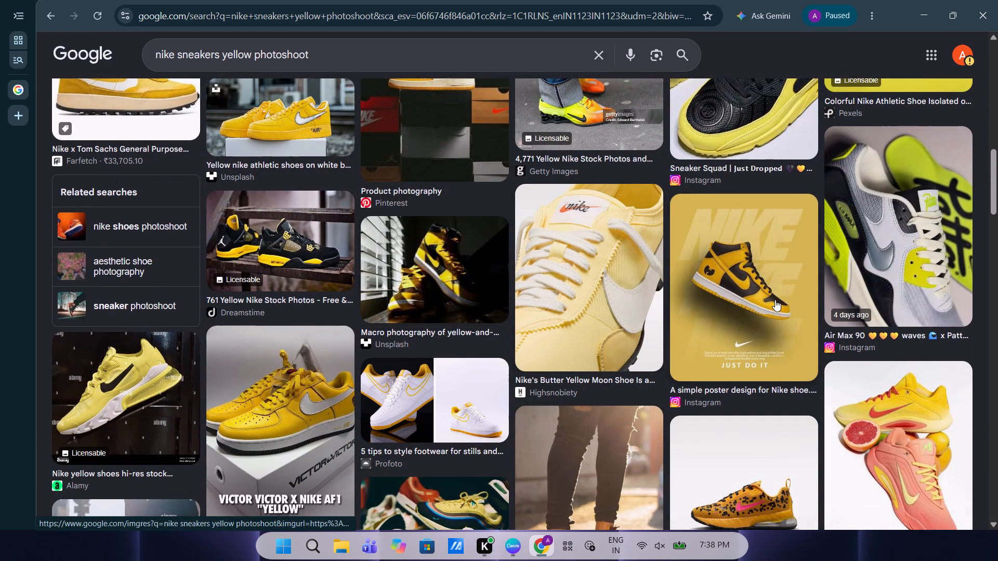
scroll(848, 66, down, 3)
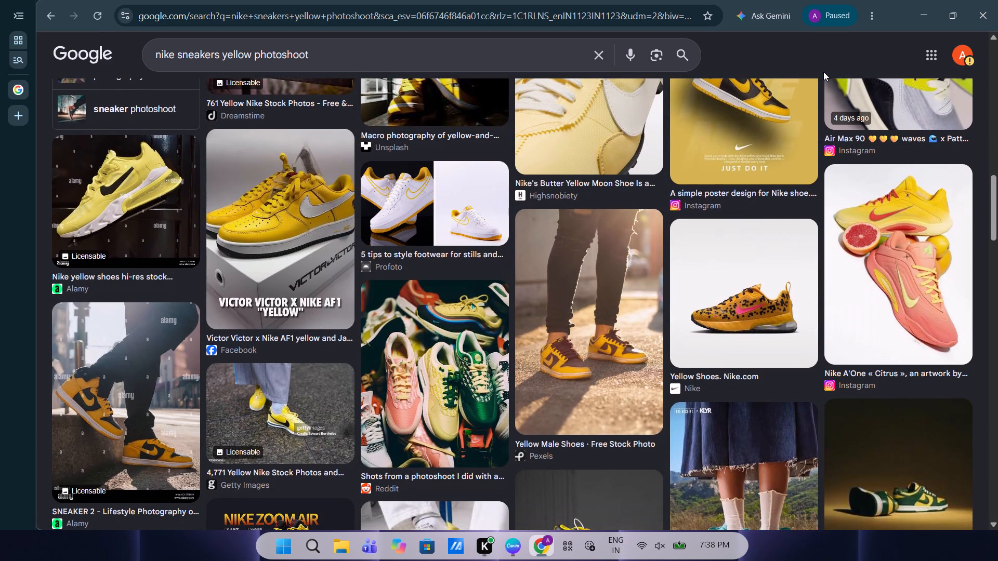
scroll(853, 0, up, 2)
scroll(822, 130, right, 1)
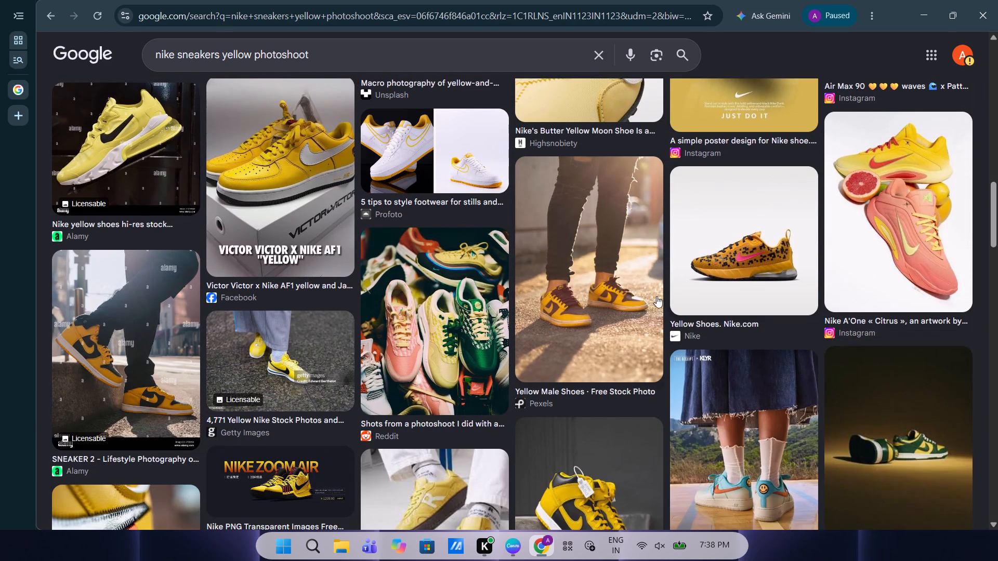
scroll(656, 296, down, 3)
scroll(442, 429, down, 5)
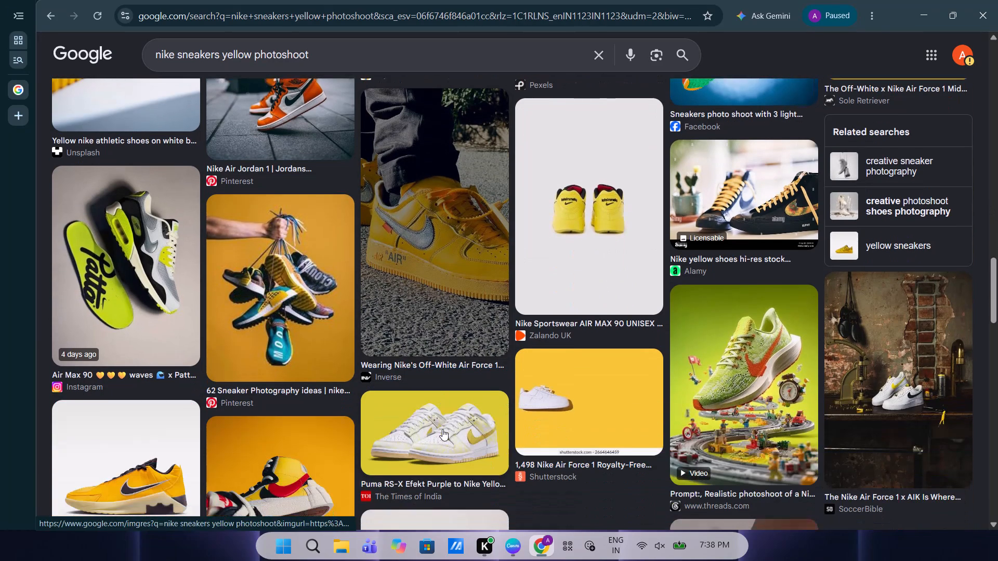
scroll(396, 525, down, 1)
Switch to Canva and review the first "shoes" photo results alongside the box podium page.
click(502, 549)
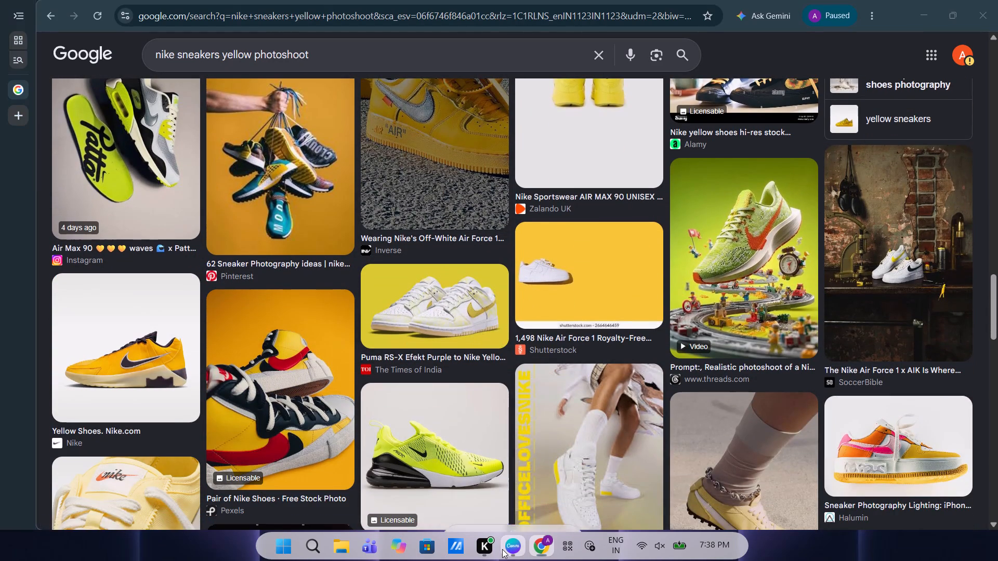
scroll(187, 266, up, 3)
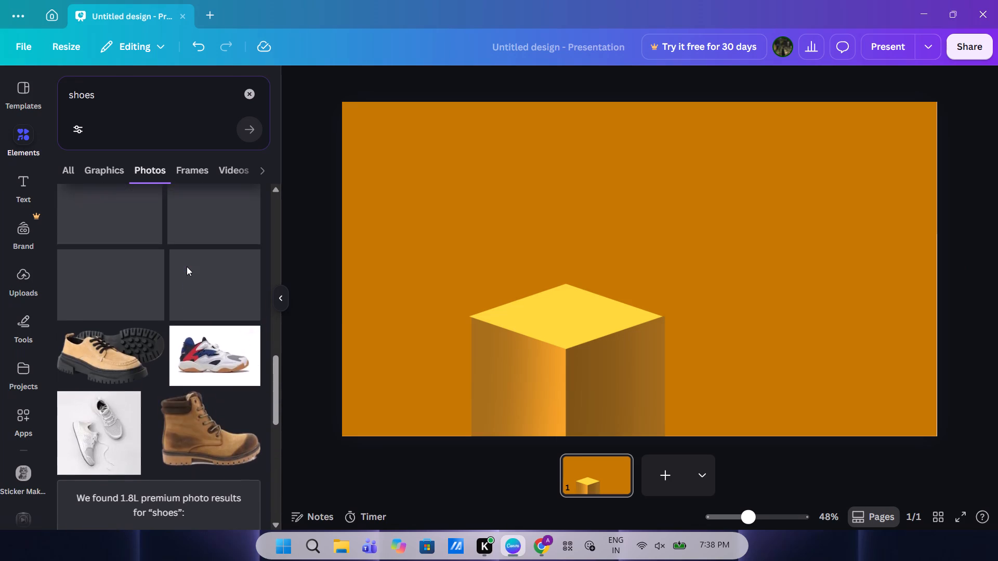
scroll(187, 266, up, 9)
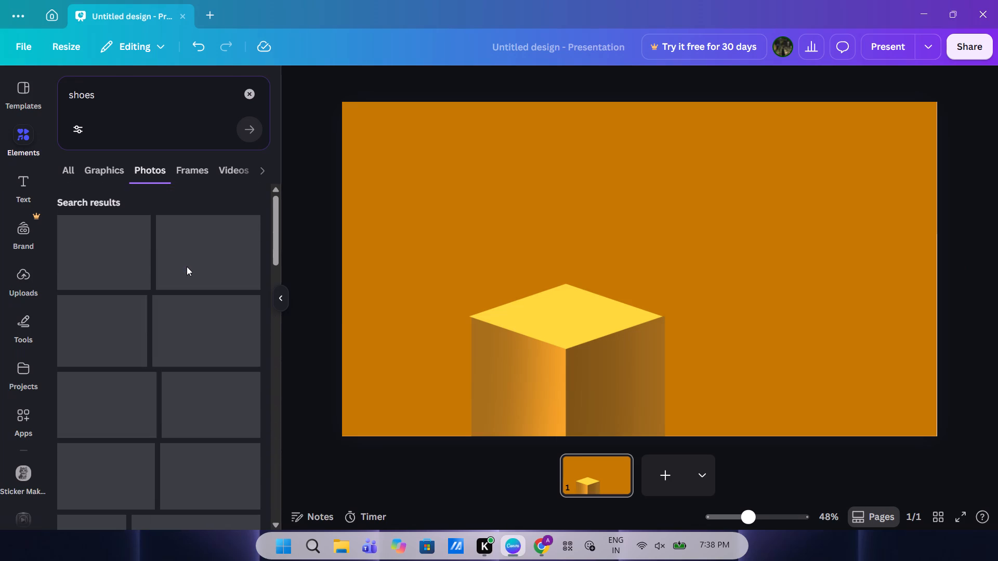
scroll(187, 266, up, 3)
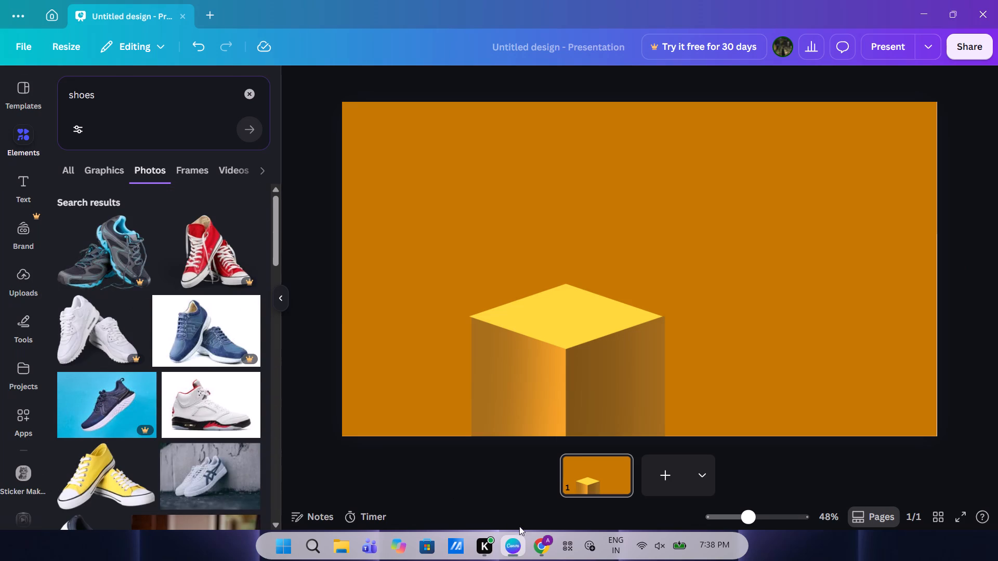
Return to the Chrome image results and save the green-and-orange Nike x LEGO Air Huarache sneaker image from Threads to the computer.
click(536, 542)
scroll(511, 343, down, 4)
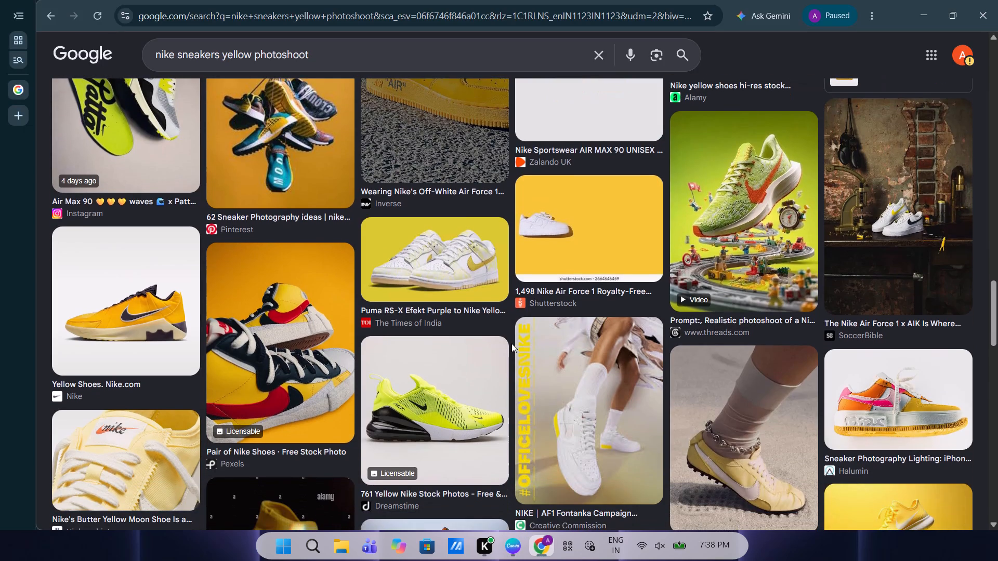
scroll(511, 343, down, 4)
scroll(511, 343, up, 5)
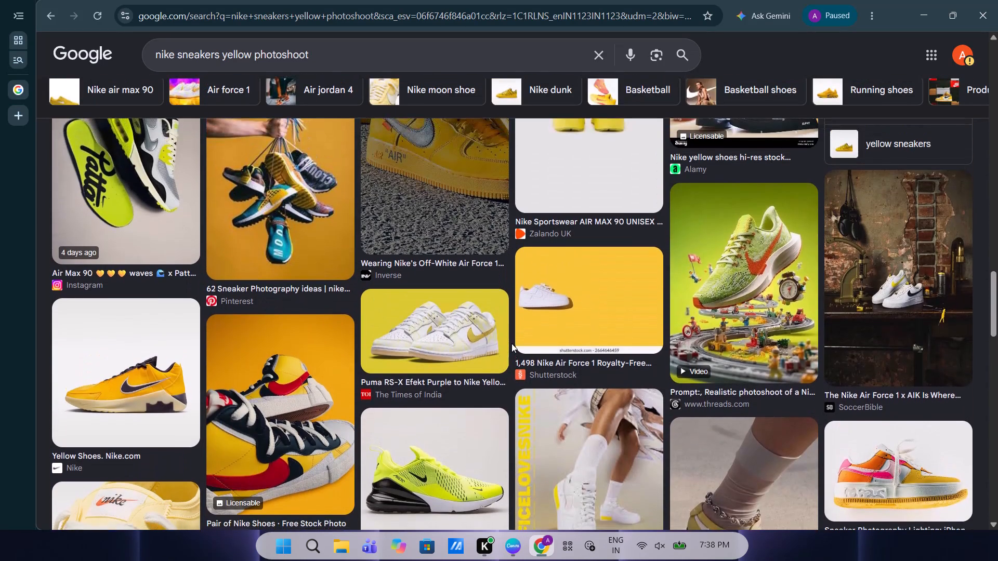
scroll(511, 343, up, 1)
scroll(736, 301, up, 1)
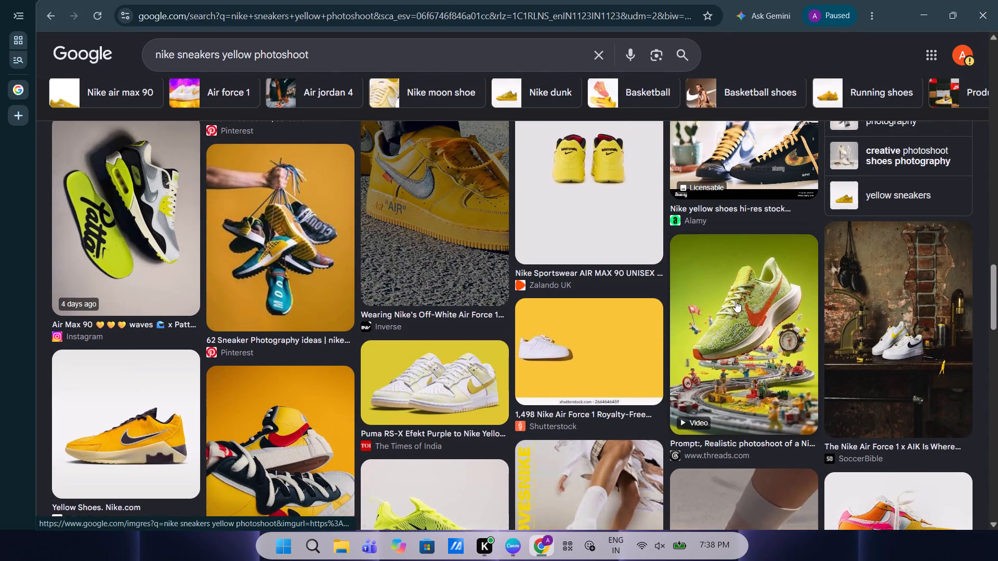
scroll(736, 301, up, 1)
click(725, 383)
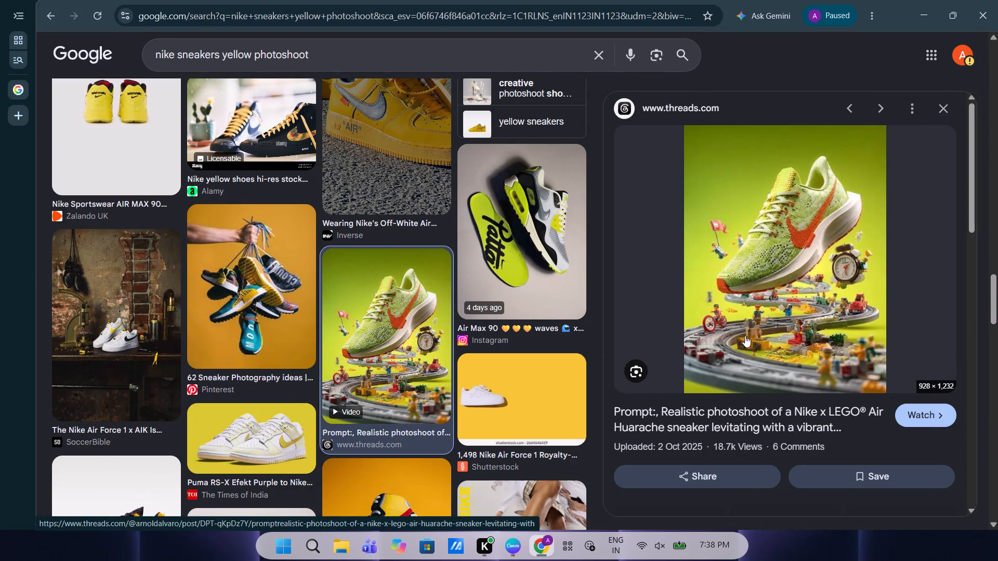
right_click(746, 305)
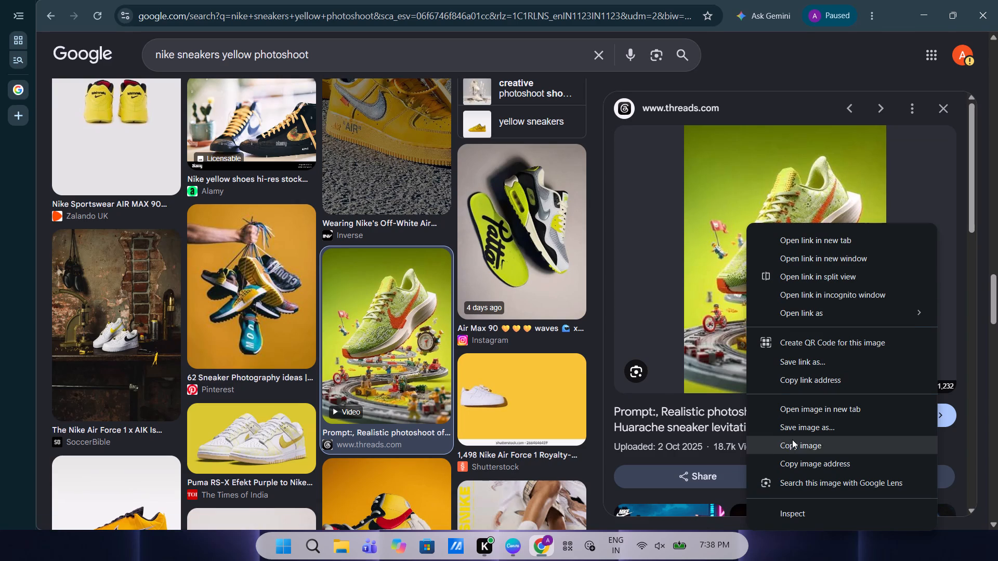
click(803, 428)
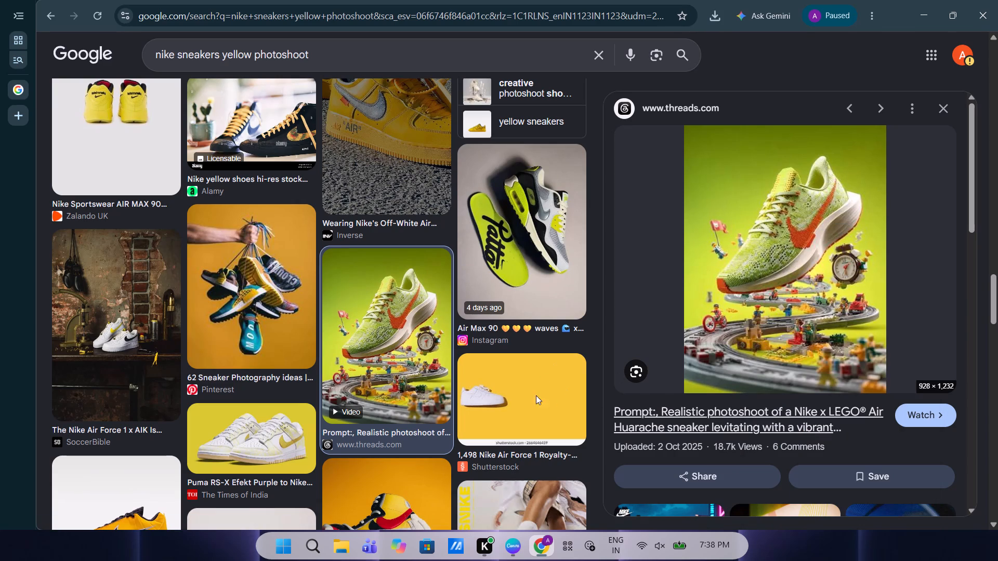
click(402, 290)
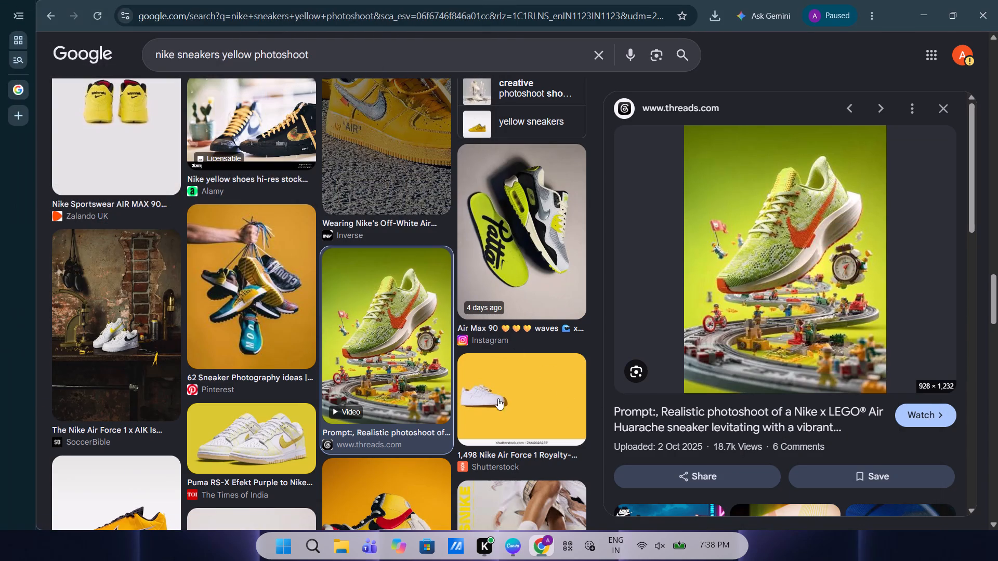
In a new browser tab, search for "bg remover" and open the remove.bg website.
click(17, 113)
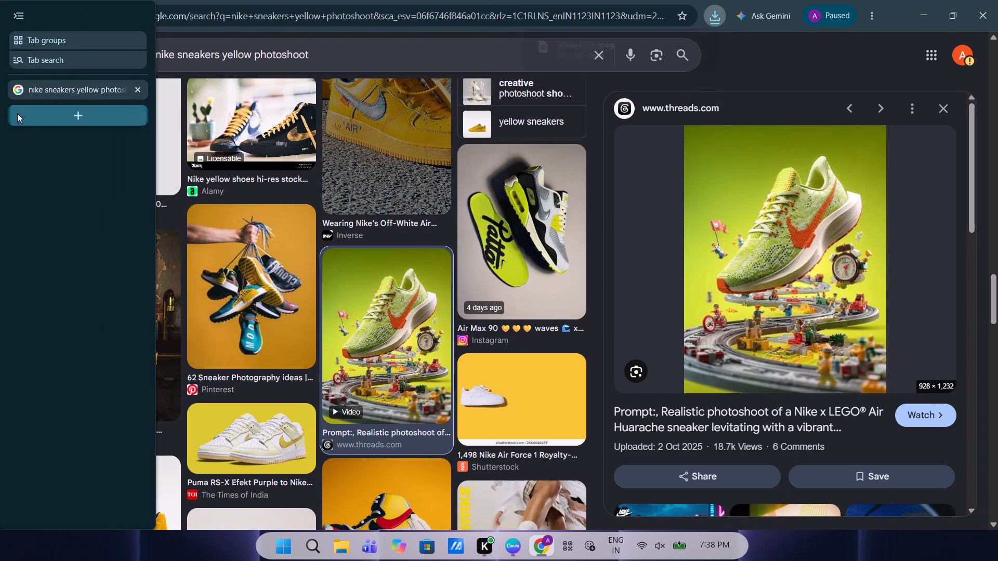
drag(292, 225, 301, 222)
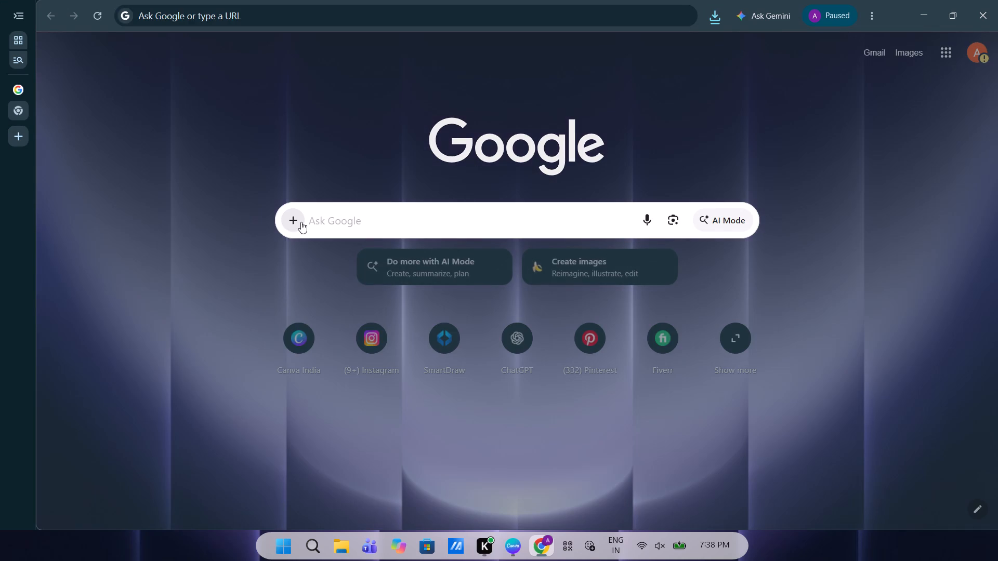
drag(301, 222, 345, 220)
click(345, 220)
click(327, 284)
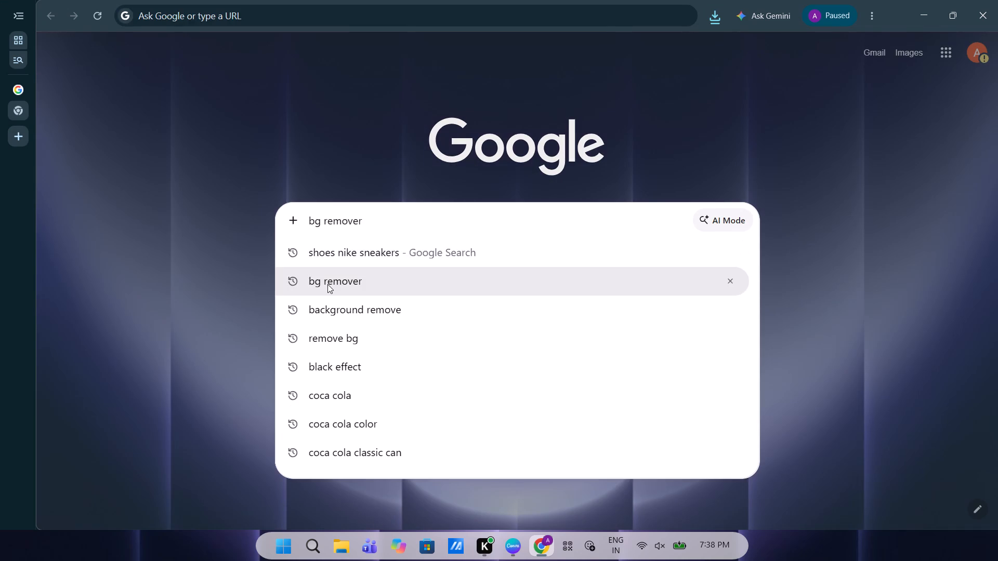
click(256, 224)
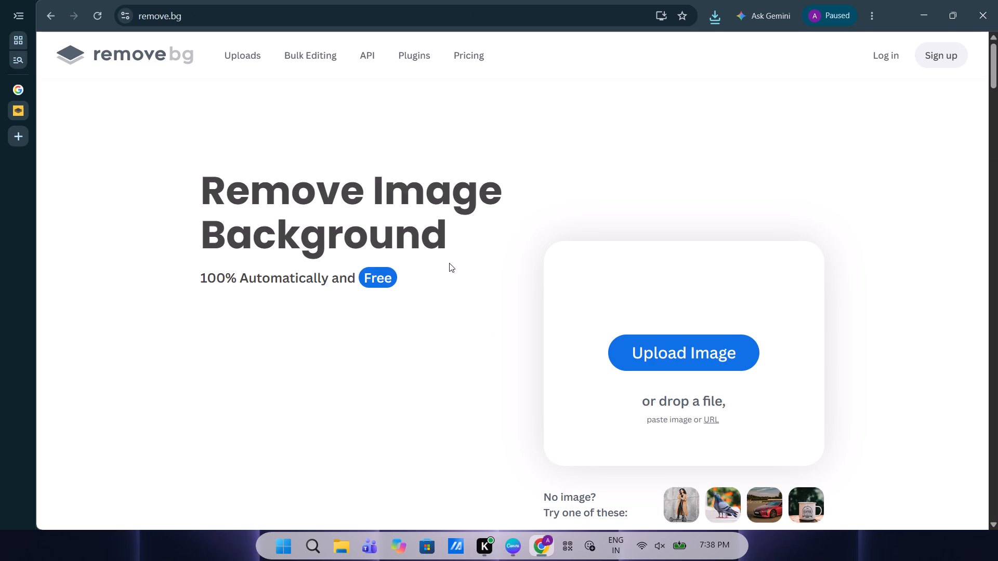
Upload the sneaker photo "images (1)" from the Gallery folder to remove.bg to cut out its background.
click(608, 350)
click(621, 350)
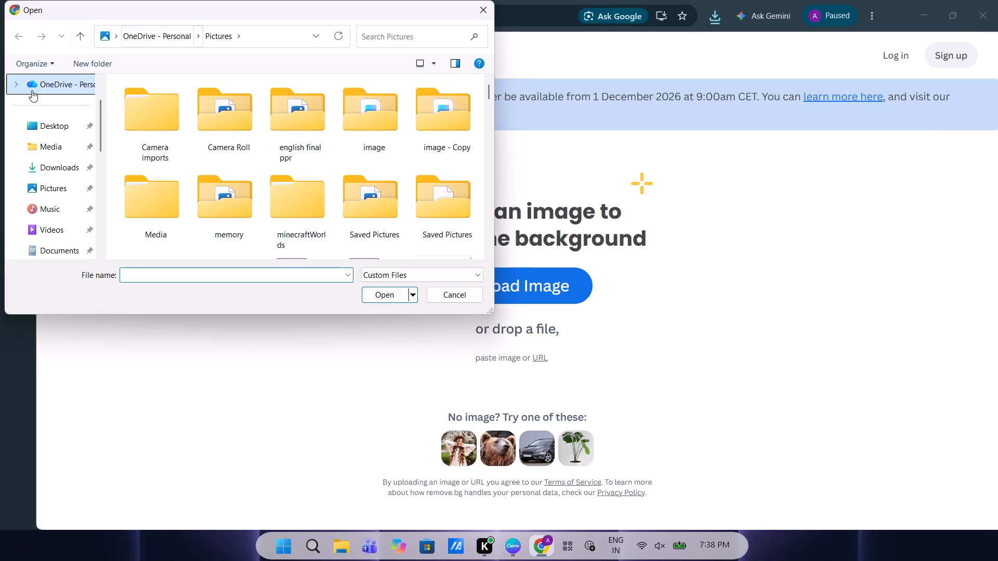
scroll(59, 175, up, 1)
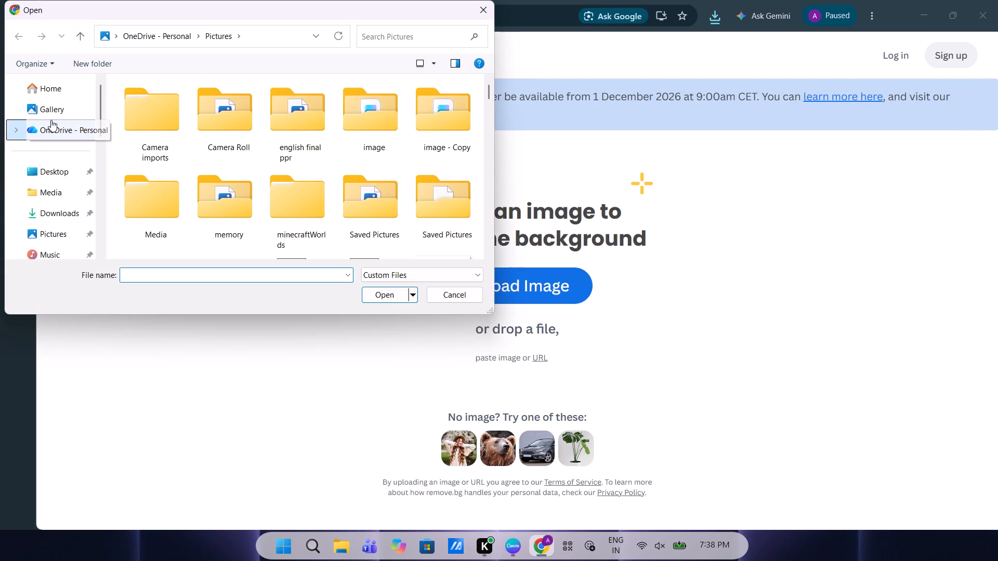
double_click(151, 119)
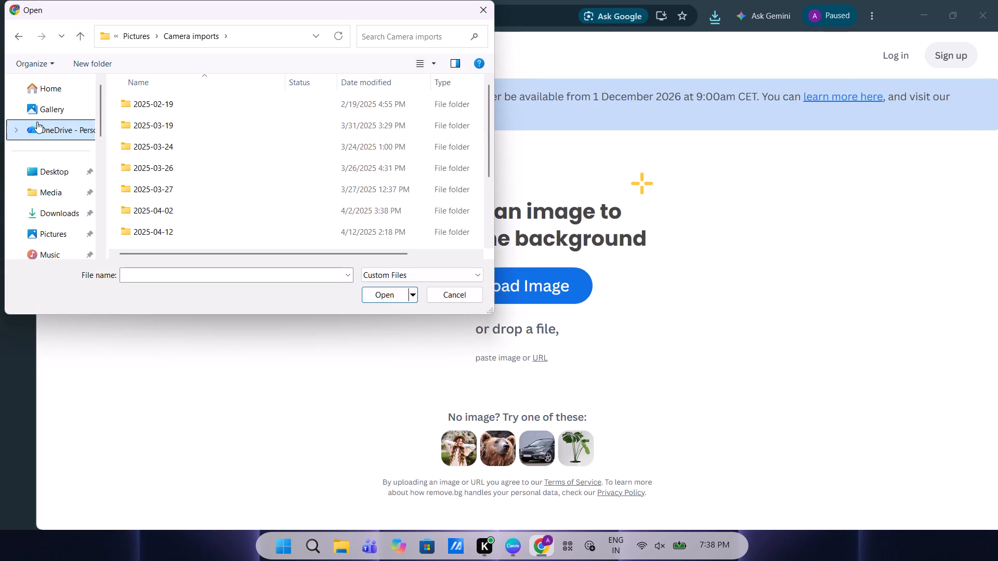
click(51, 118)
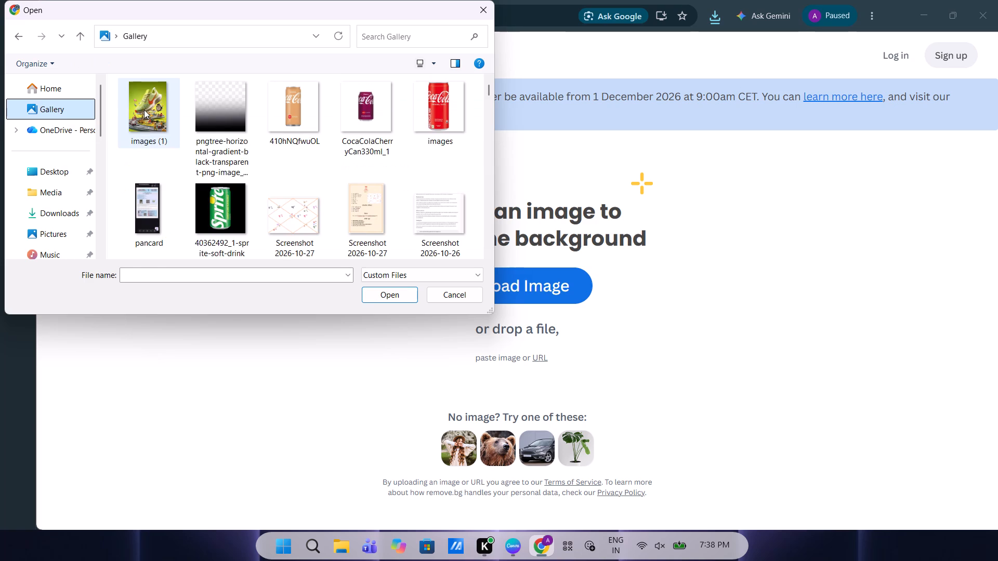
double_click(136, 110)
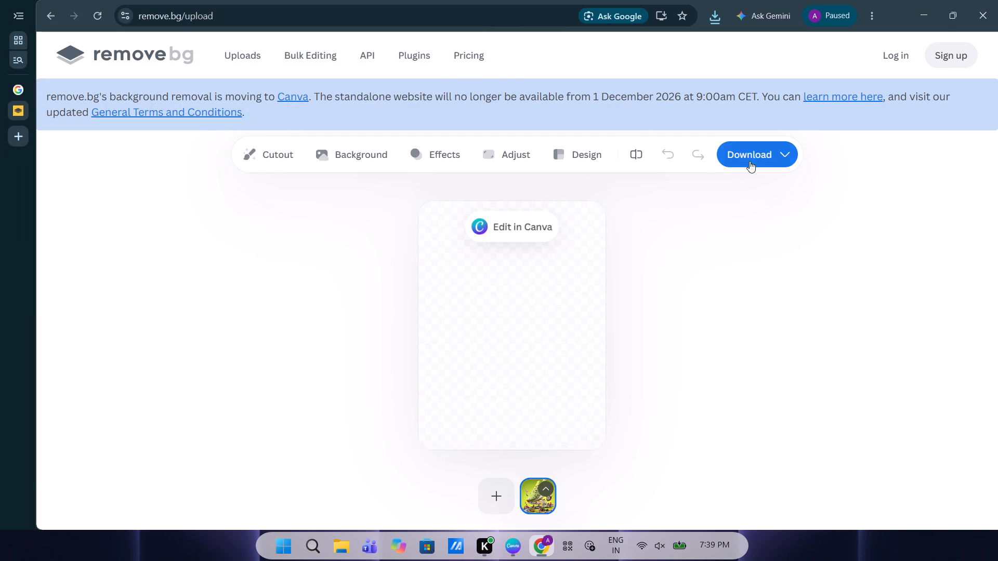
Download the free 388 x 515 preview of the sneaker cutout.
click(751, 160)
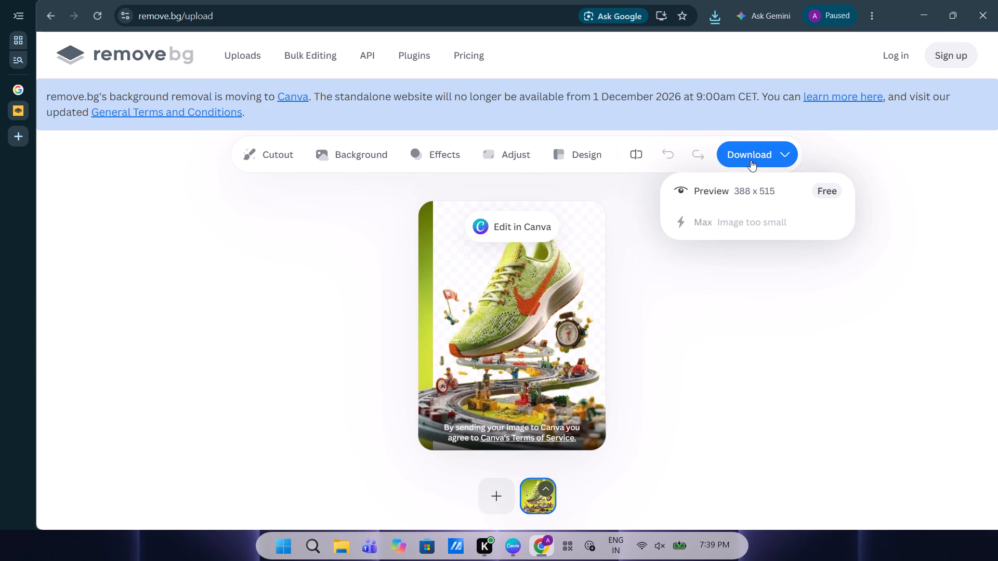
click(715, 190)
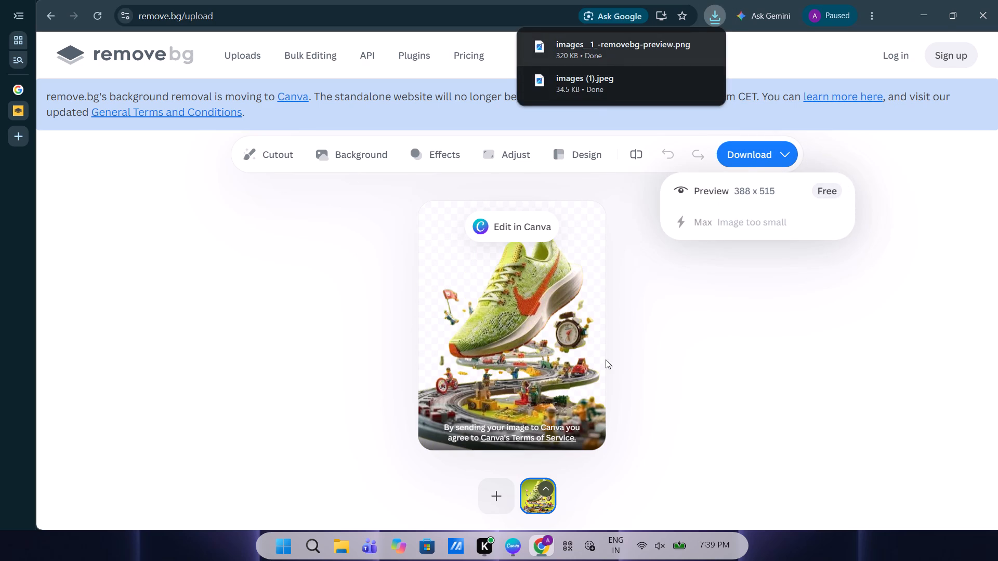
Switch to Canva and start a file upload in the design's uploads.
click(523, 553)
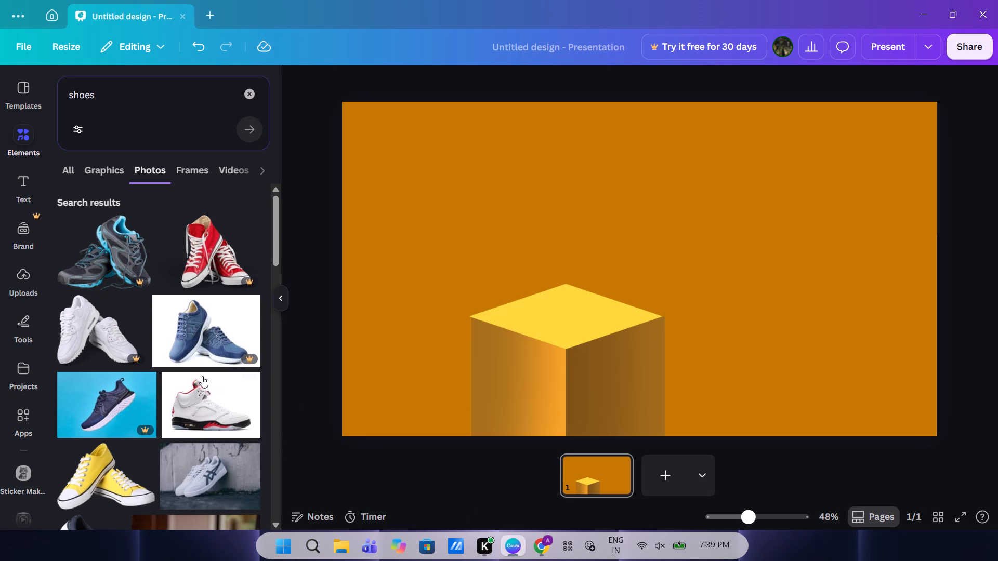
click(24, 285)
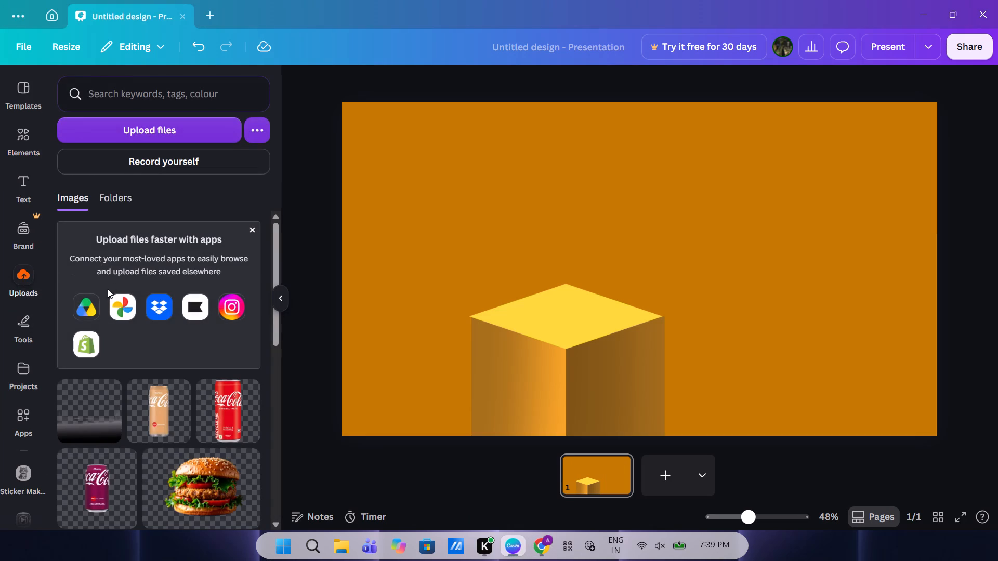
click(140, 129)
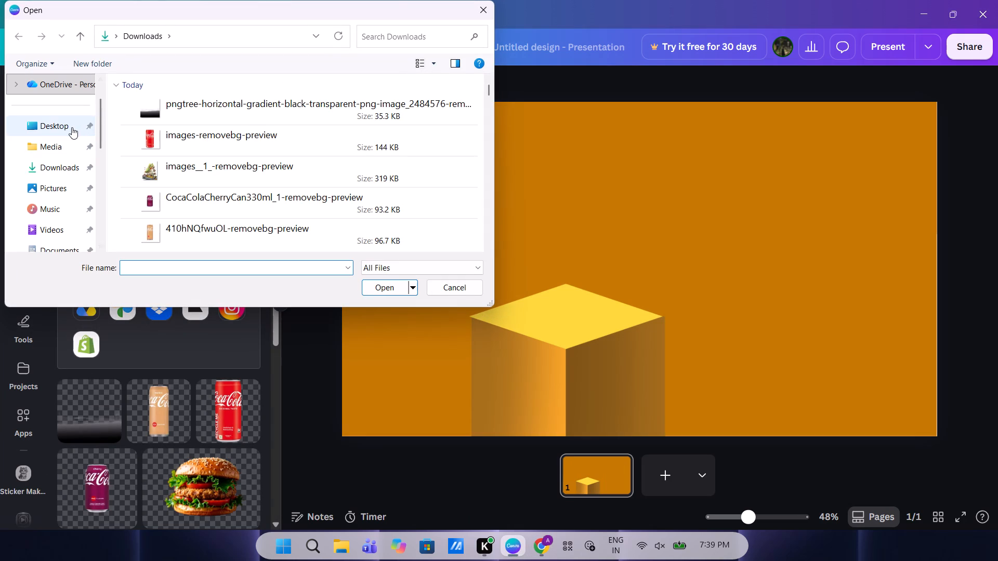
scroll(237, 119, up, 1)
Return to remove.bg in Chrome, inspect the sneaker cutout up close, and download its free 388 x 515 preview again.
click(546, 545)
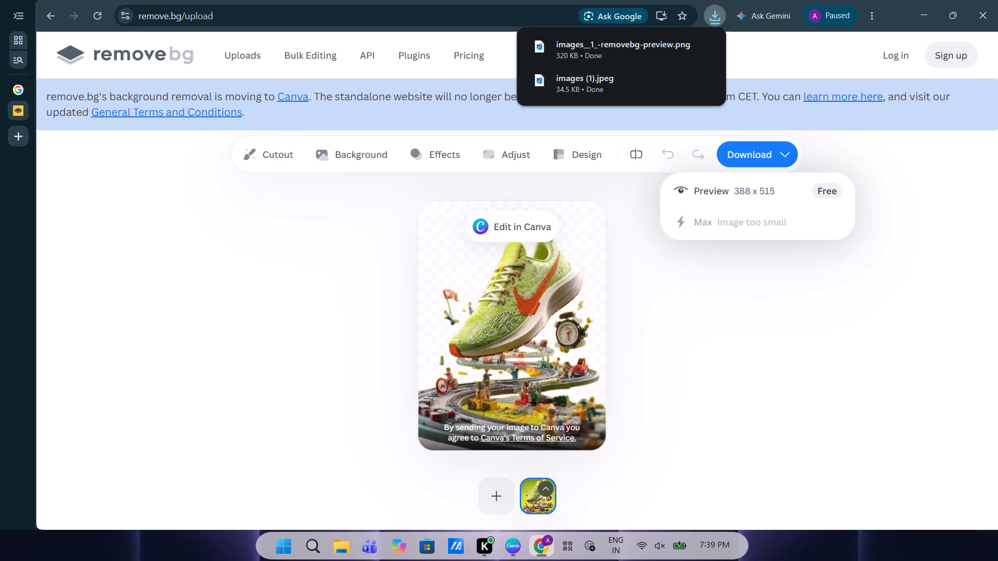
click(547, 293)
double_click(510, 325)
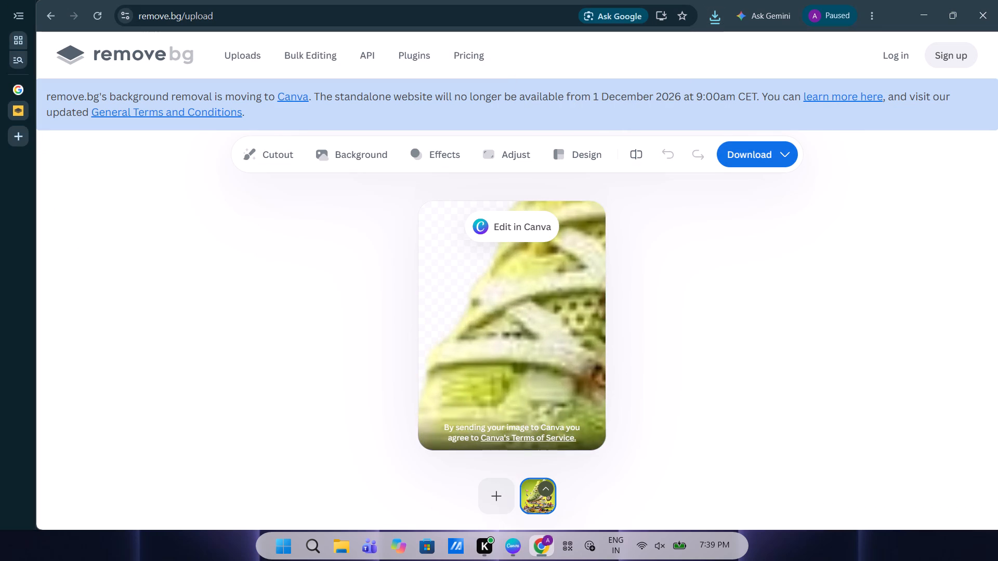
double_click(510, 325)
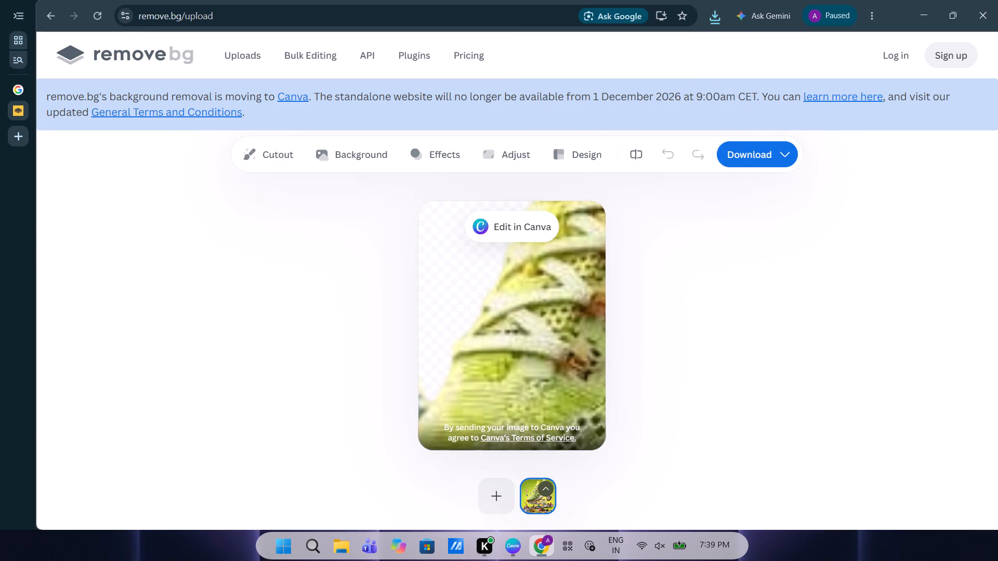
scroll(553, 304, down, 1)
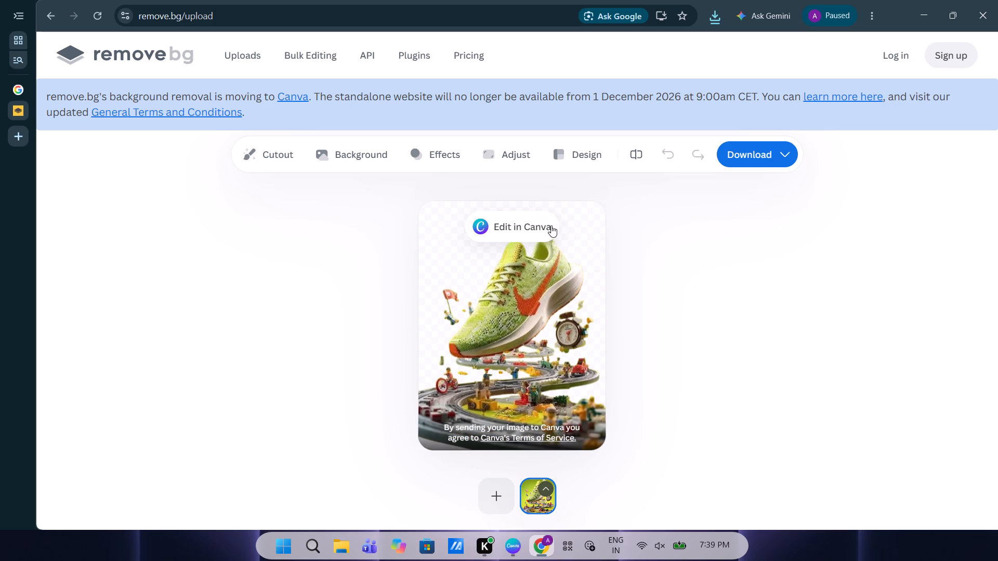
click(751, 159)
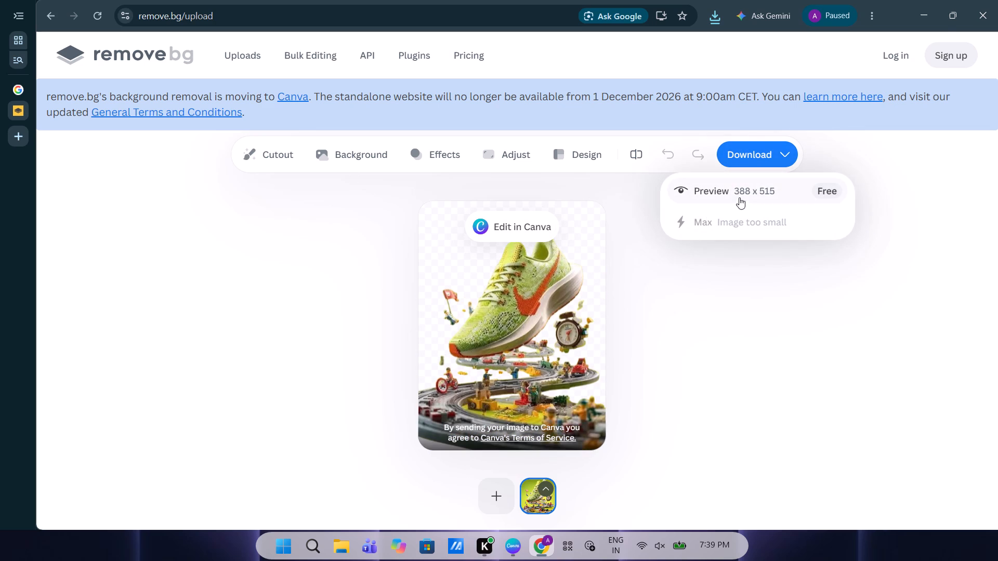
click(734, 190)
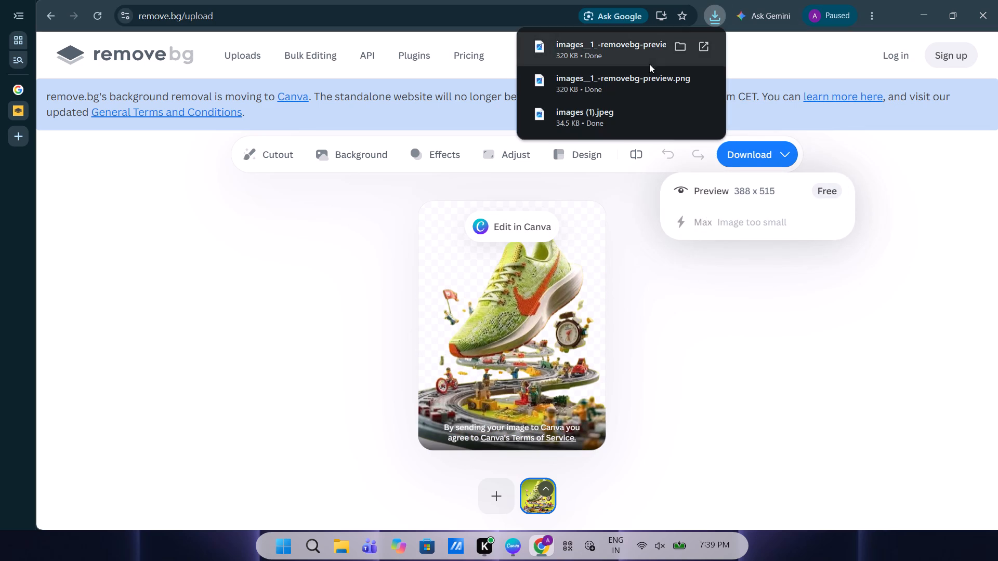
Switch to Canva and look through the Pictures, Gallery and OneDrive folders for the sneaker cutout file.
click(518, 547)
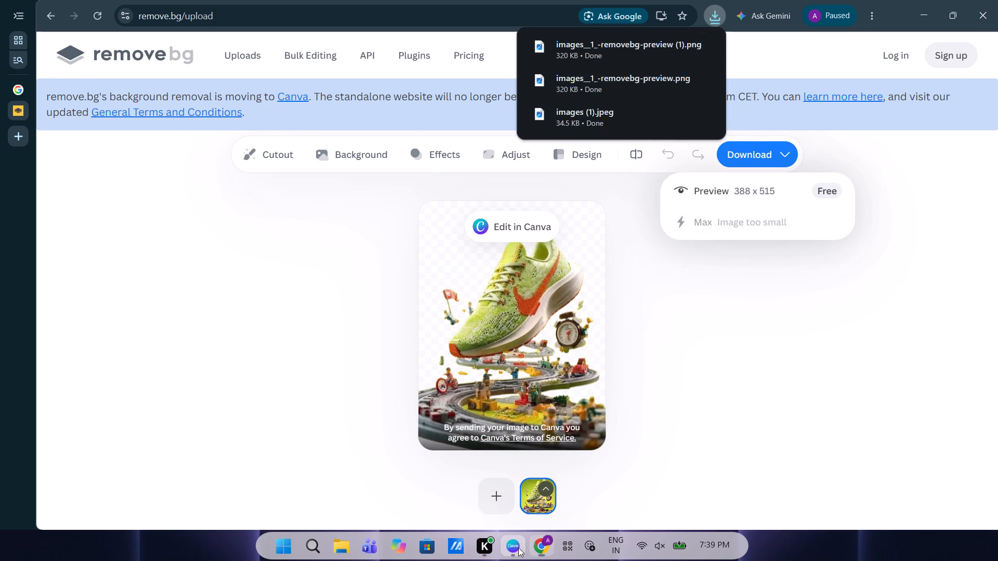
scroll(293, 185, up, 4)
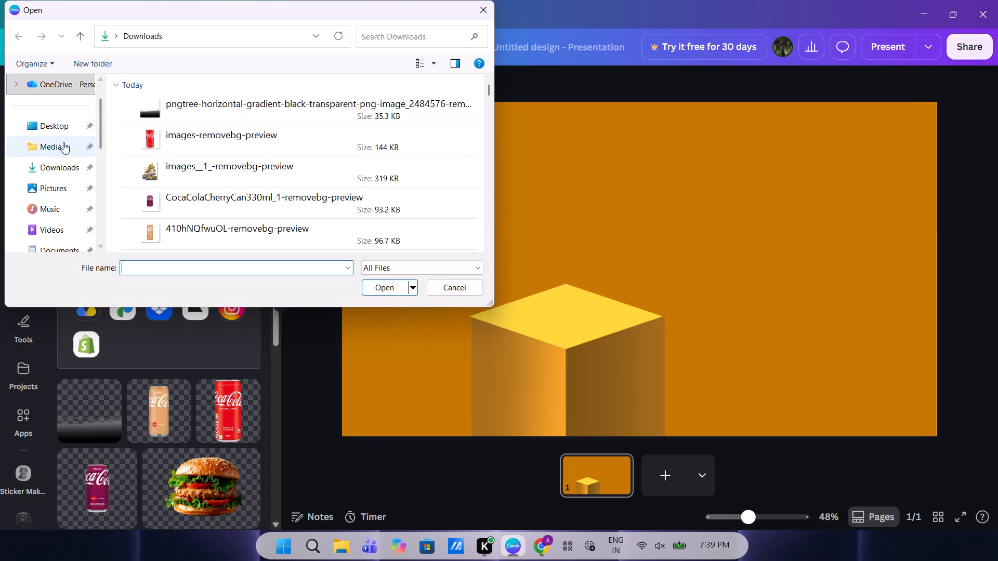
click(34, 186)
scroll(34, 186, down, 1)
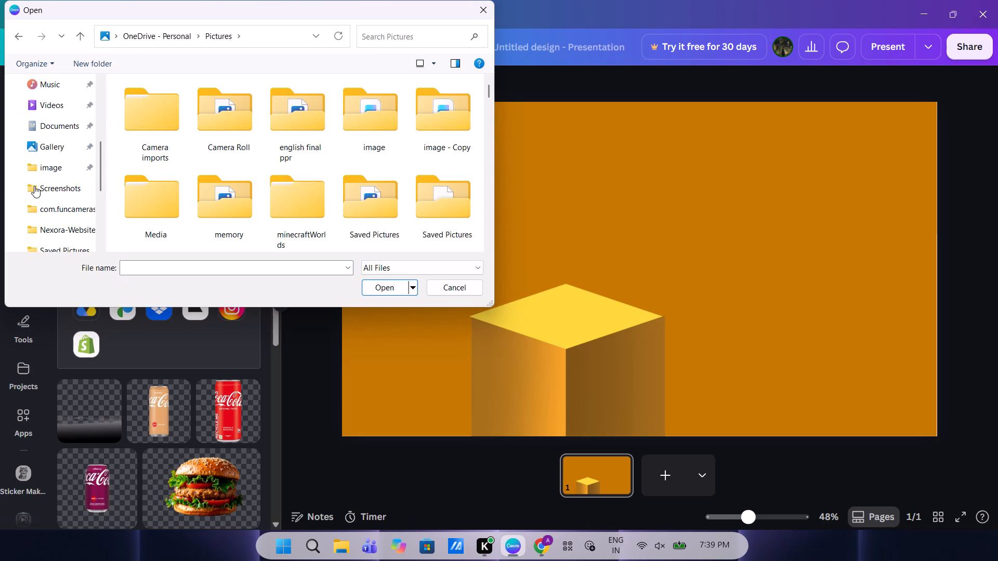
click(50, 147)
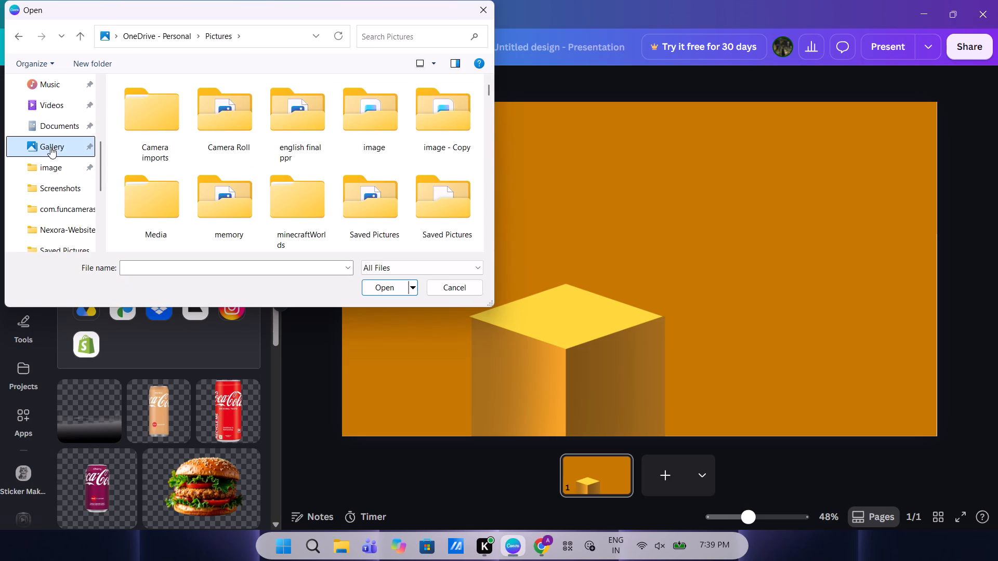
scroll(50, 147, up, 3)
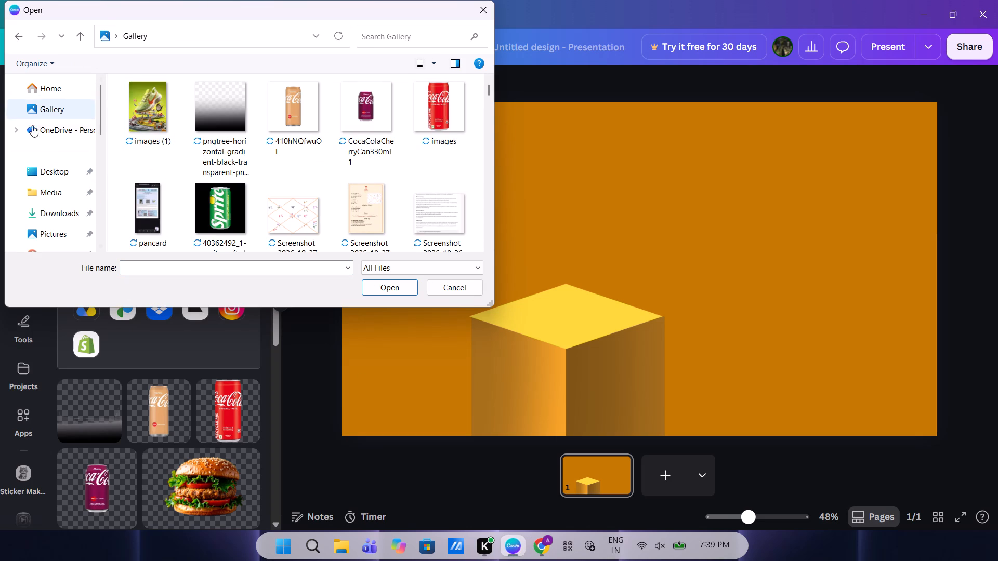
click(30, 139)
click(67, 90)
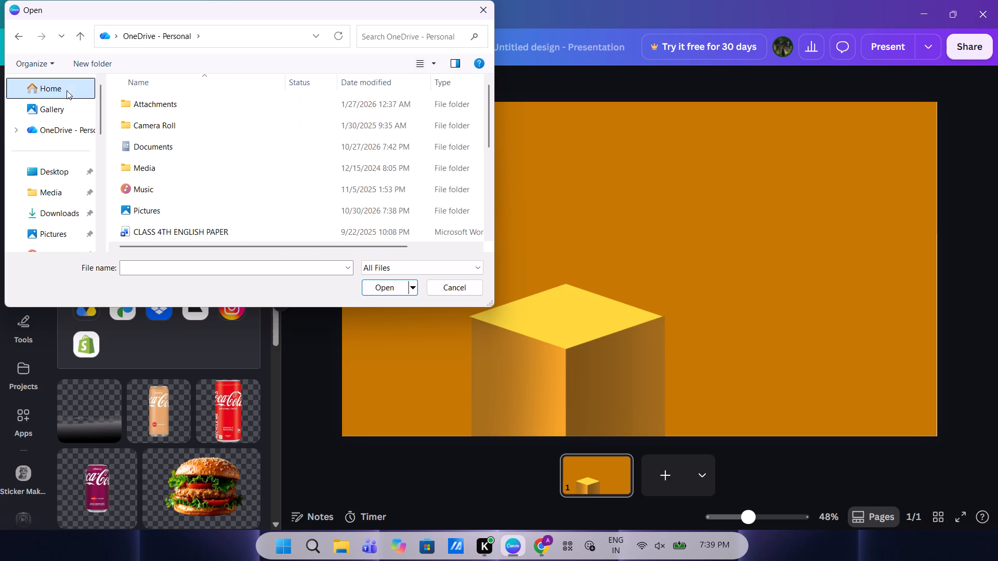
click(52, 113)
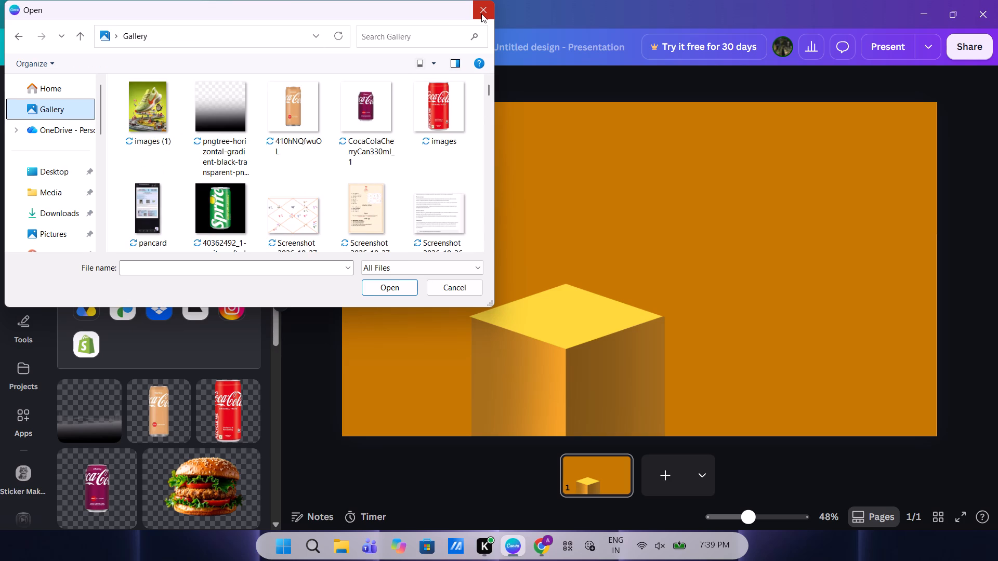
click(481, 14)
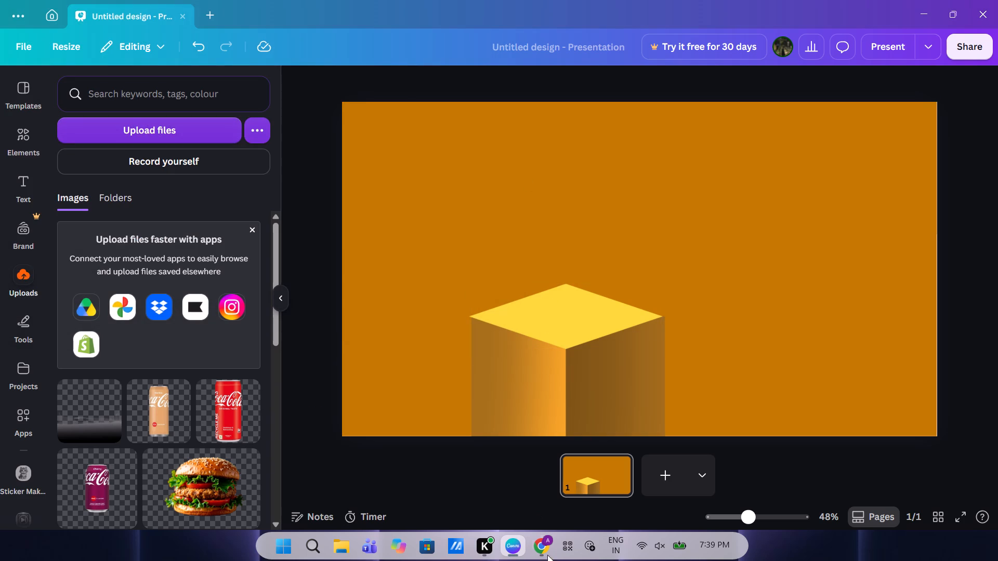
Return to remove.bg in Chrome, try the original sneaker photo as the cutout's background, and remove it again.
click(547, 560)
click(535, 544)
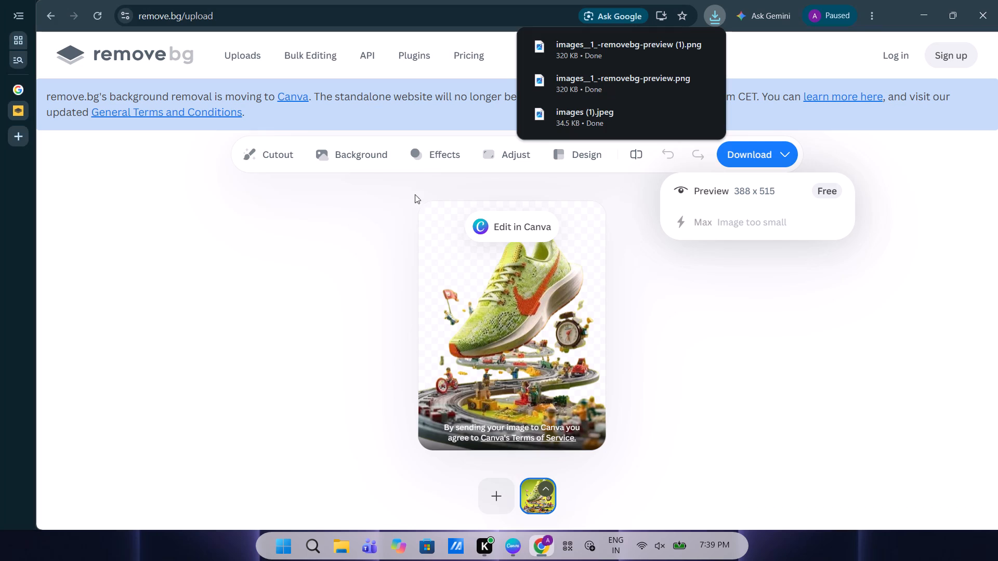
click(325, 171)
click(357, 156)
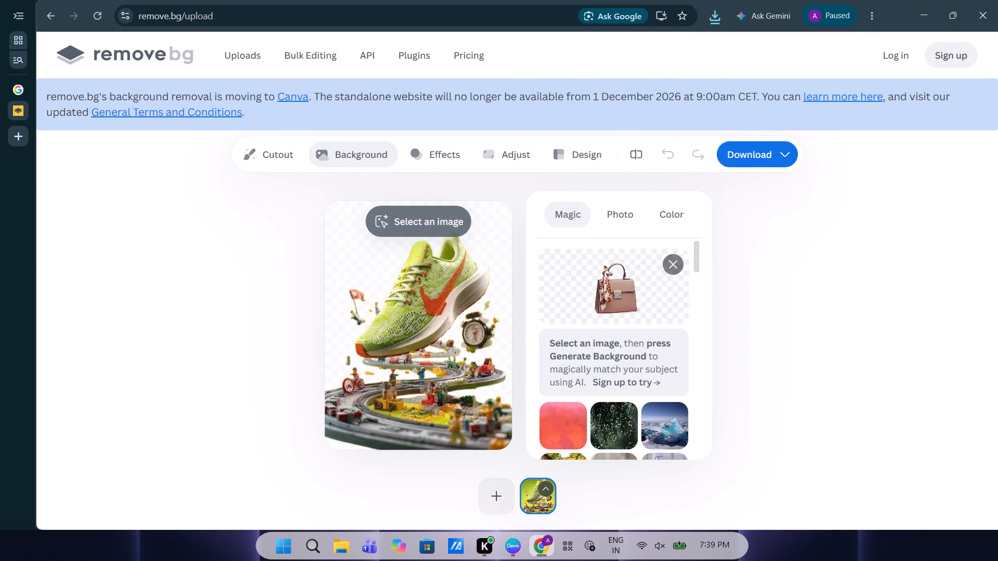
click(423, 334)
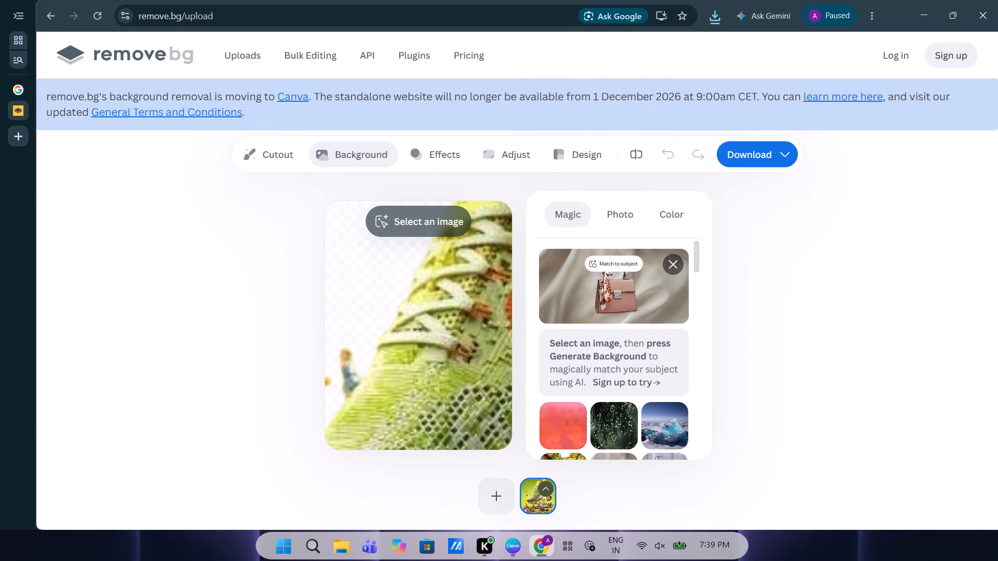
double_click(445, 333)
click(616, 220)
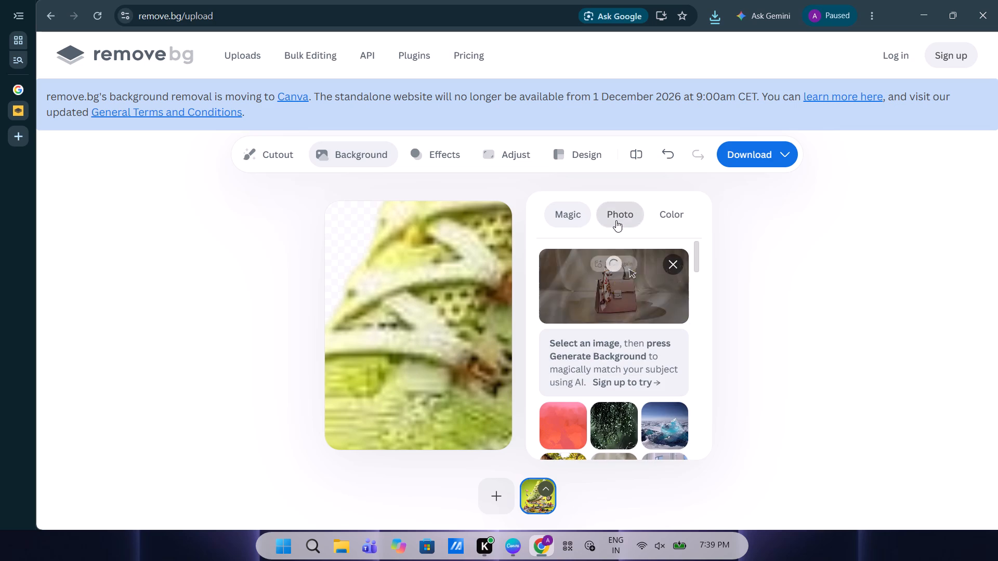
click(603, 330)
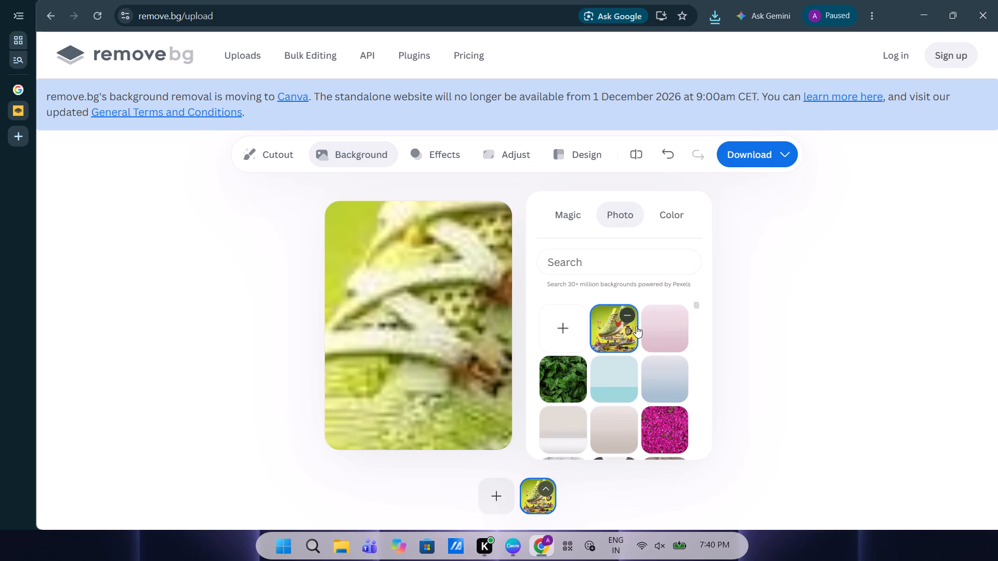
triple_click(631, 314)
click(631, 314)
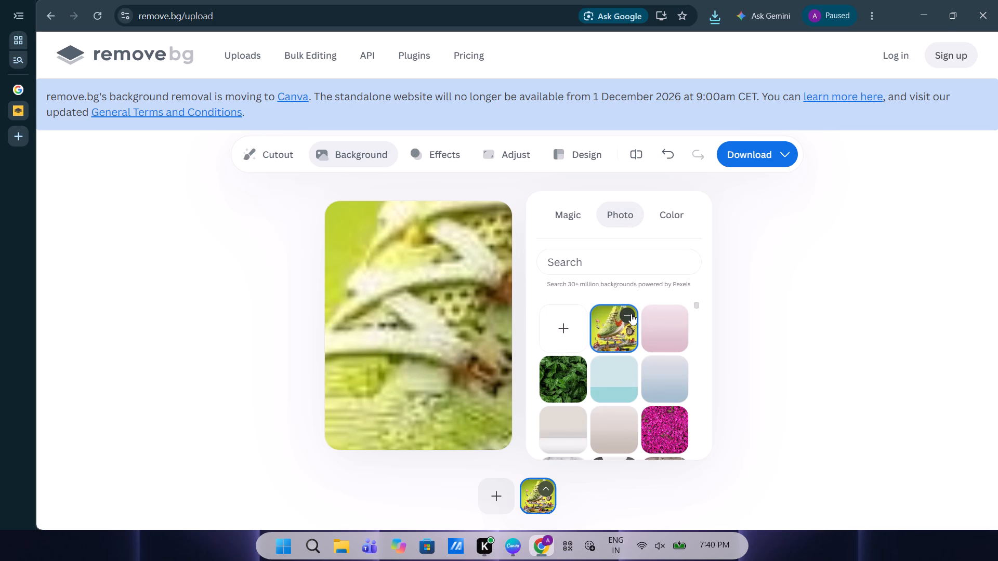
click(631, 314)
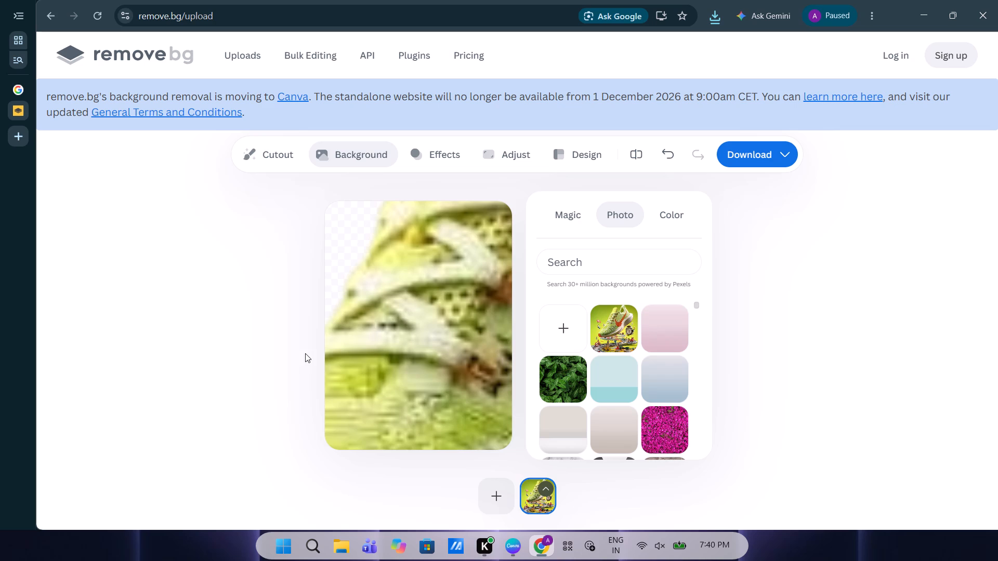
Download another free 388 x 515 preview of the sneaker cutout with its transparent background.
click(736, 151)
click(757, 180)
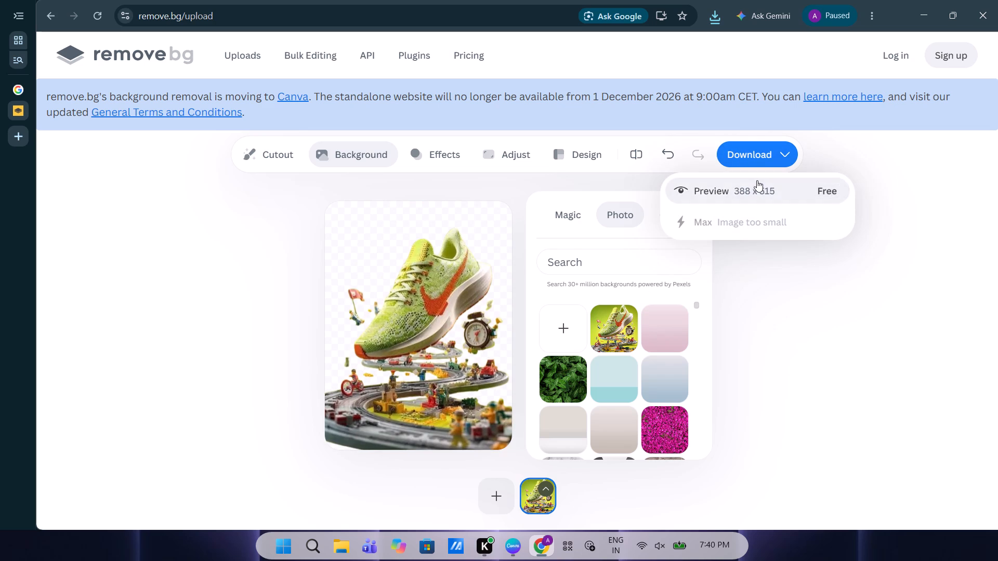
Switch to Canva and upload the lime green sneaker cutout from the Downloads folder.
click(516, 541)
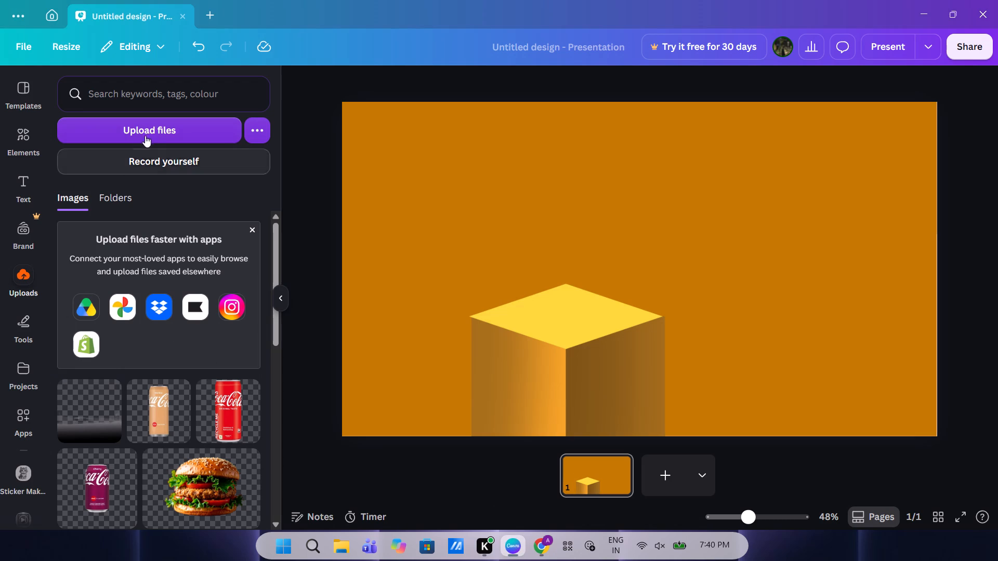
click(147, 135)
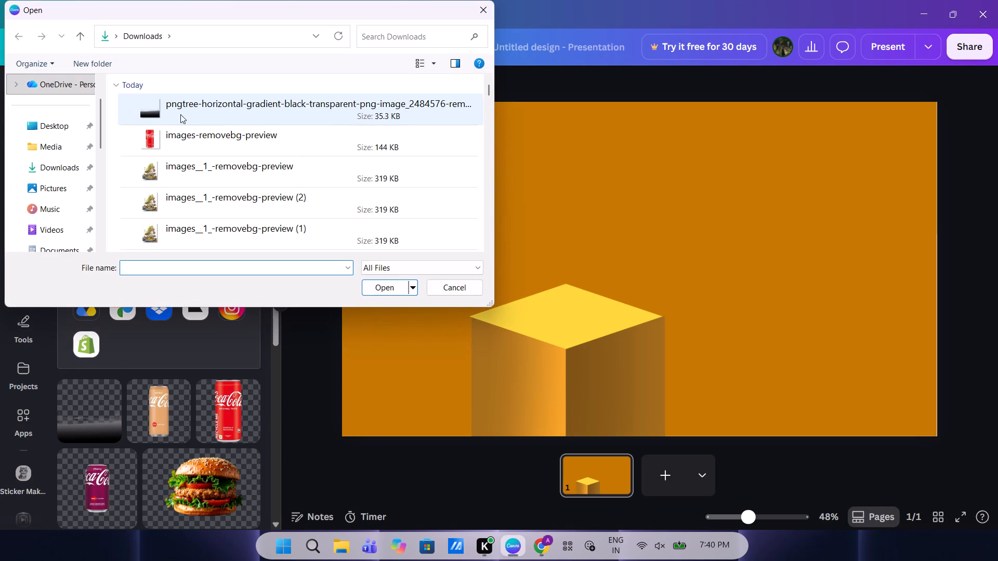
scroll(183, 108, up, 1)
scroll(177, 181, up, 1)
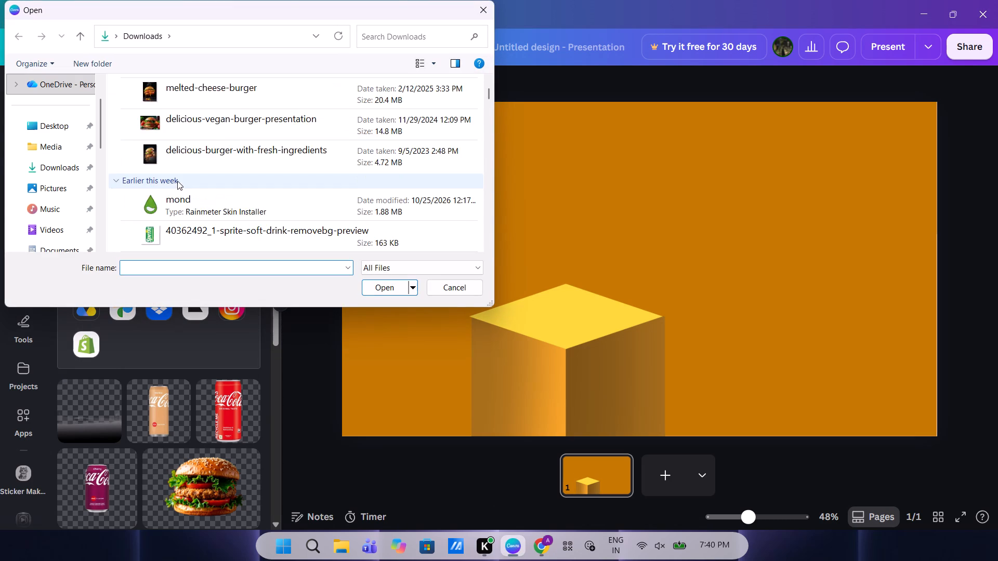
scroll(177, 181, up, 1)
double_click(203, 176)
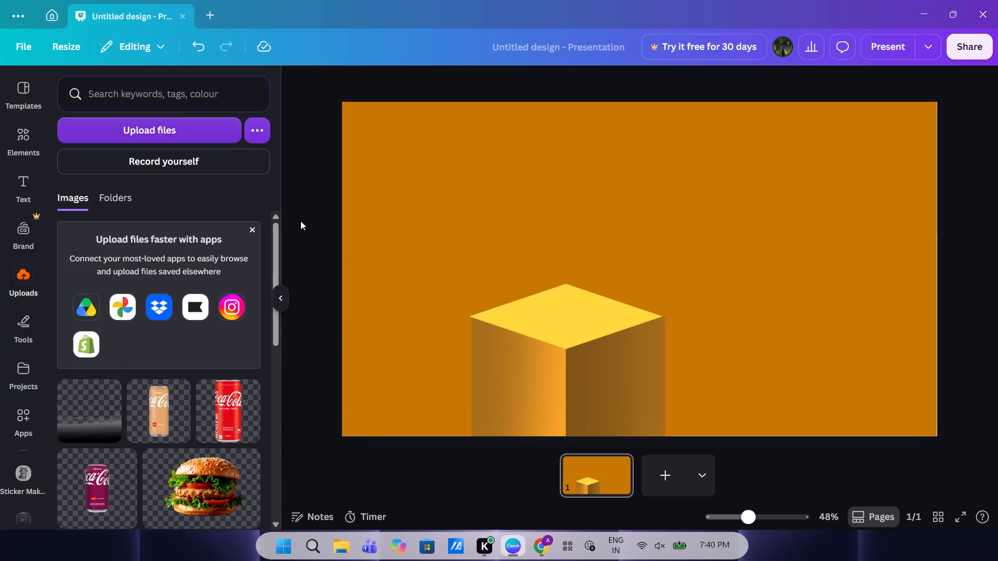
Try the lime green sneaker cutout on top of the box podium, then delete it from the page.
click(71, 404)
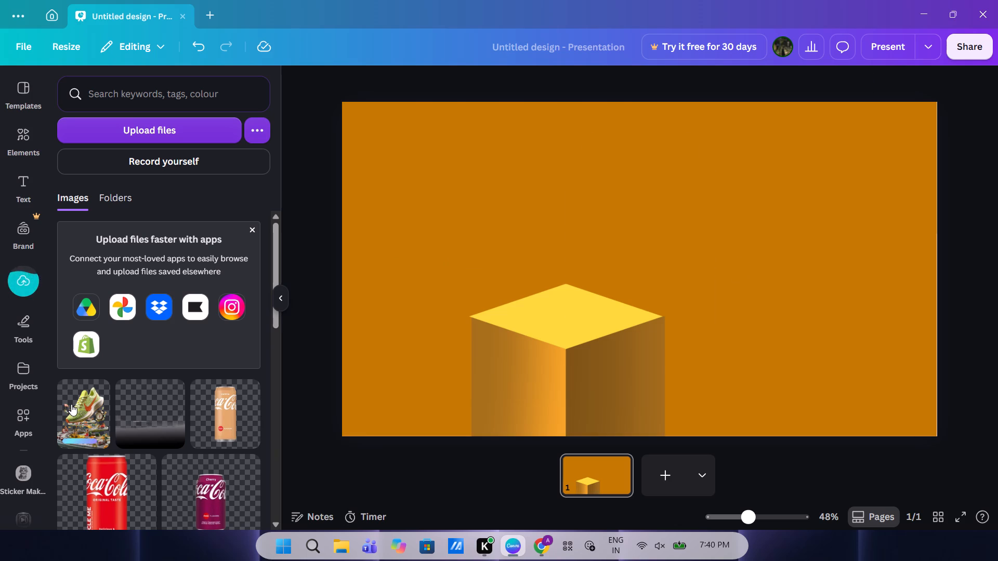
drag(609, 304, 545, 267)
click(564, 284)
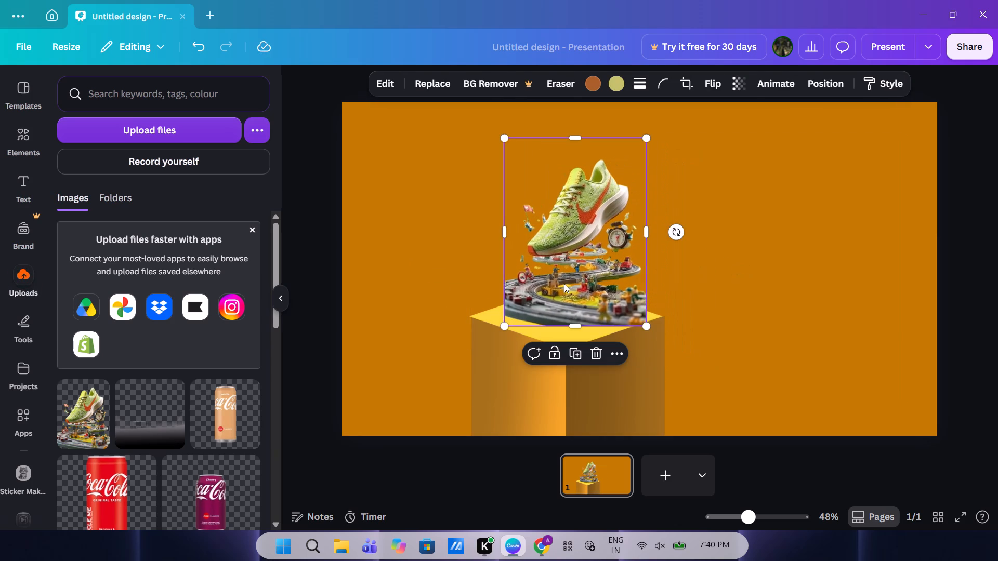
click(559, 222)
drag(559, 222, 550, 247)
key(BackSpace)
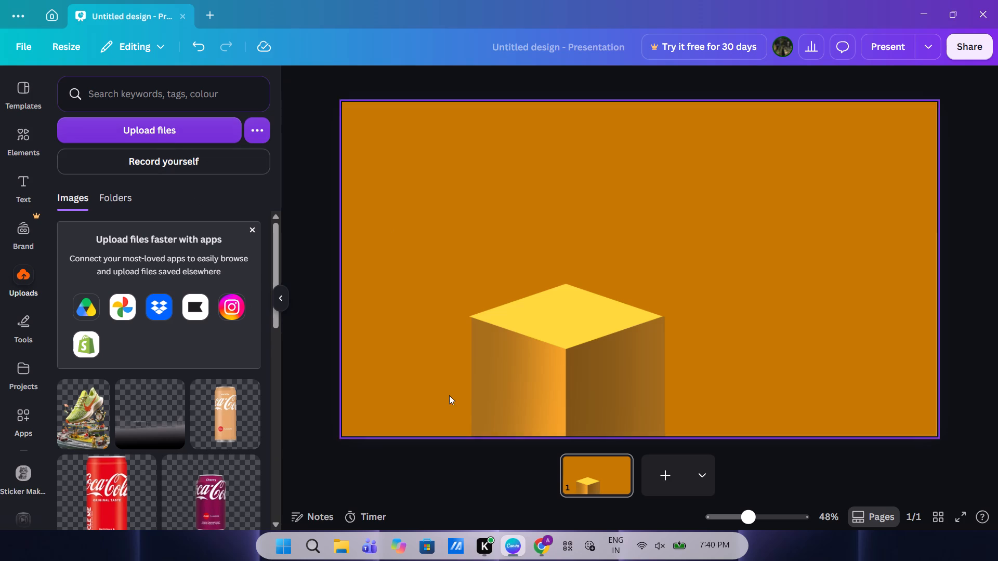
Return to the Google image results for nike sneakers yellow photoshoot in Chrome and look through them for a different sneaker photo.
click(534, 537)
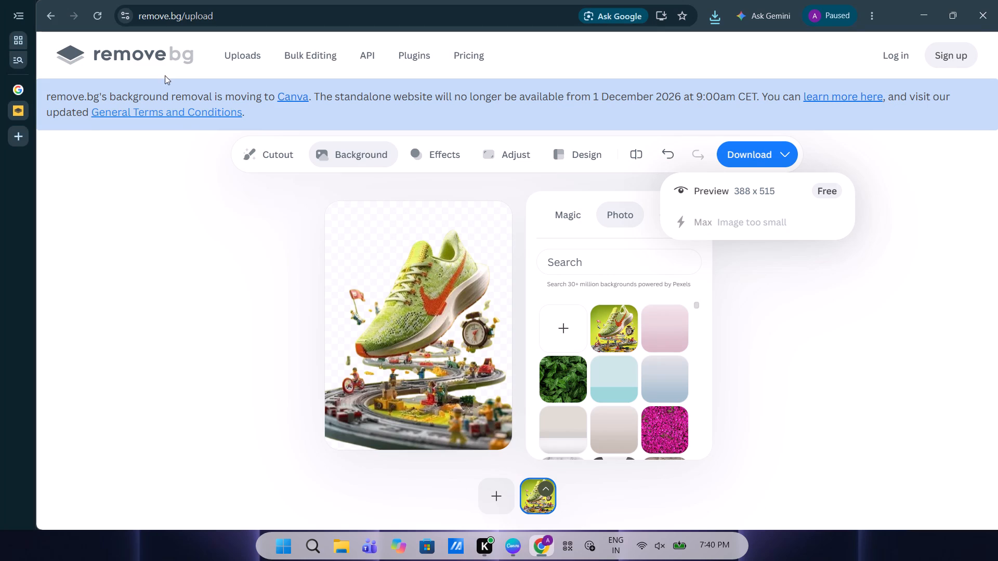
click(19, 93)
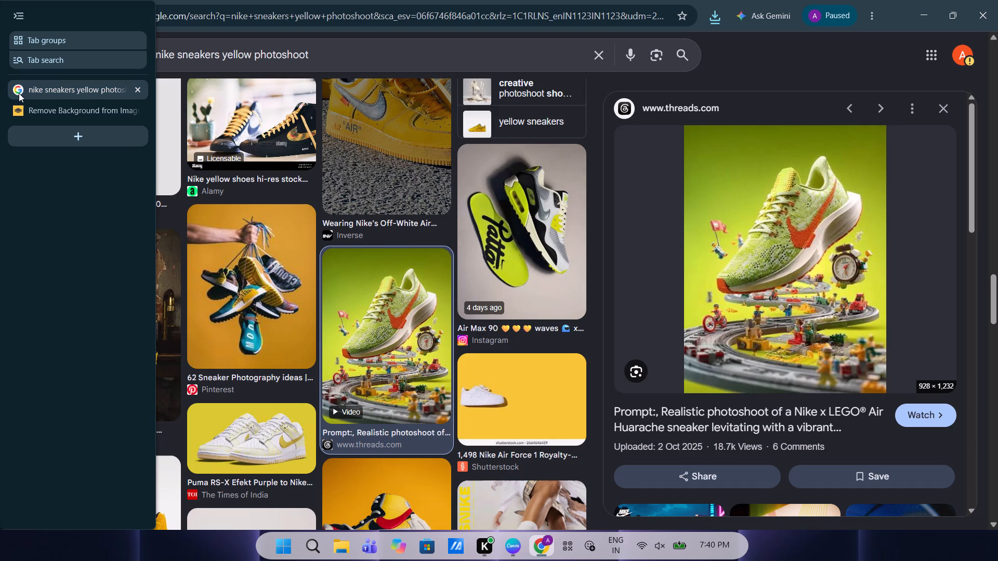
scroll(214, 355, down, 6)
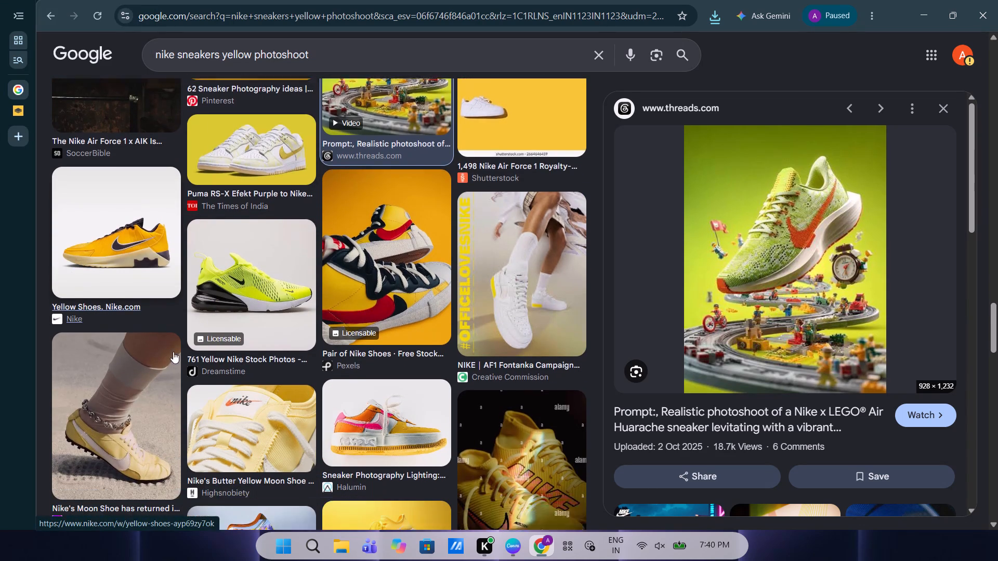
scroll(173, 352, down, 1)
scroll(299, 354, down, 1)
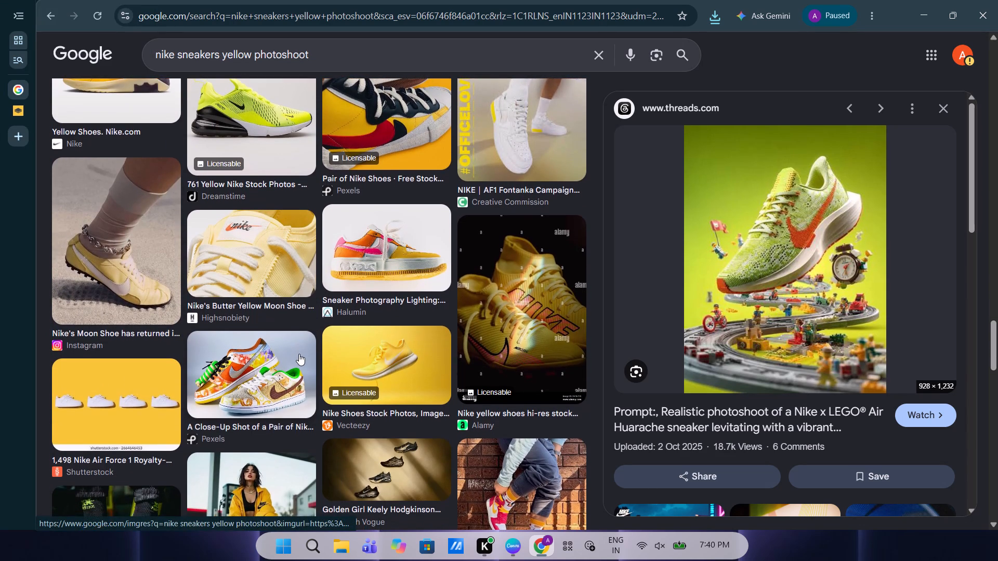
scroll(372, 365, down, 2)
scroll(439, 316, down, 1)
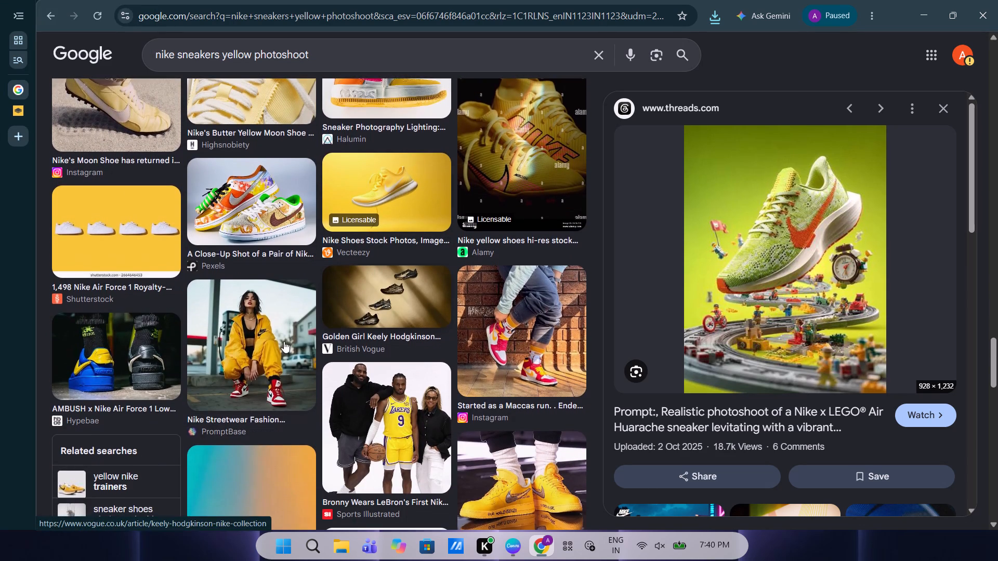
scroll(277, 342, down, 2)
scroll(331, 396, down, 1)
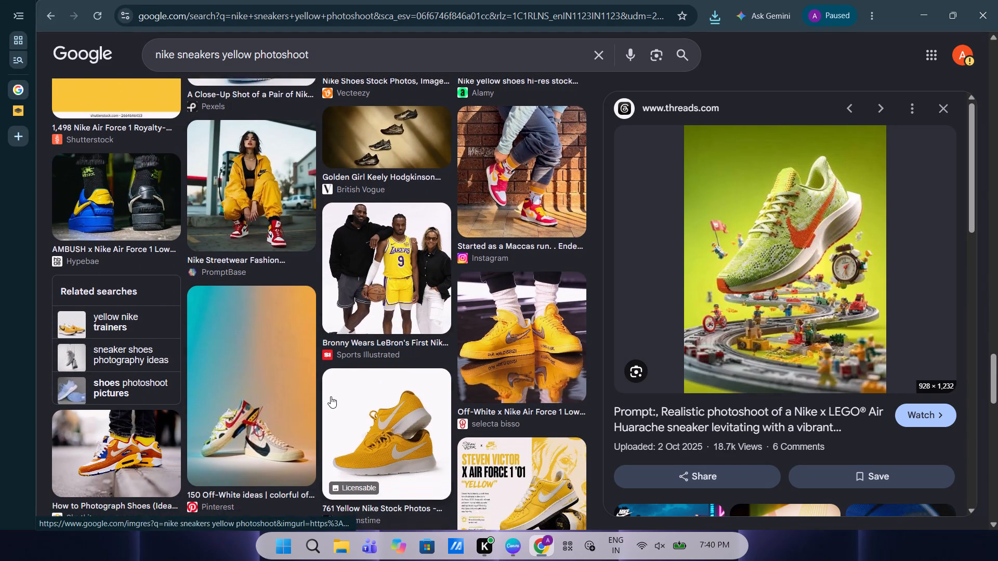
scroll(331, 396, down, 5)
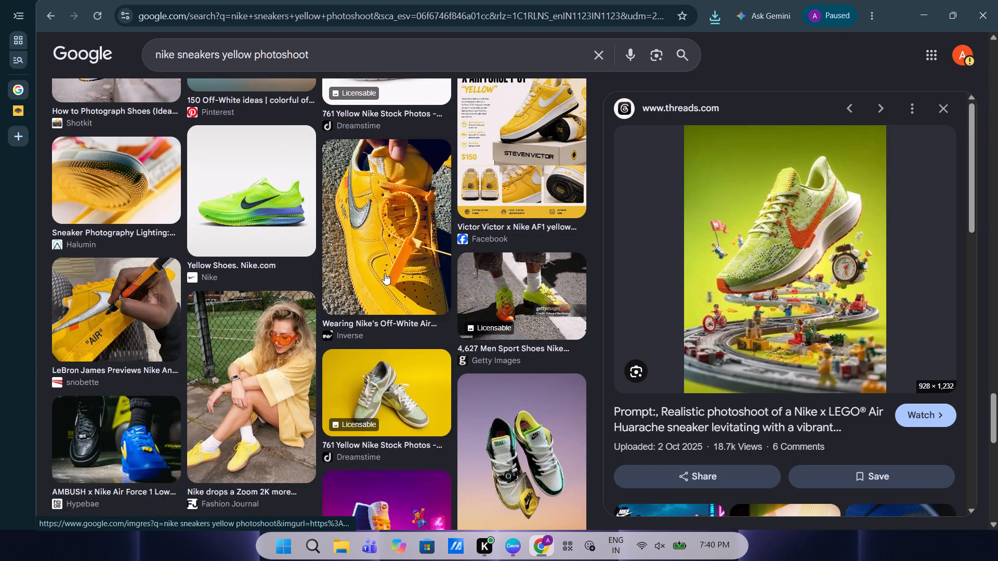
scroll(385, 273, down, 4)
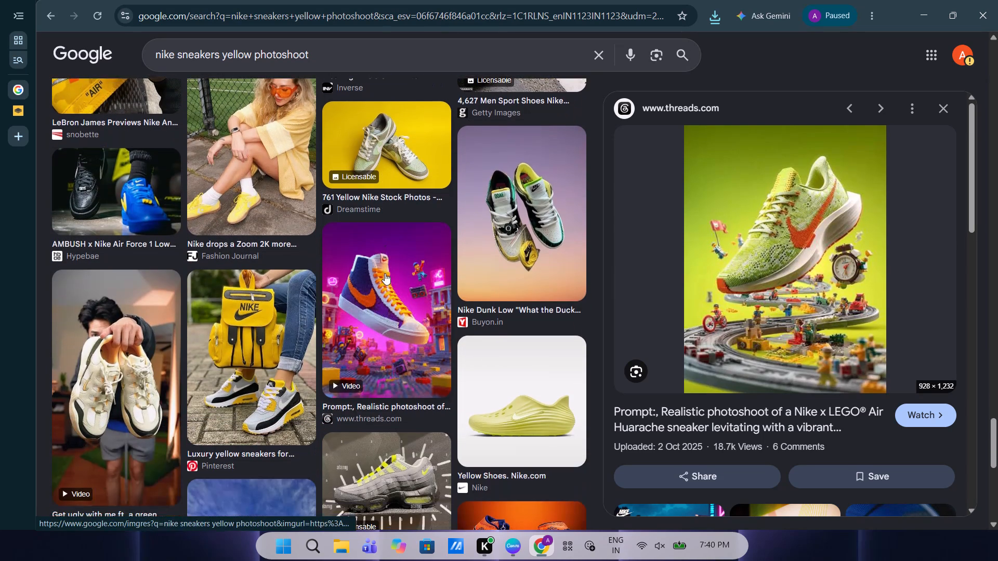
scroll(385, 273, down, 6)
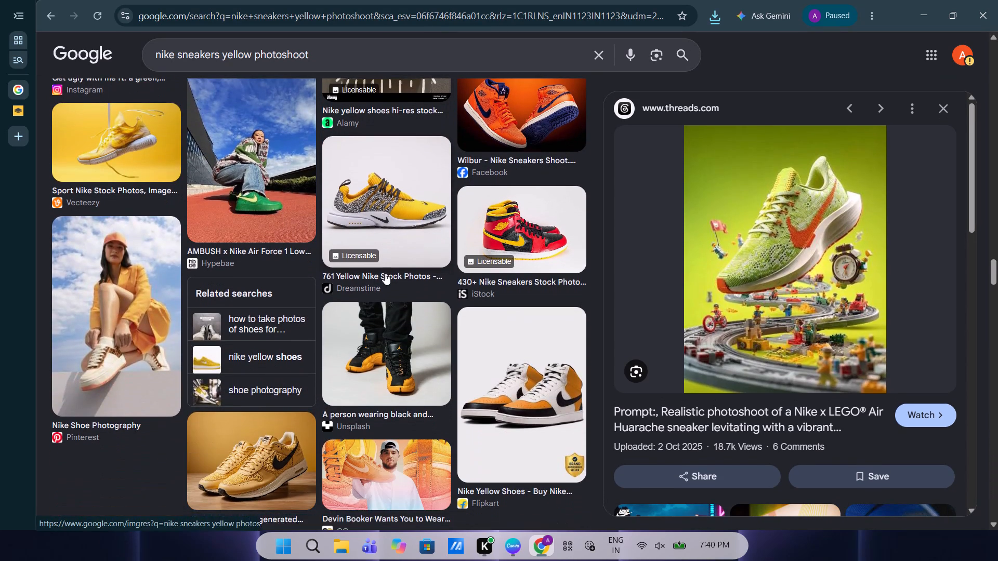
scroll(520, 112, up, 1)
Save the photo of the orange and navy Nike high-top pair from the image results to the computer.
click(510, 127)
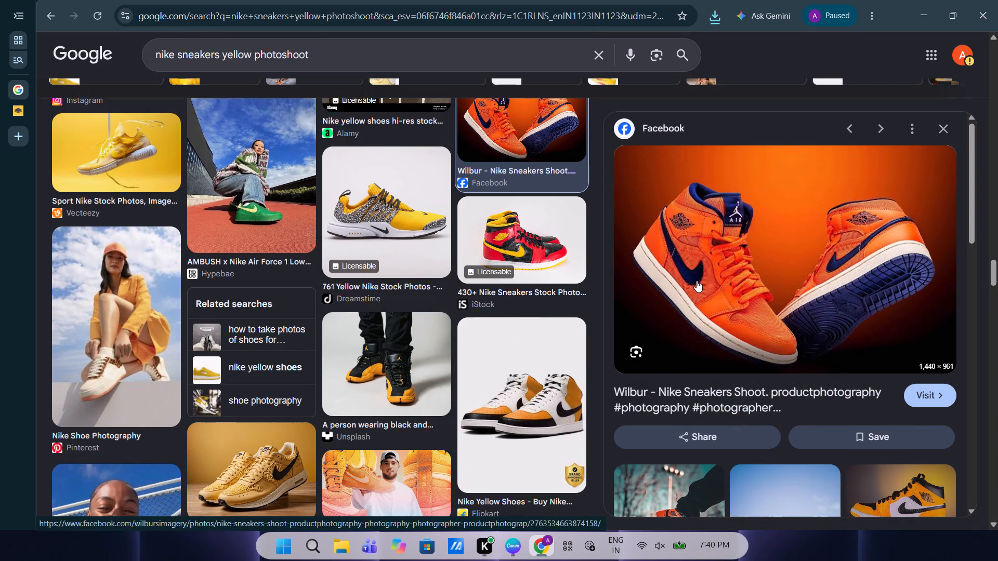
right_click(736, 291)
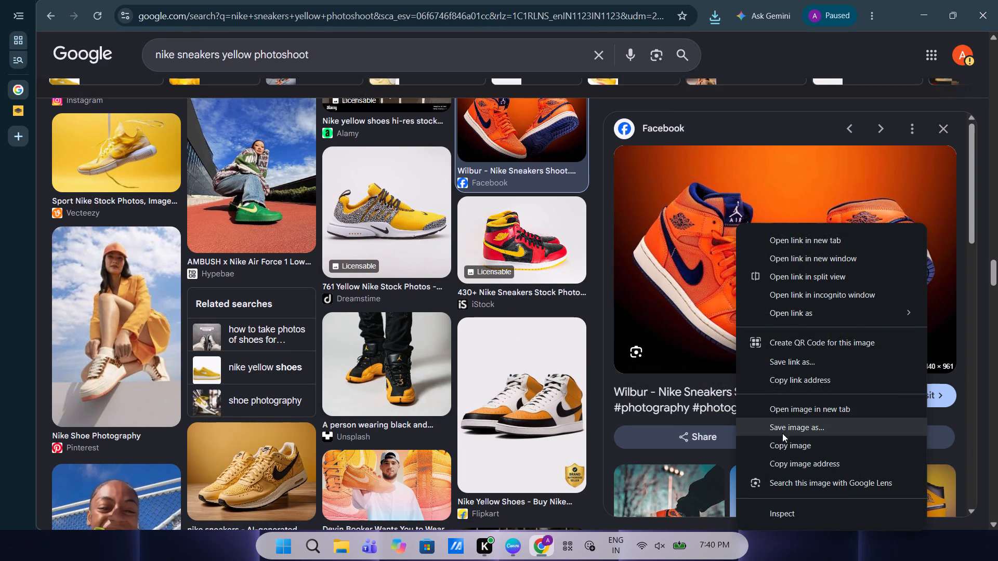
click(797, 422)
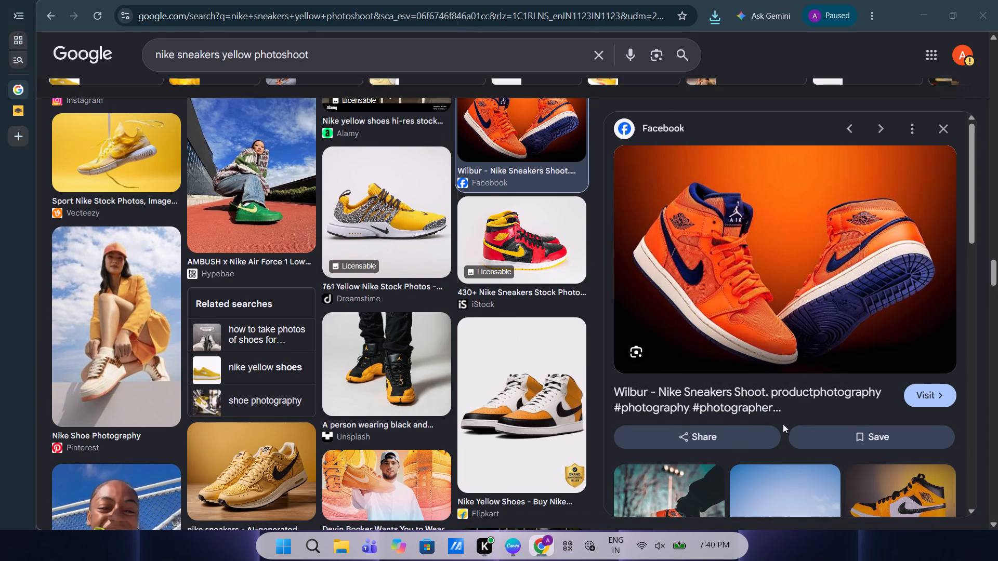
click(394, 300)
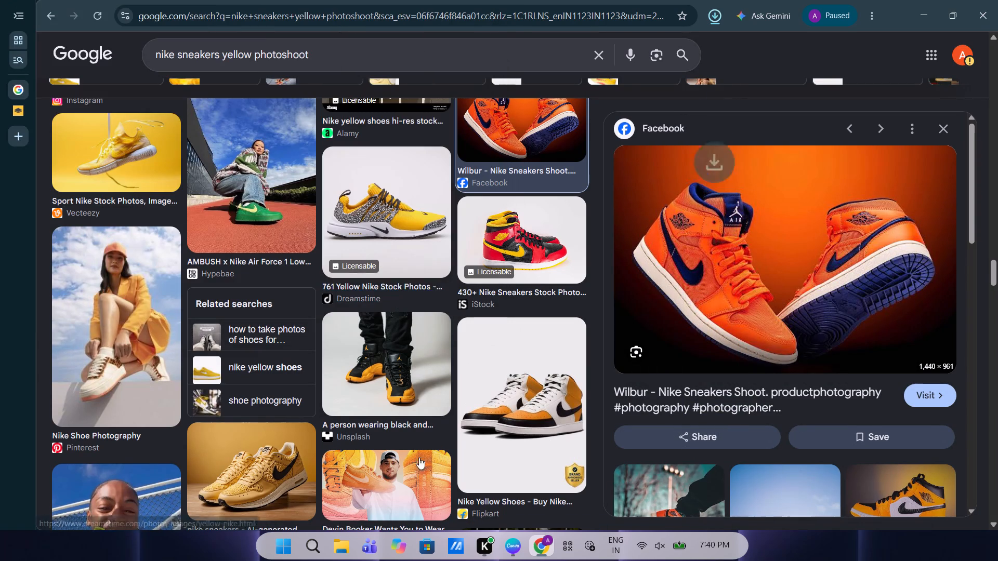
In remove.bg in Chrome, upload the newly saved orange high-top photo from the Gallery for background removal.
click(510, 557)
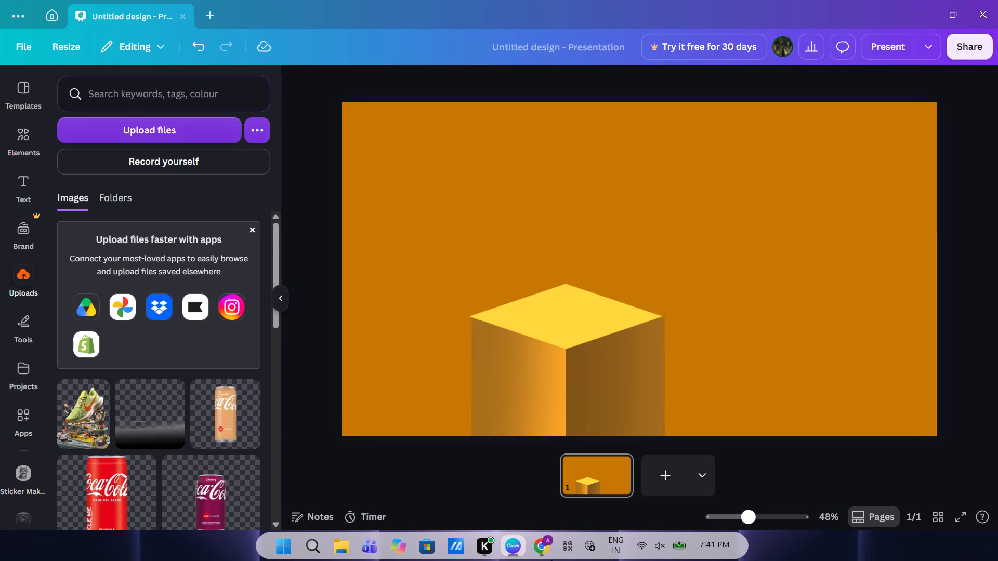
click(546, 553)
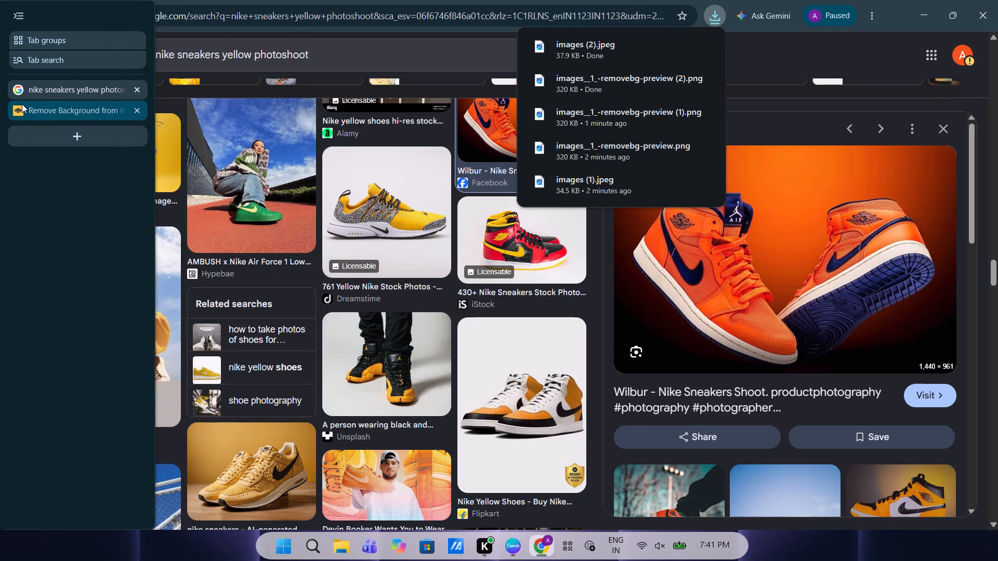
click(22, 104)
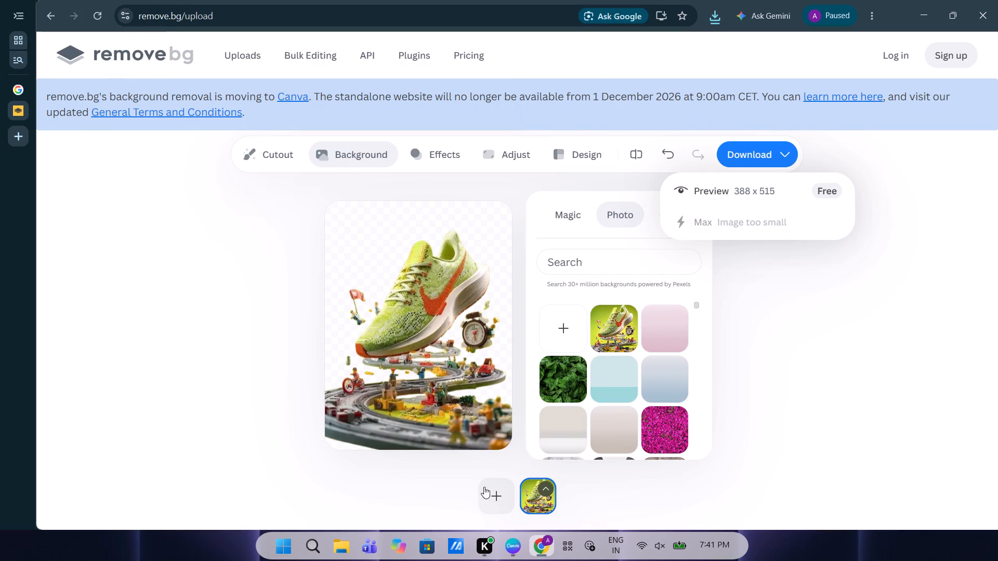
click(508, 500)
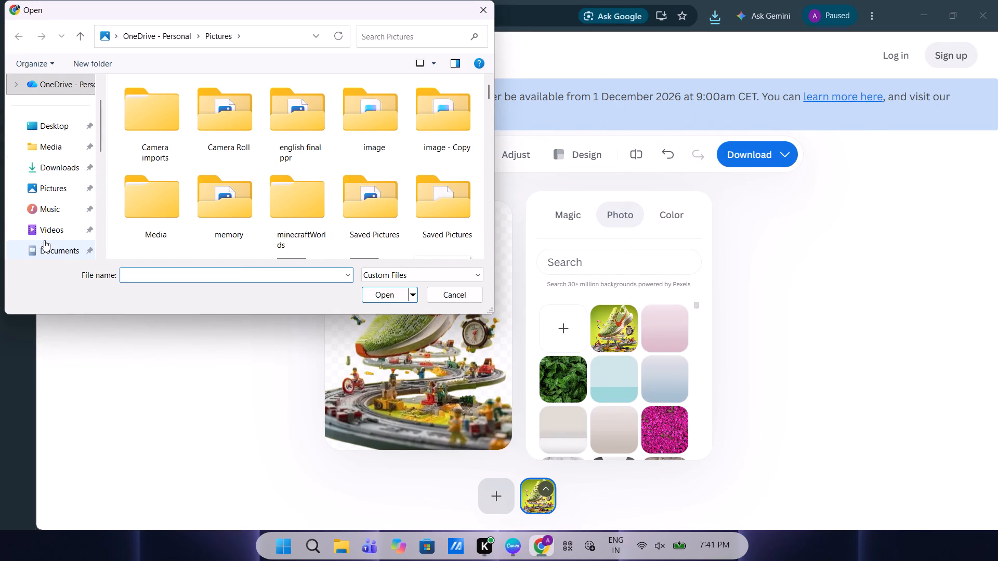
scroll(44, 241, down, 1)
click(57, 150)
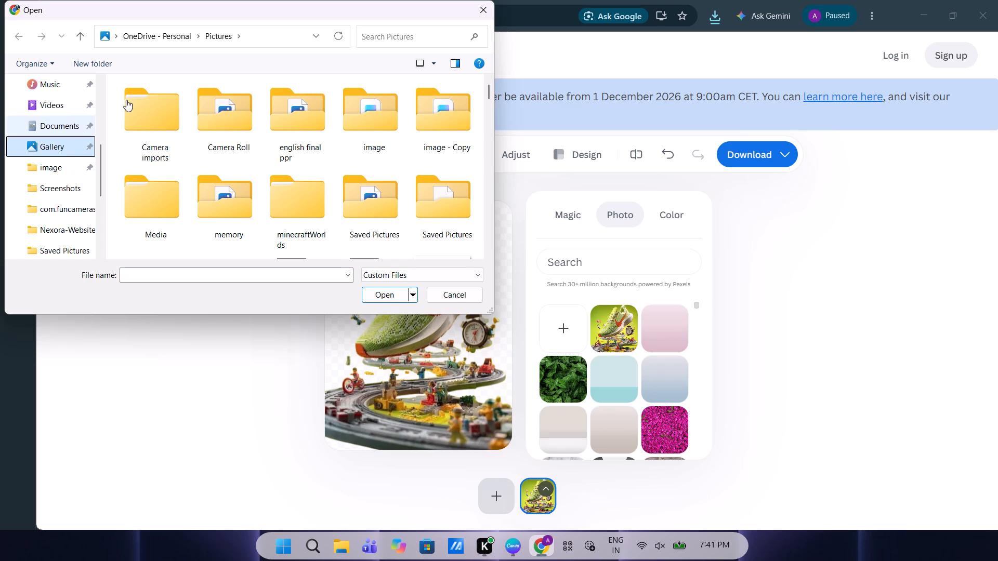
double_click(144, 127)
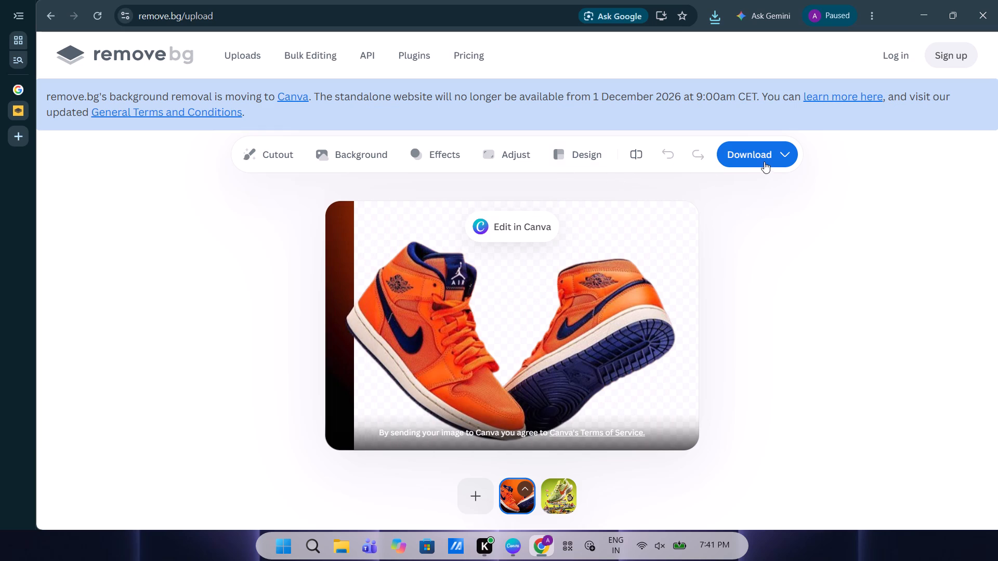
Download the free 612 x 408 preview of the orange high-top cutout.
click(754, 155)
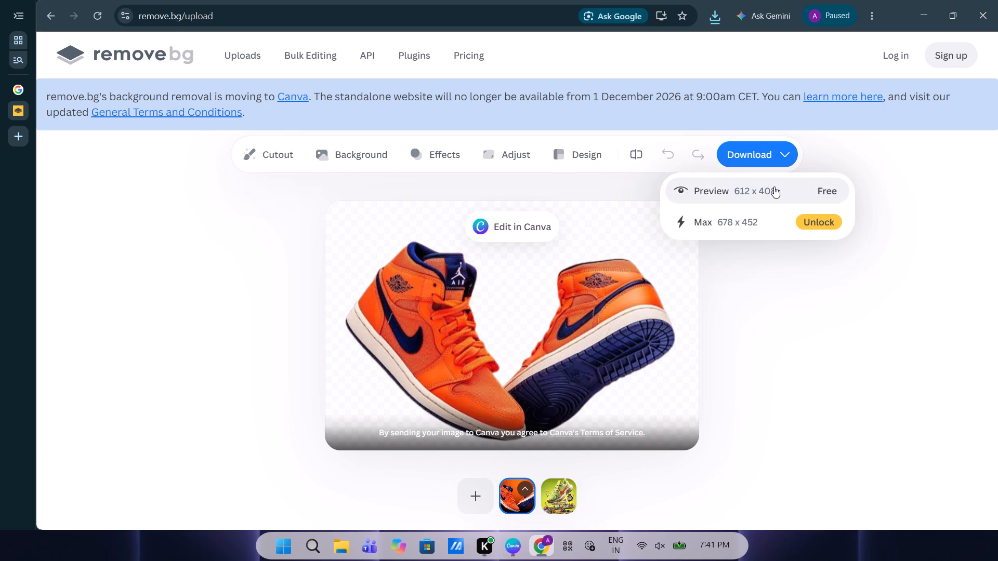
click(774, 186)
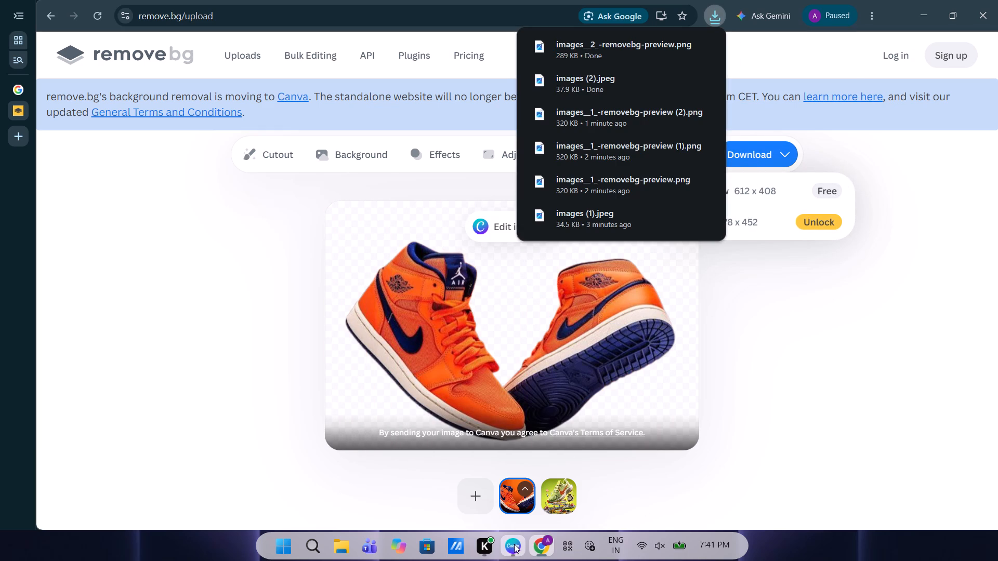
Switch to Canva and upload the images__2_-removebg-preview cutout from the Downloads folder.
click(513, 543)
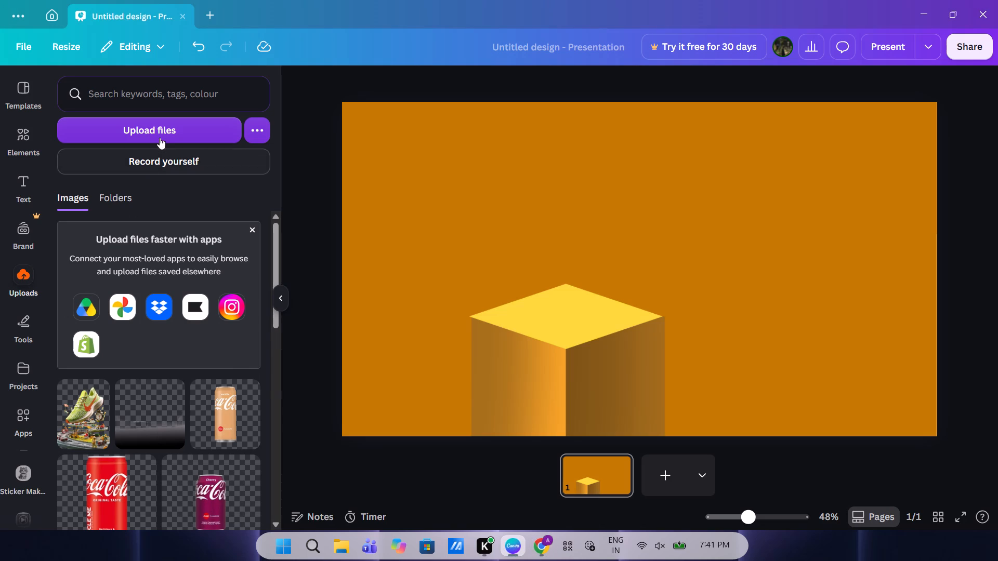
click(161, 135)
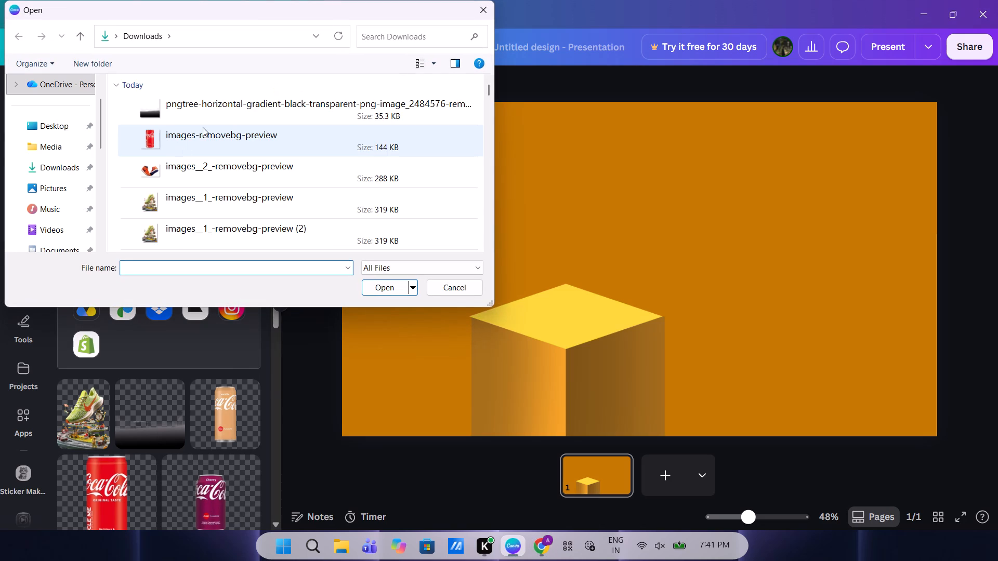
scroll(164, 153, down, 1)
double_click(187, 171)
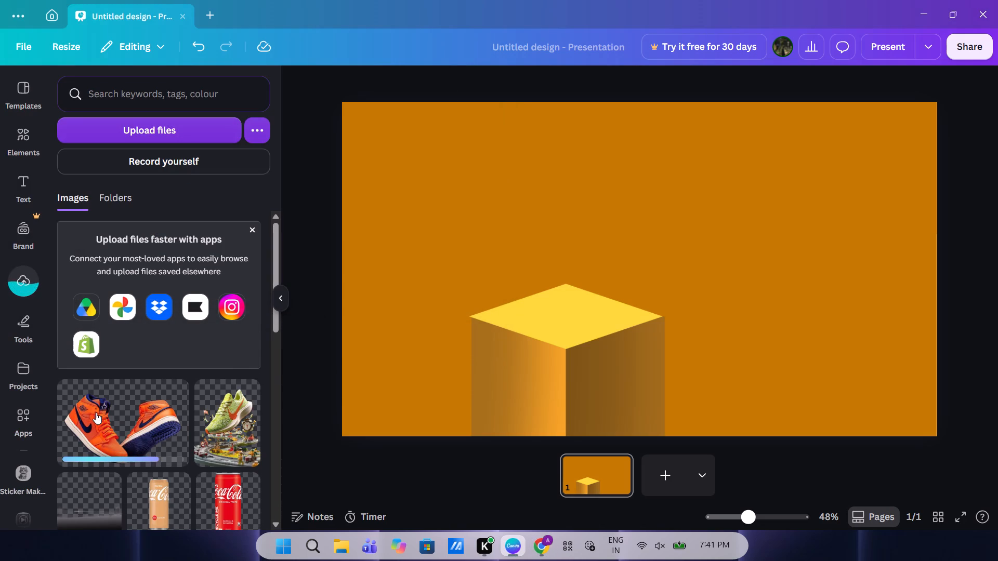
Add the orange high-top cutout to the page and position it over the top of the box podium.
drag(120, 423, 283, 377)
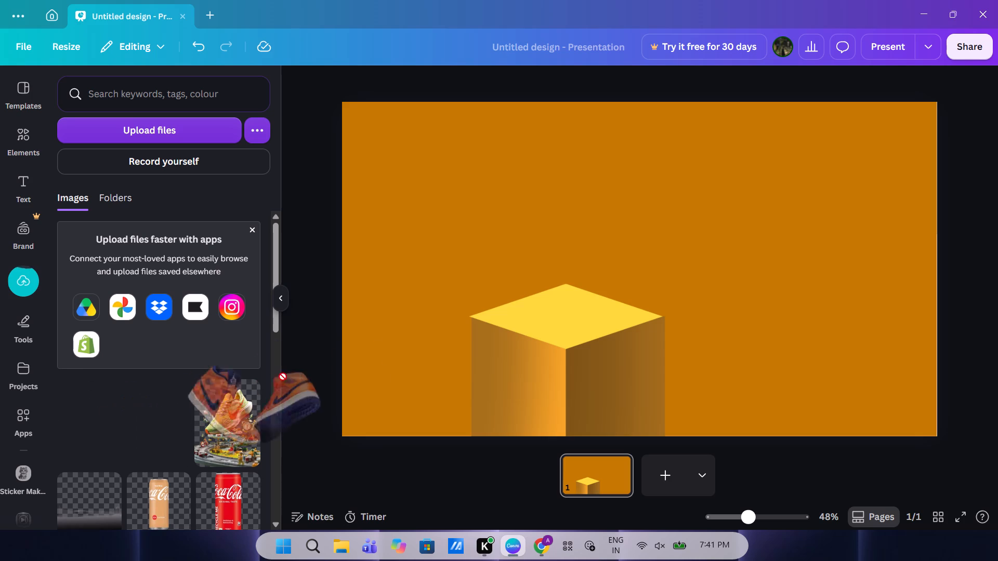
drag(283, 377, 468, 266)
drag(524, 286, 521, 222)
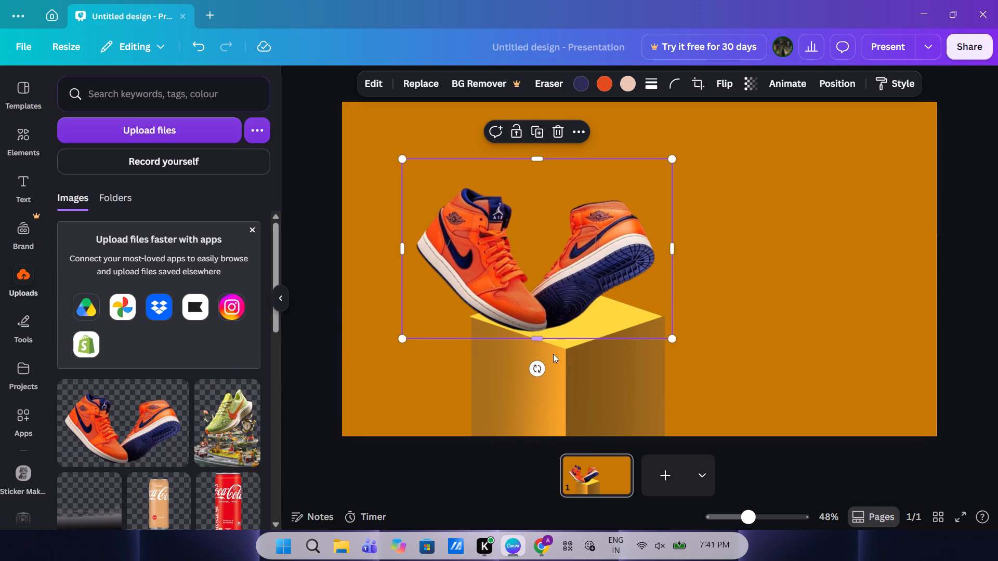
Rotate the high-top cutout to about -37°, scale it down slightly and set it on the podium's top face.
drag(542, 370, 636, 293)
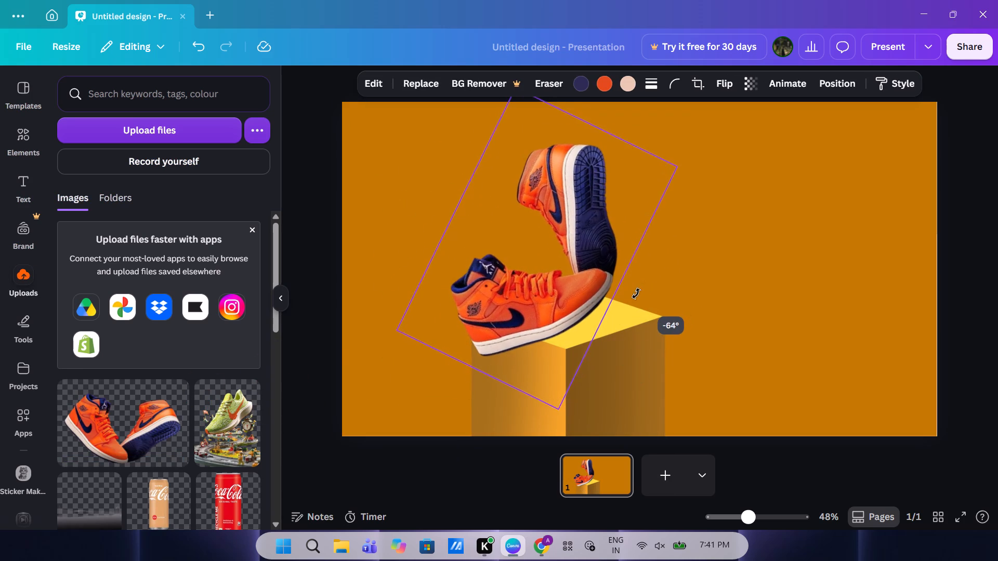
drag(636, 293, 608, 339)
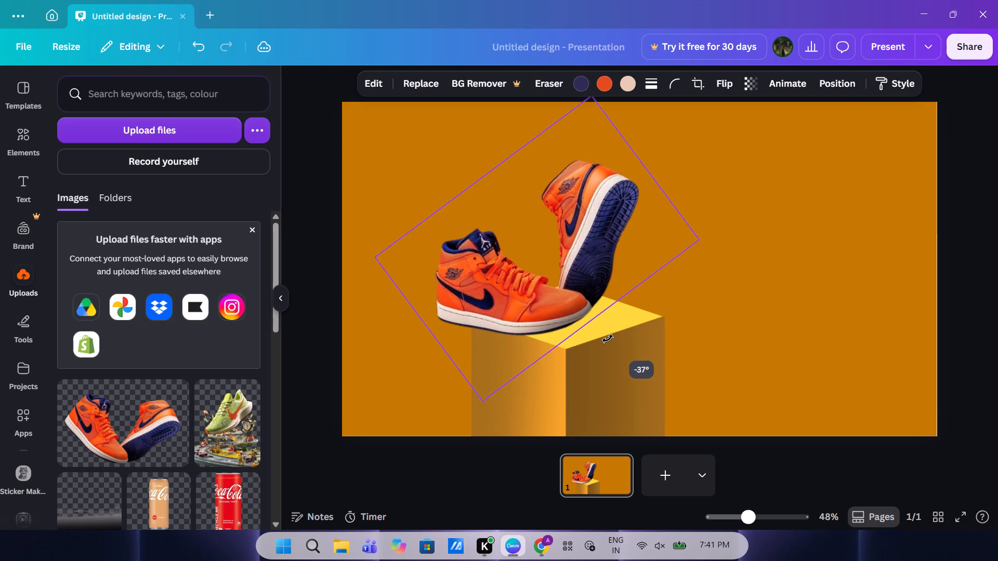
drag(608, 339, 606, 340)
drag(555, 259, 605, 251)
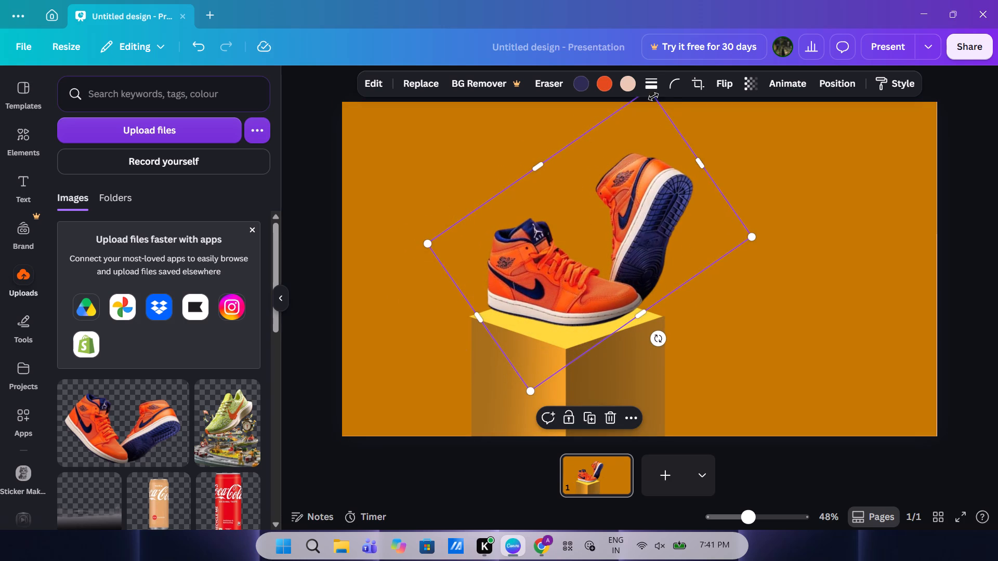
drag(688, 145, 699, 157)
drag(619, 234, 616, 284)
drag(649, 138, 622, 195)
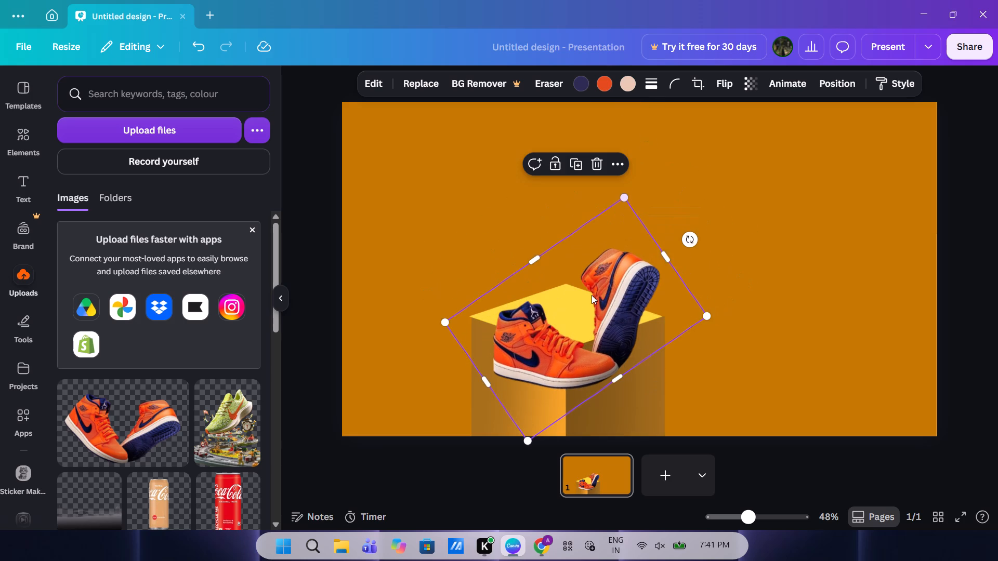
drag(592, 295, 602, 242)
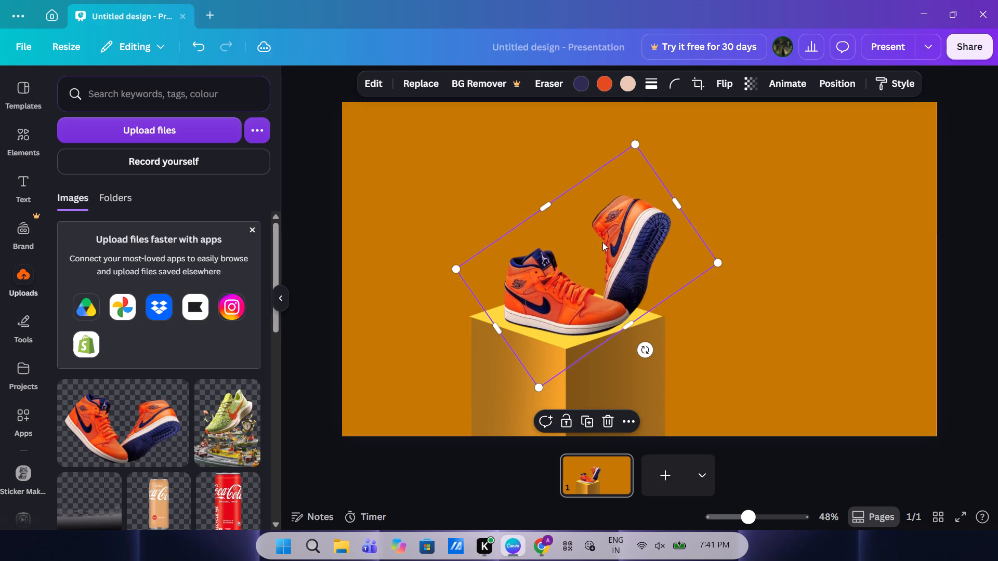
Flip the cutout horizontally, rotate it until the front shoe's sole is level, and place it on the podium top.
click(727, 85)
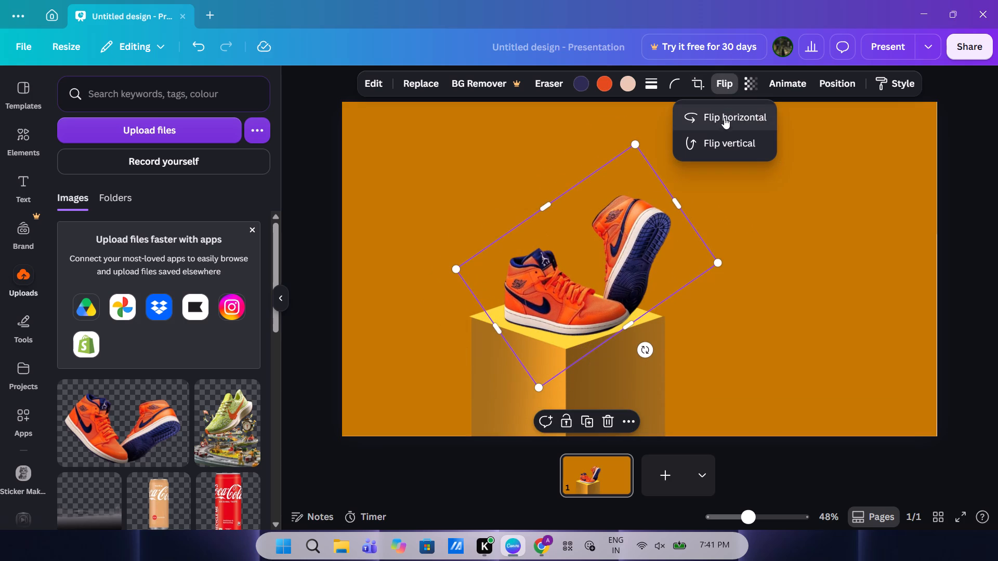
click(723, 121)
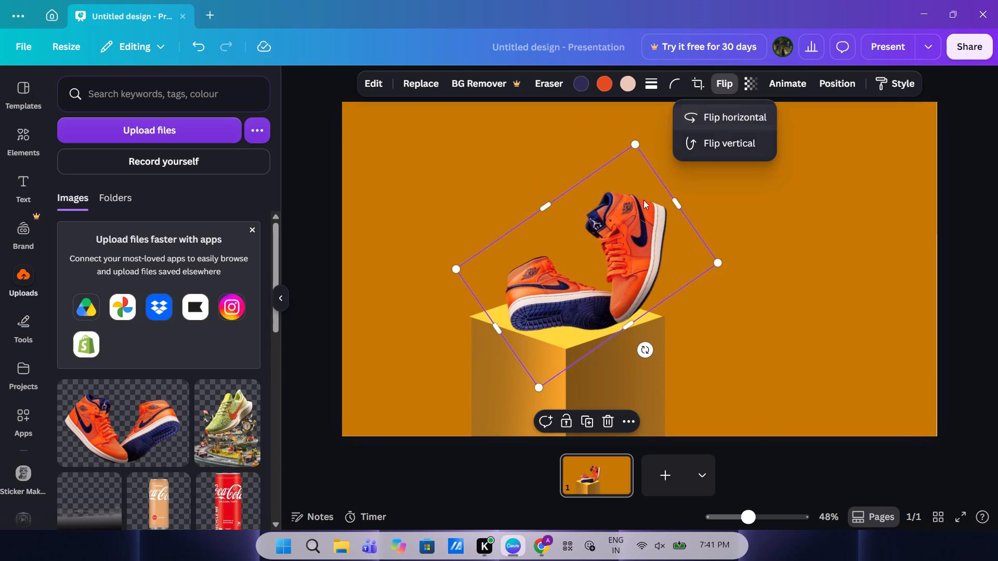
drag(639, 354, 537, 317)
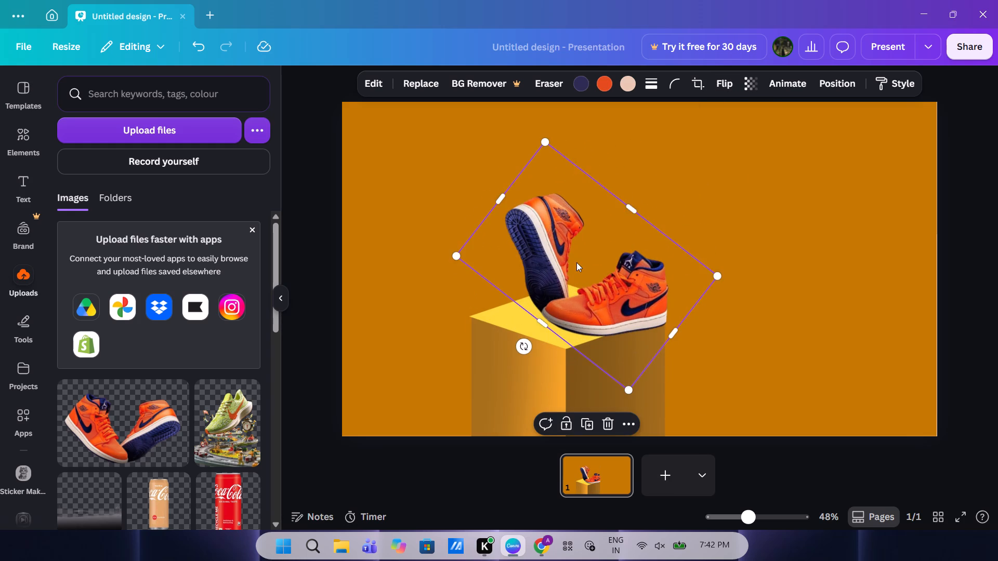
drag(576, 262, 545, 259)
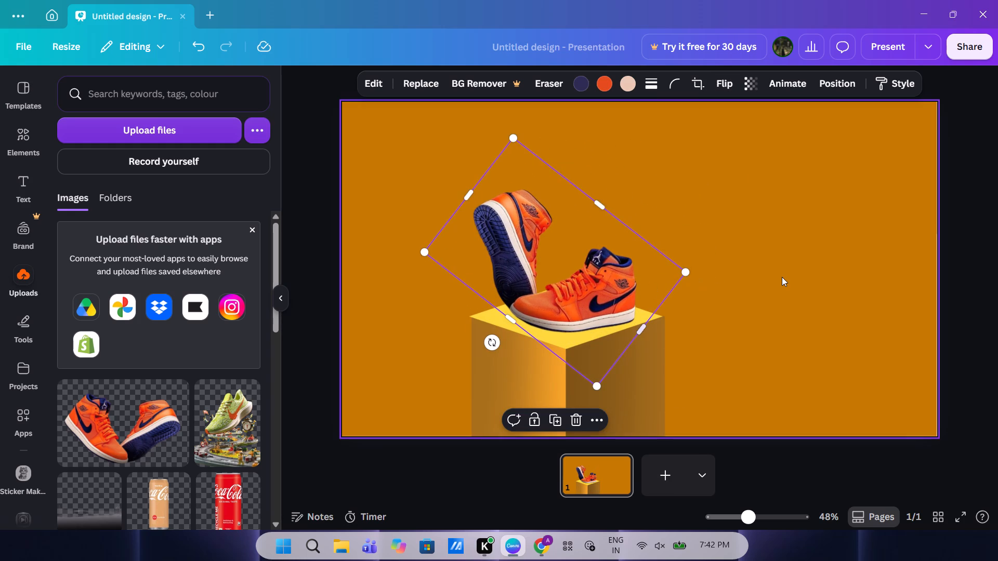
click(782, 277)
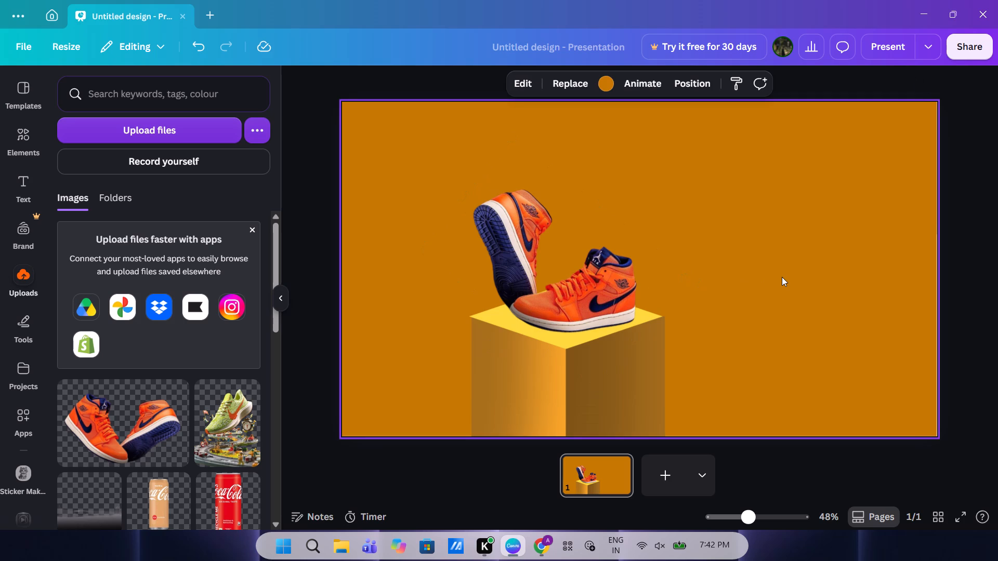
Search the Elements library for "shadow" and show only graphics.
click(241, 100)
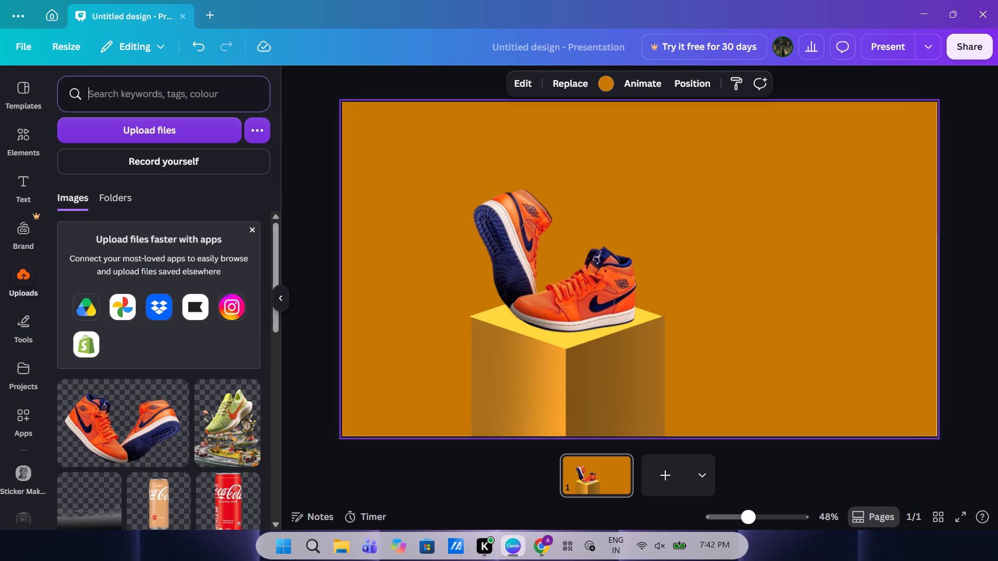
text(sho)
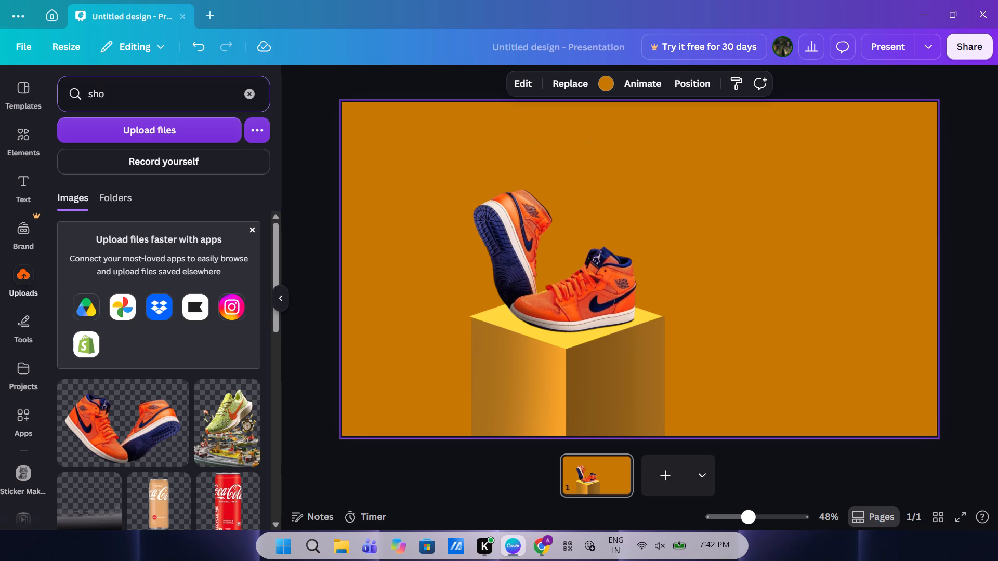
click(33, 124)
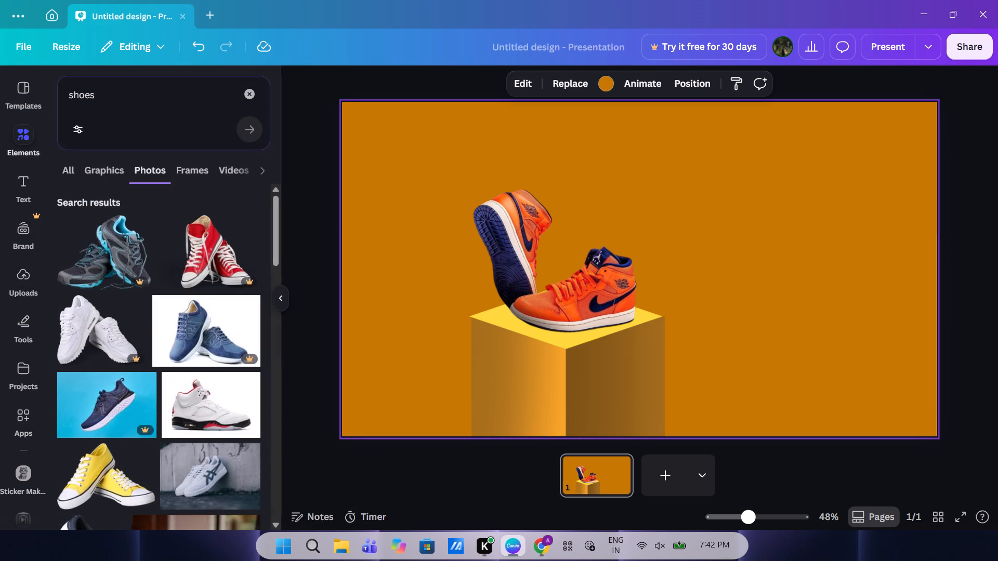
click(137, 109)
click(142, 102)
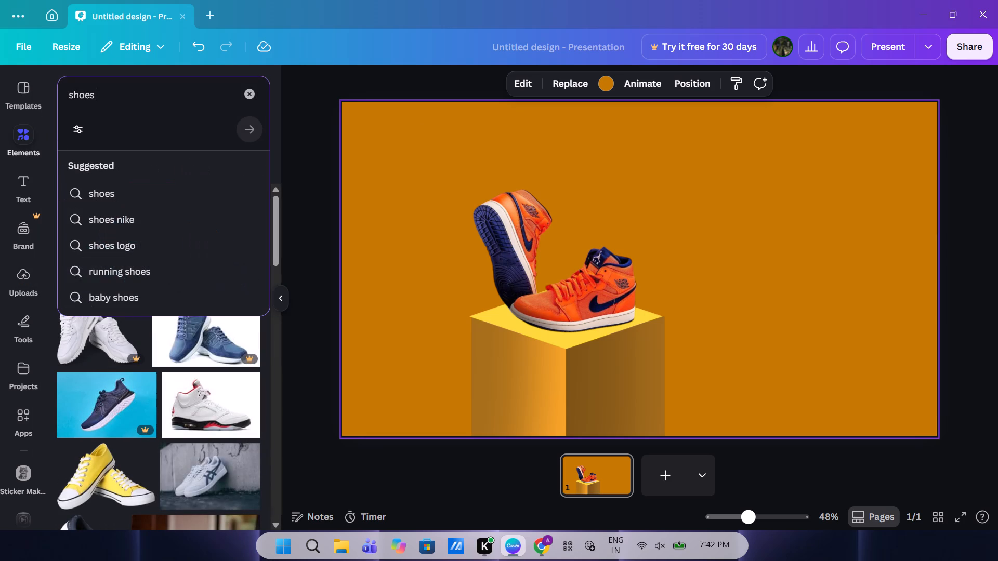
key(BackSpace)
key(BackSpace)
key(BackSpace)
key(BackSpace)
key(a)
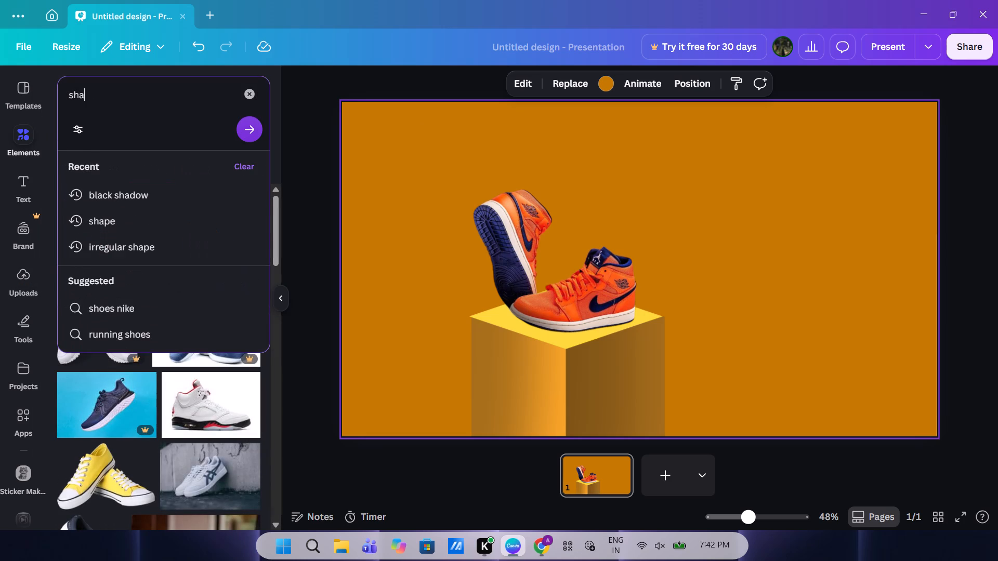
text(wd)
key(BackSpace)
key(BackSpace)
text(dow)
key(Return)
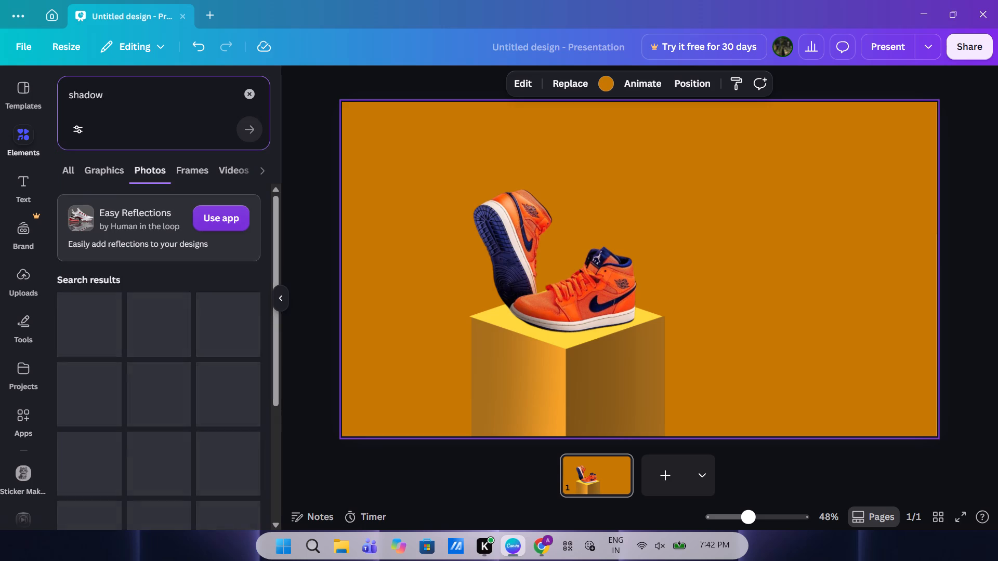
scroll(89, 418, down, 2)
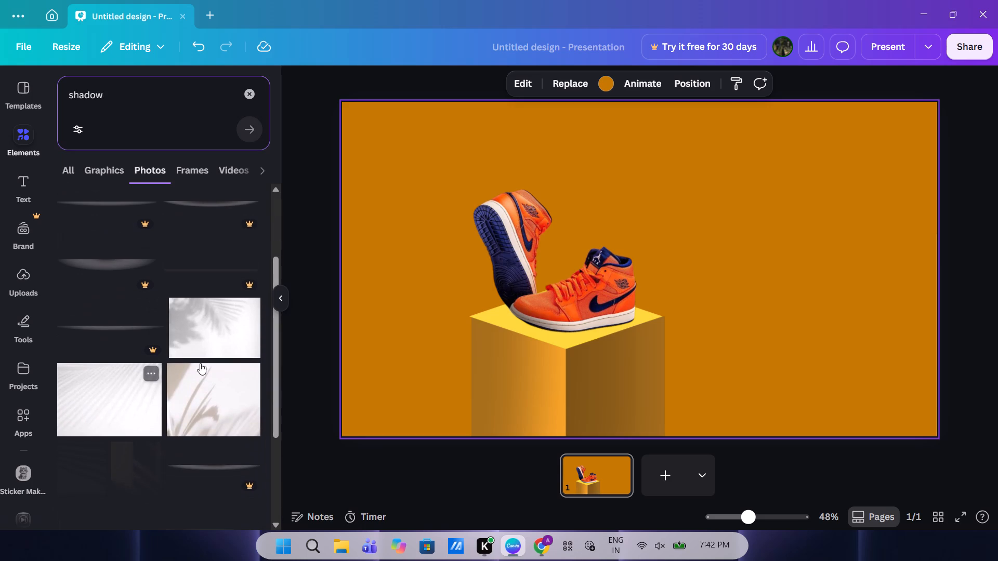
click(102, 173)
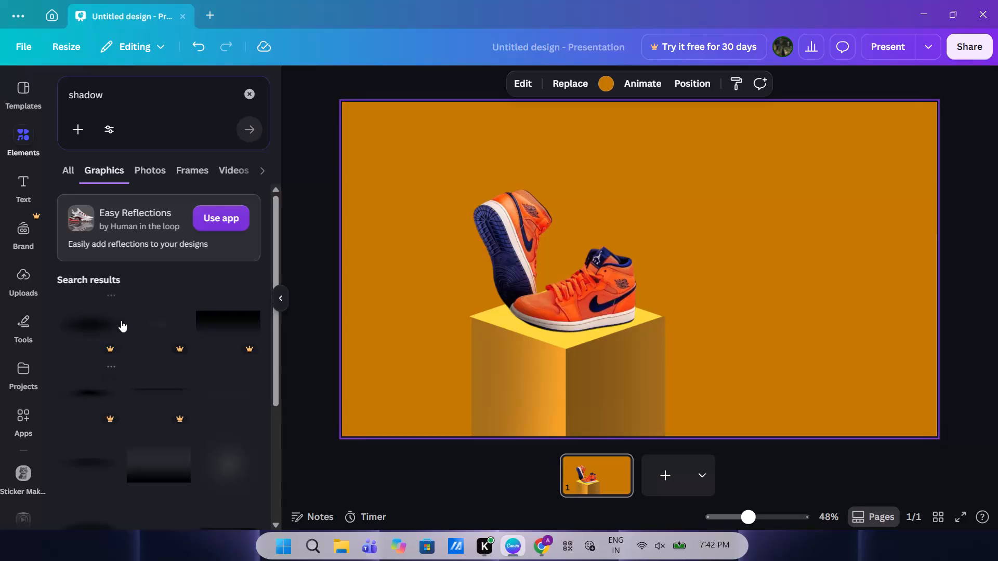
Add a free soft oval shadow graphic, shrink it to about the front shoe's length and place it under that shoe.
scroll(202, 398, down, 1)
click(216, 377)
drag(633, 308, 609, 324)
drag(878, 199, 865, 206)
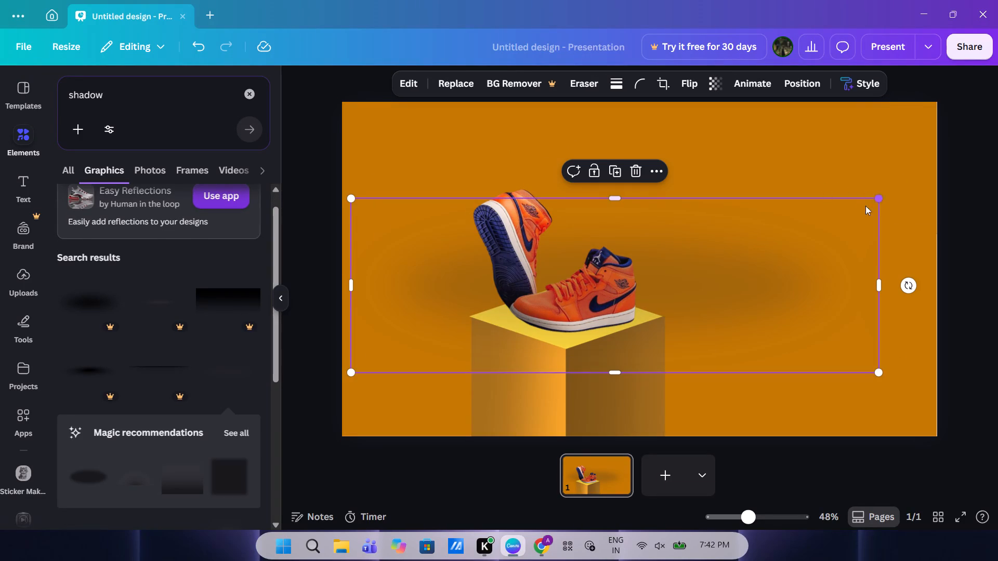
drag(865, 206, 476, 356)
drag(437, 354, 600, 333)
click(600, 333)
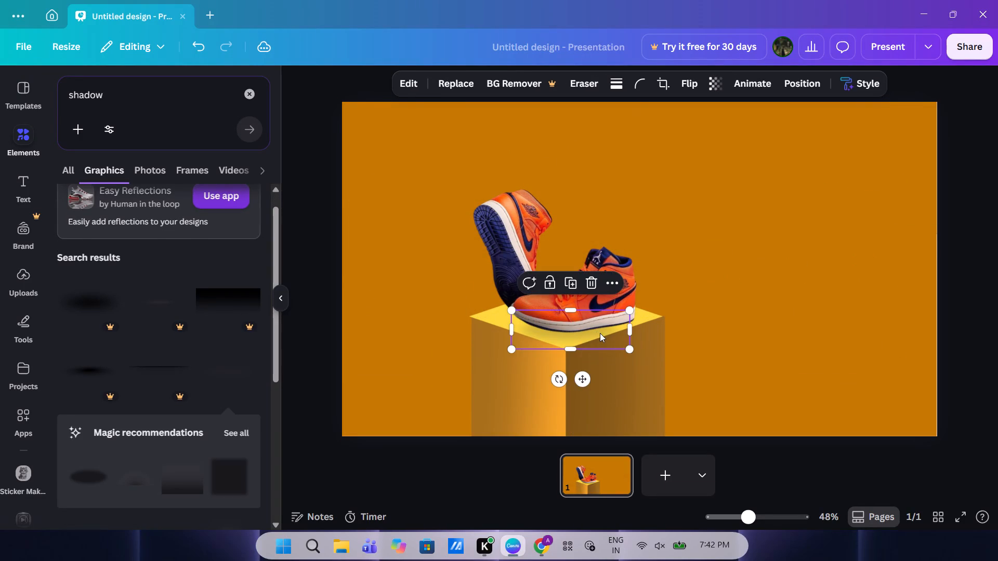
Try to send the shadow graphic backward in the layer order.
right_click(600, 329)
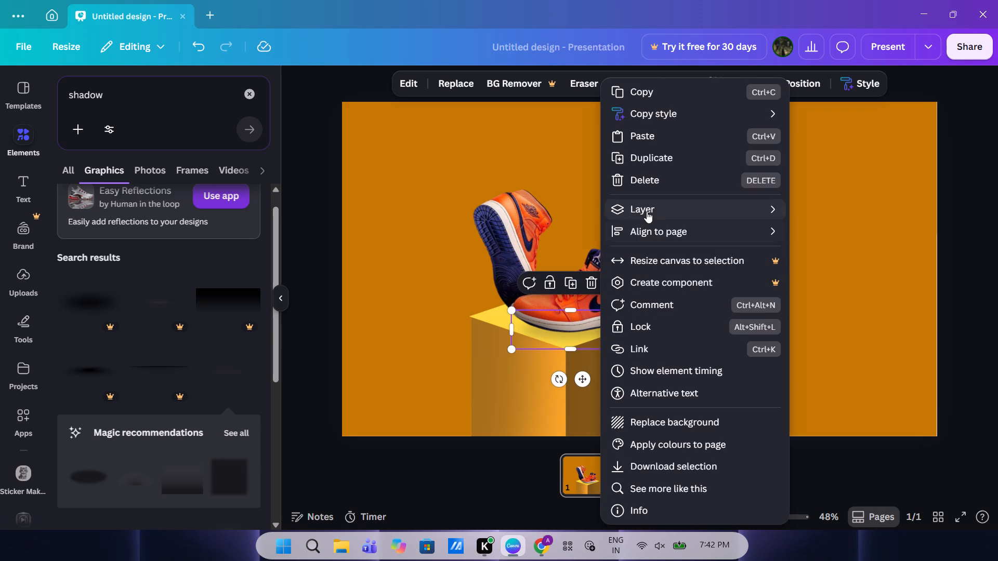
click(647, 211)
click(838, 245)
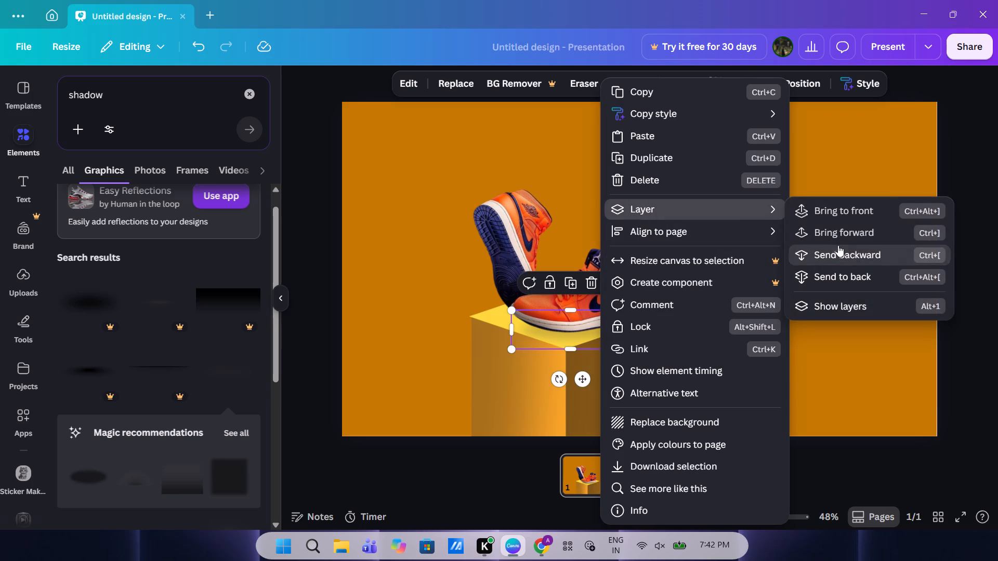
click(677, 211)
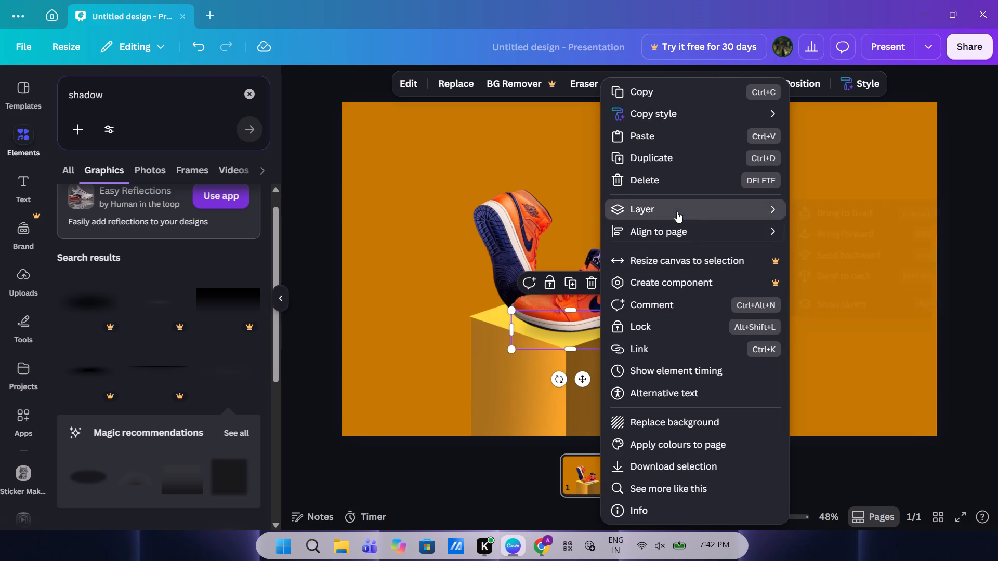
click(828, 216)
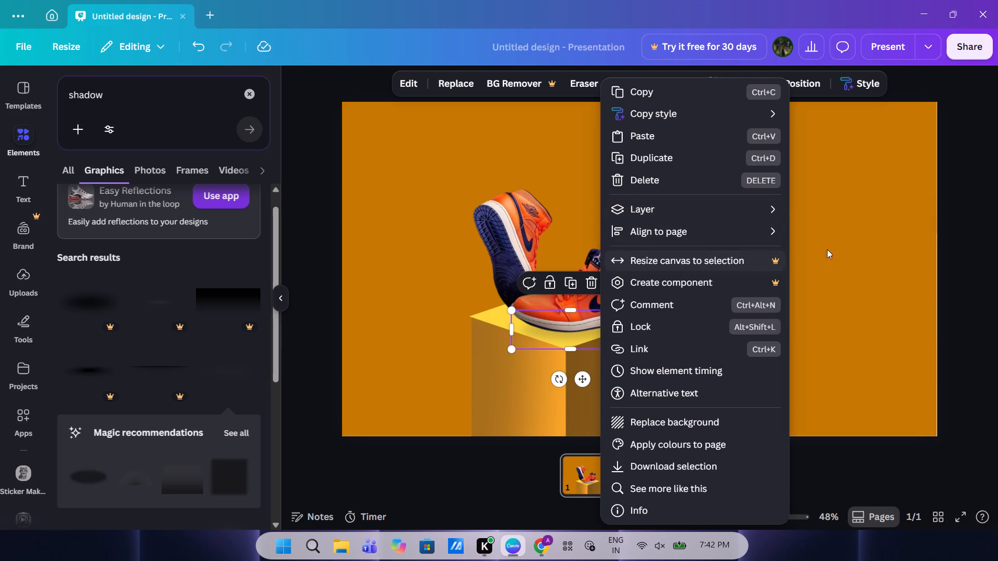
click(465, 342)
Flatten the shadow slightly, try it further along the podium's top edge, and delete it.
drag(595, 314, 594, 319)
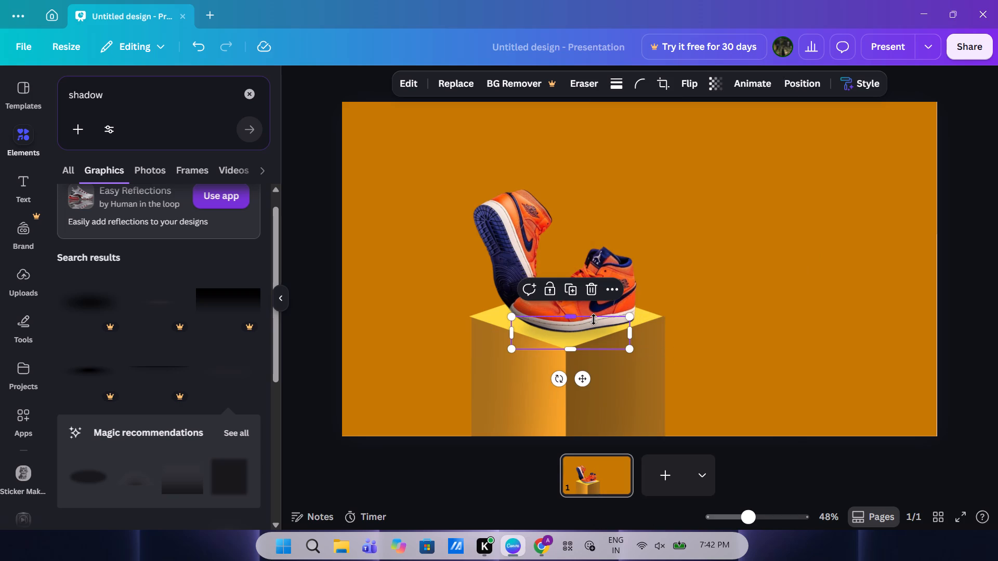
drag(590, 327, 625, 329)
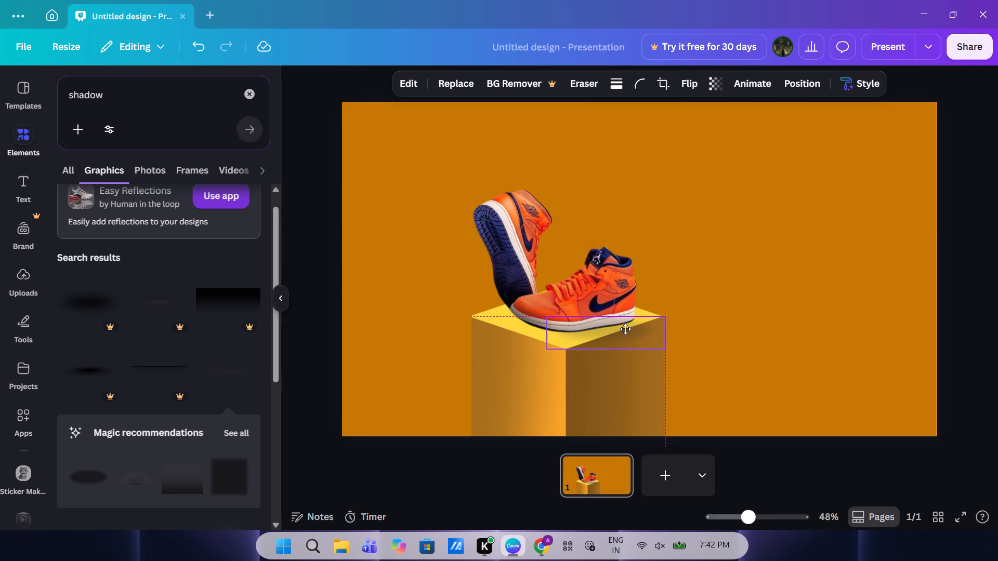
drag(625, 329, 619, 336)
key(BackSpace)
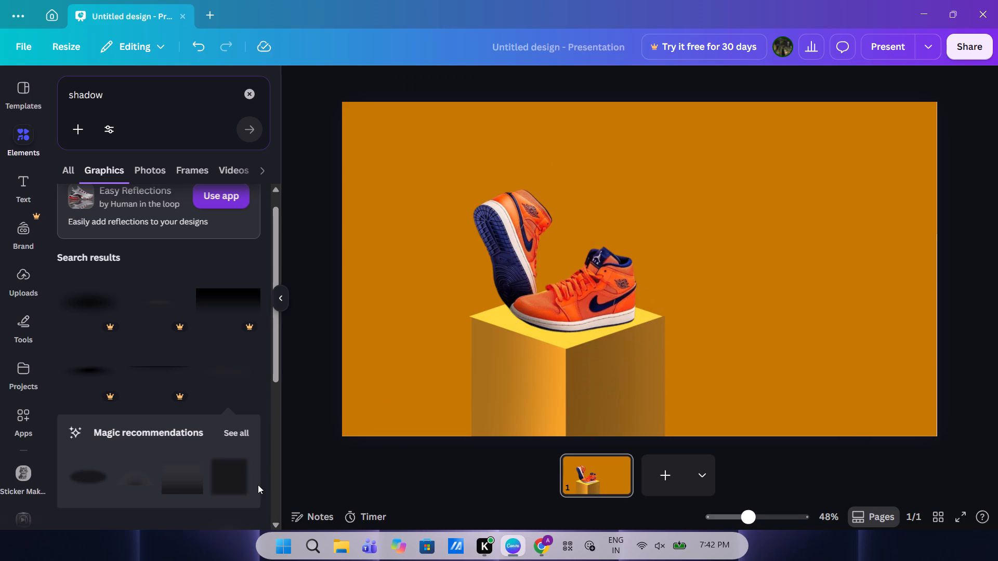
Add a flatter elliptical shadow graphic, shrink it, raise the shoes and centre the shadow on the podium's top face.
scroll(169, 482, down, 2)
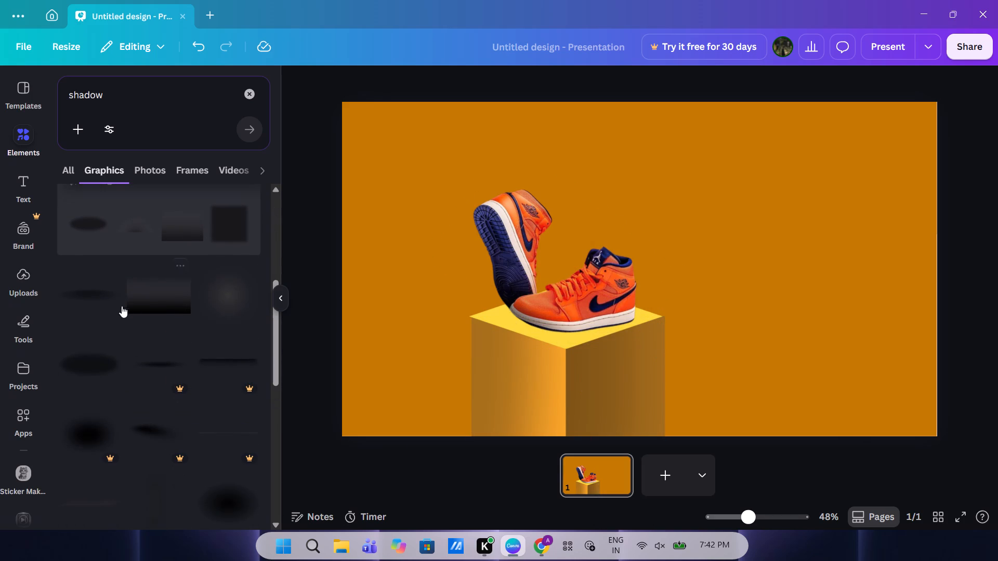
click(91, 286)
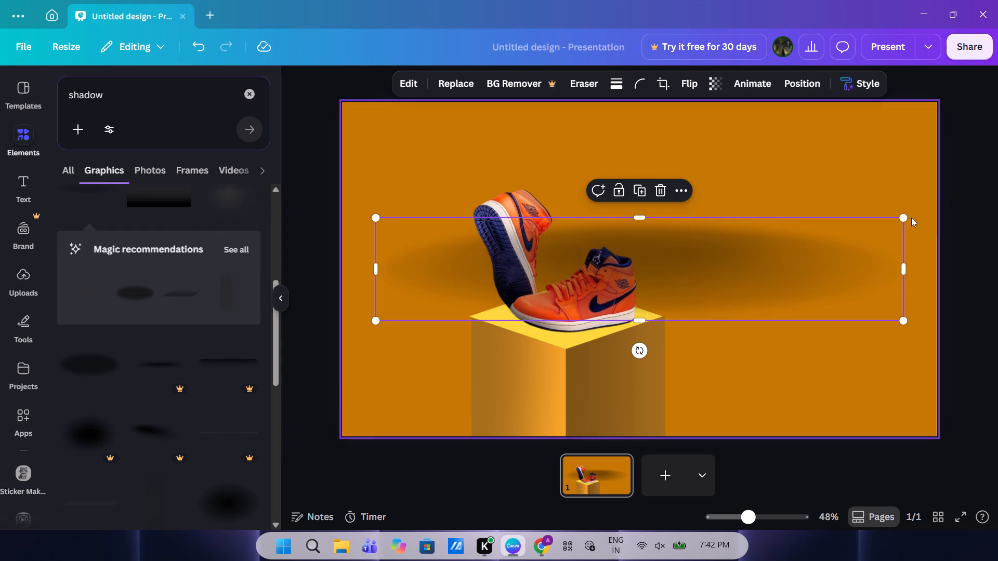
drag(900, 216, 469, 272)
drag(592, 307, 588, 304)
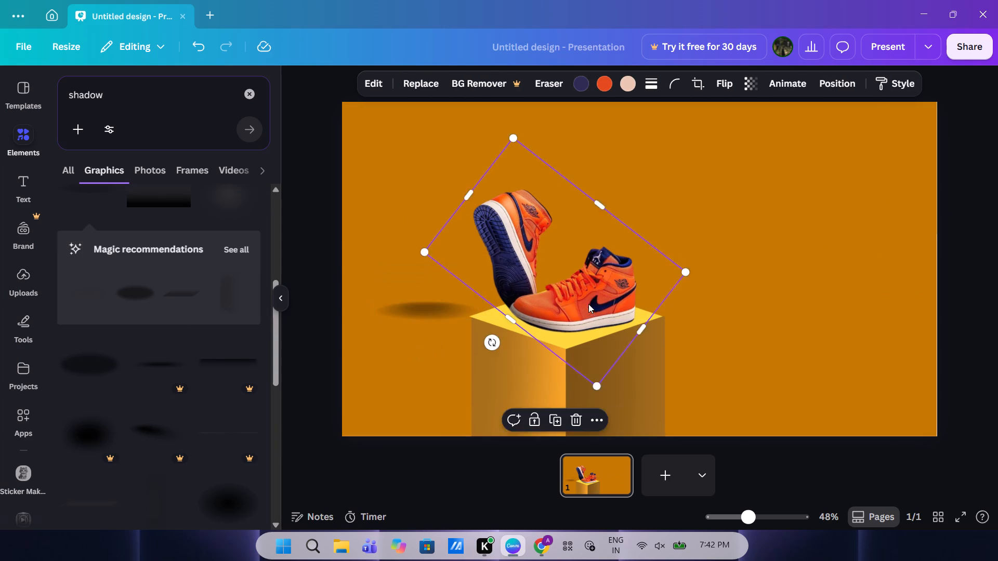
drag(588, 304, 583, 290)
drag(436, 310, 536, 325)
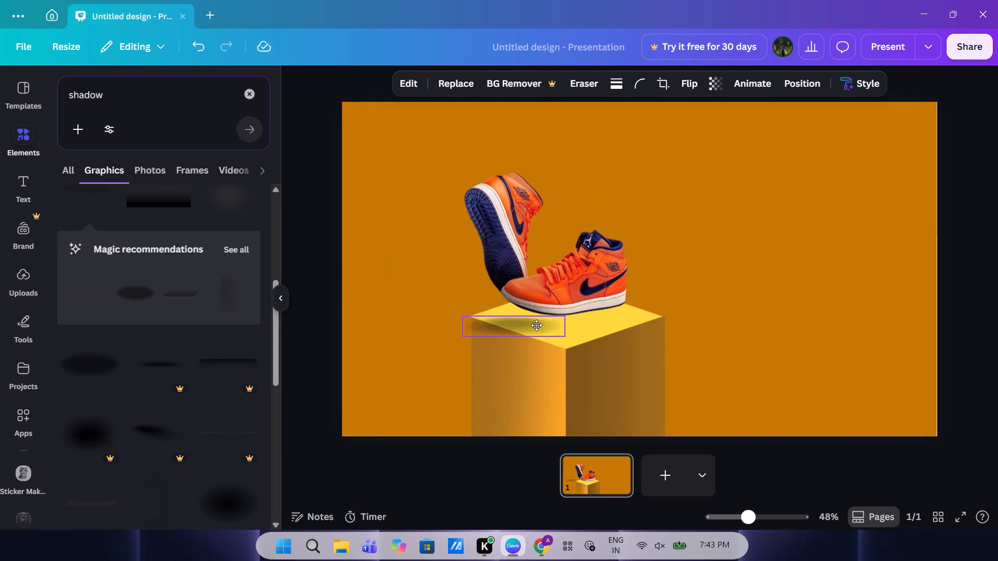
drag(536, 325, 581, 328)
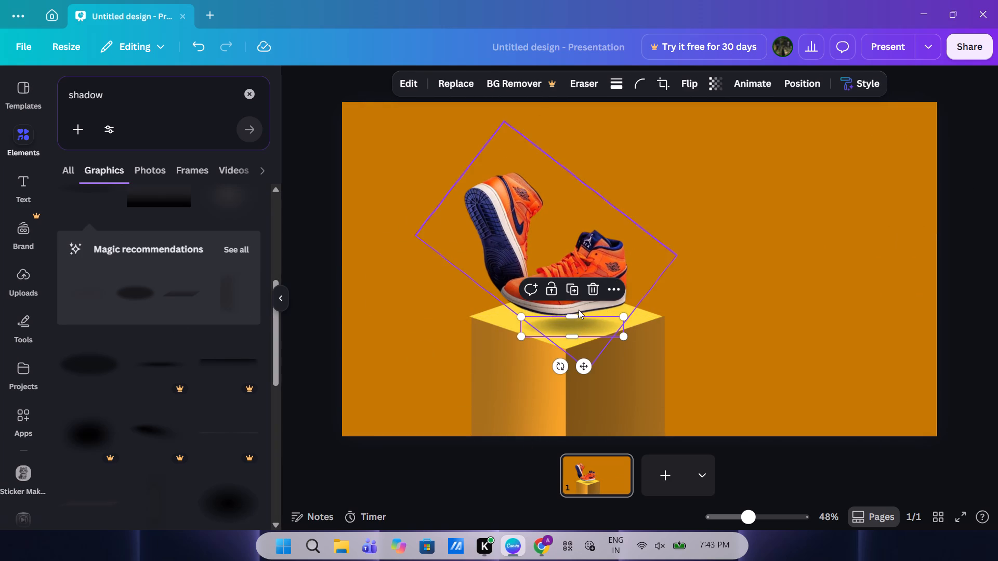
Reposition the high-top cutout so the front shoe hovers just above the shadow on the podium.
drag(613, 251, 620, 271)
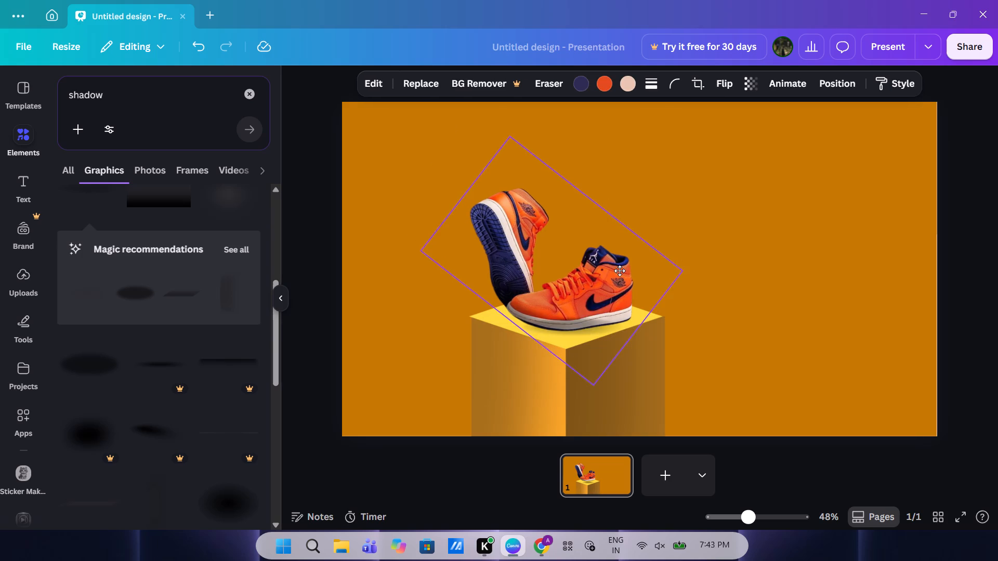
drag(620, 271, 620, 253)
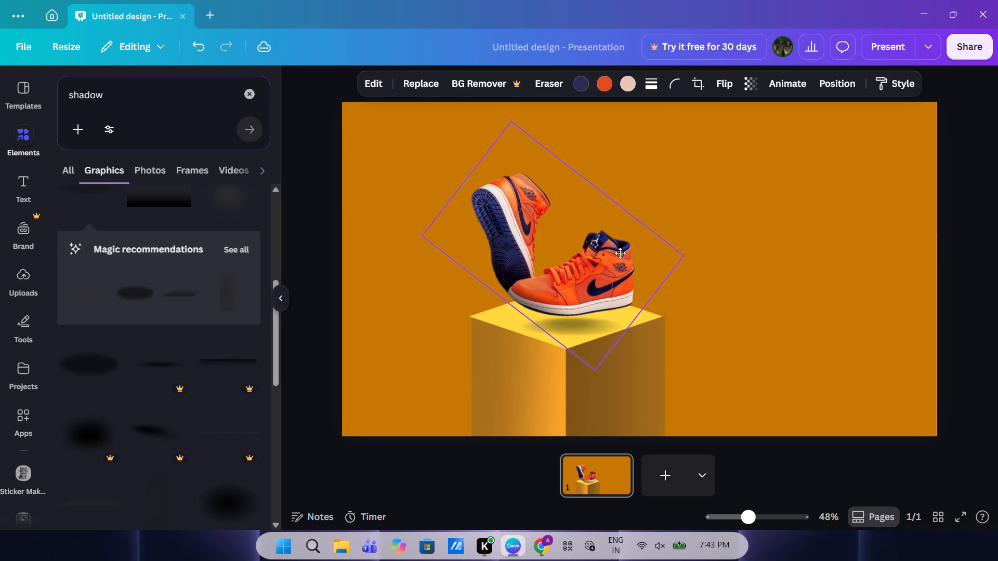
drag(620, 253, 621, 255)
drag(616, 251, 610, 247)
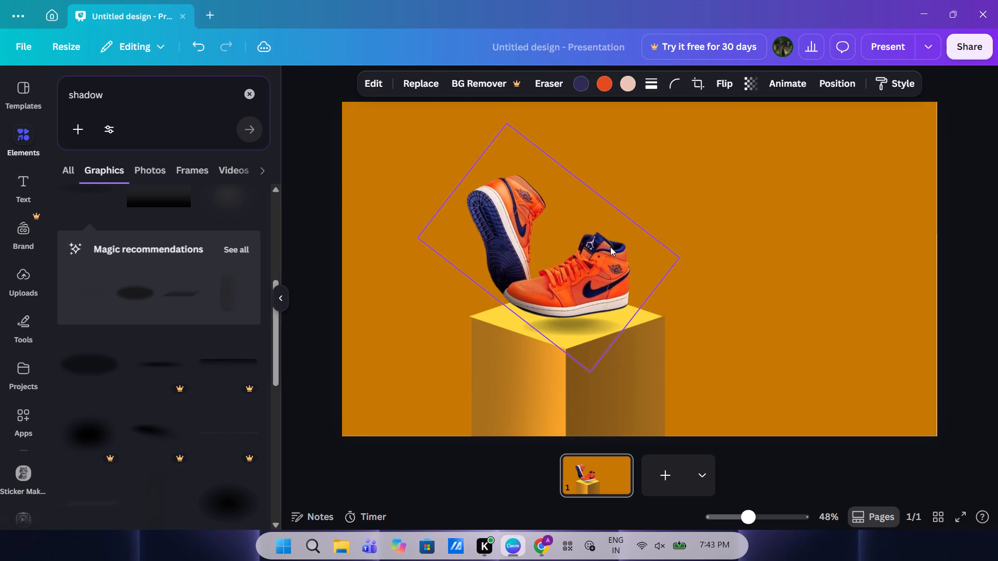
click(744, 227)
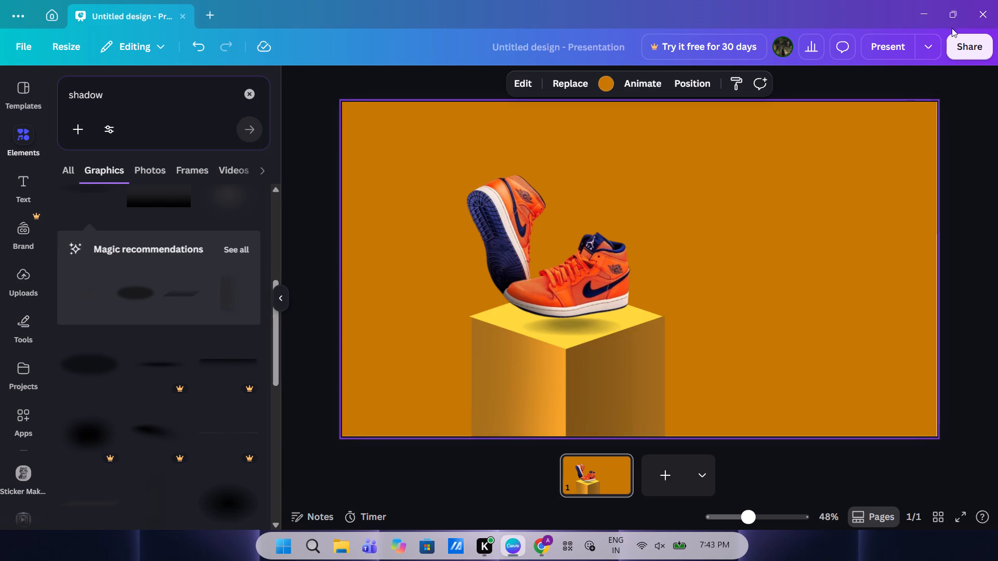
Close the Canva window and the Chrome window showing remove.bg.
click(987, 14)
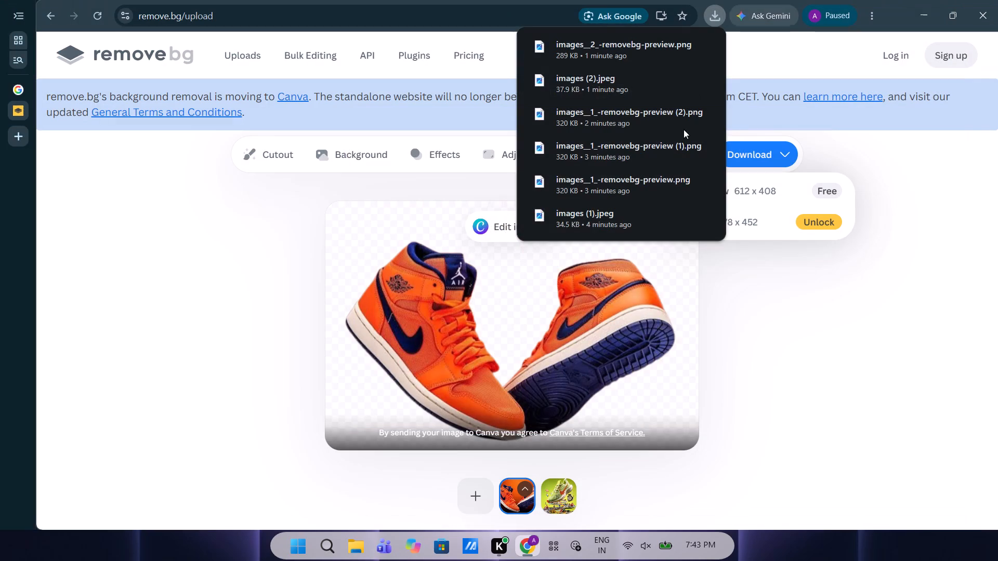
click(979, 7)
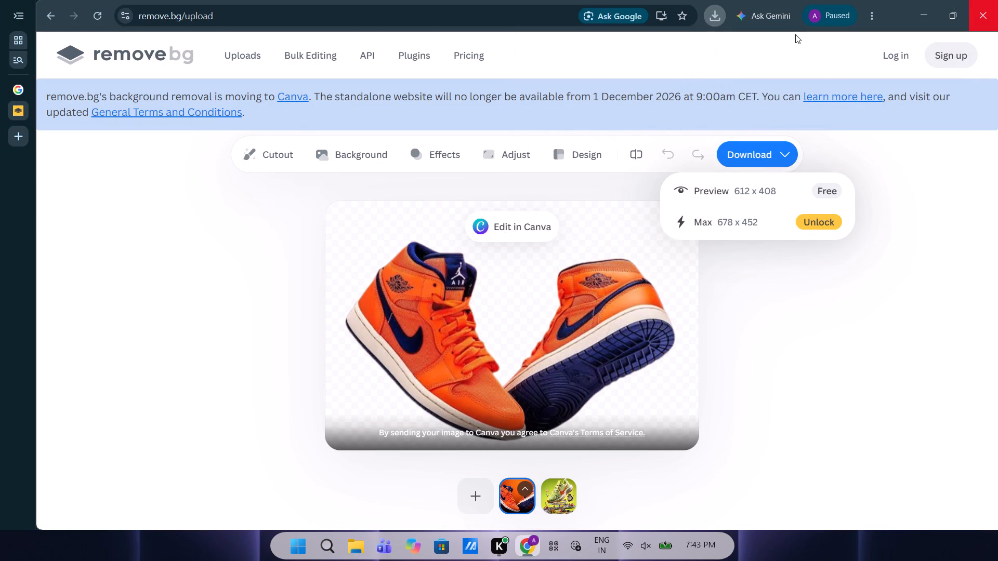